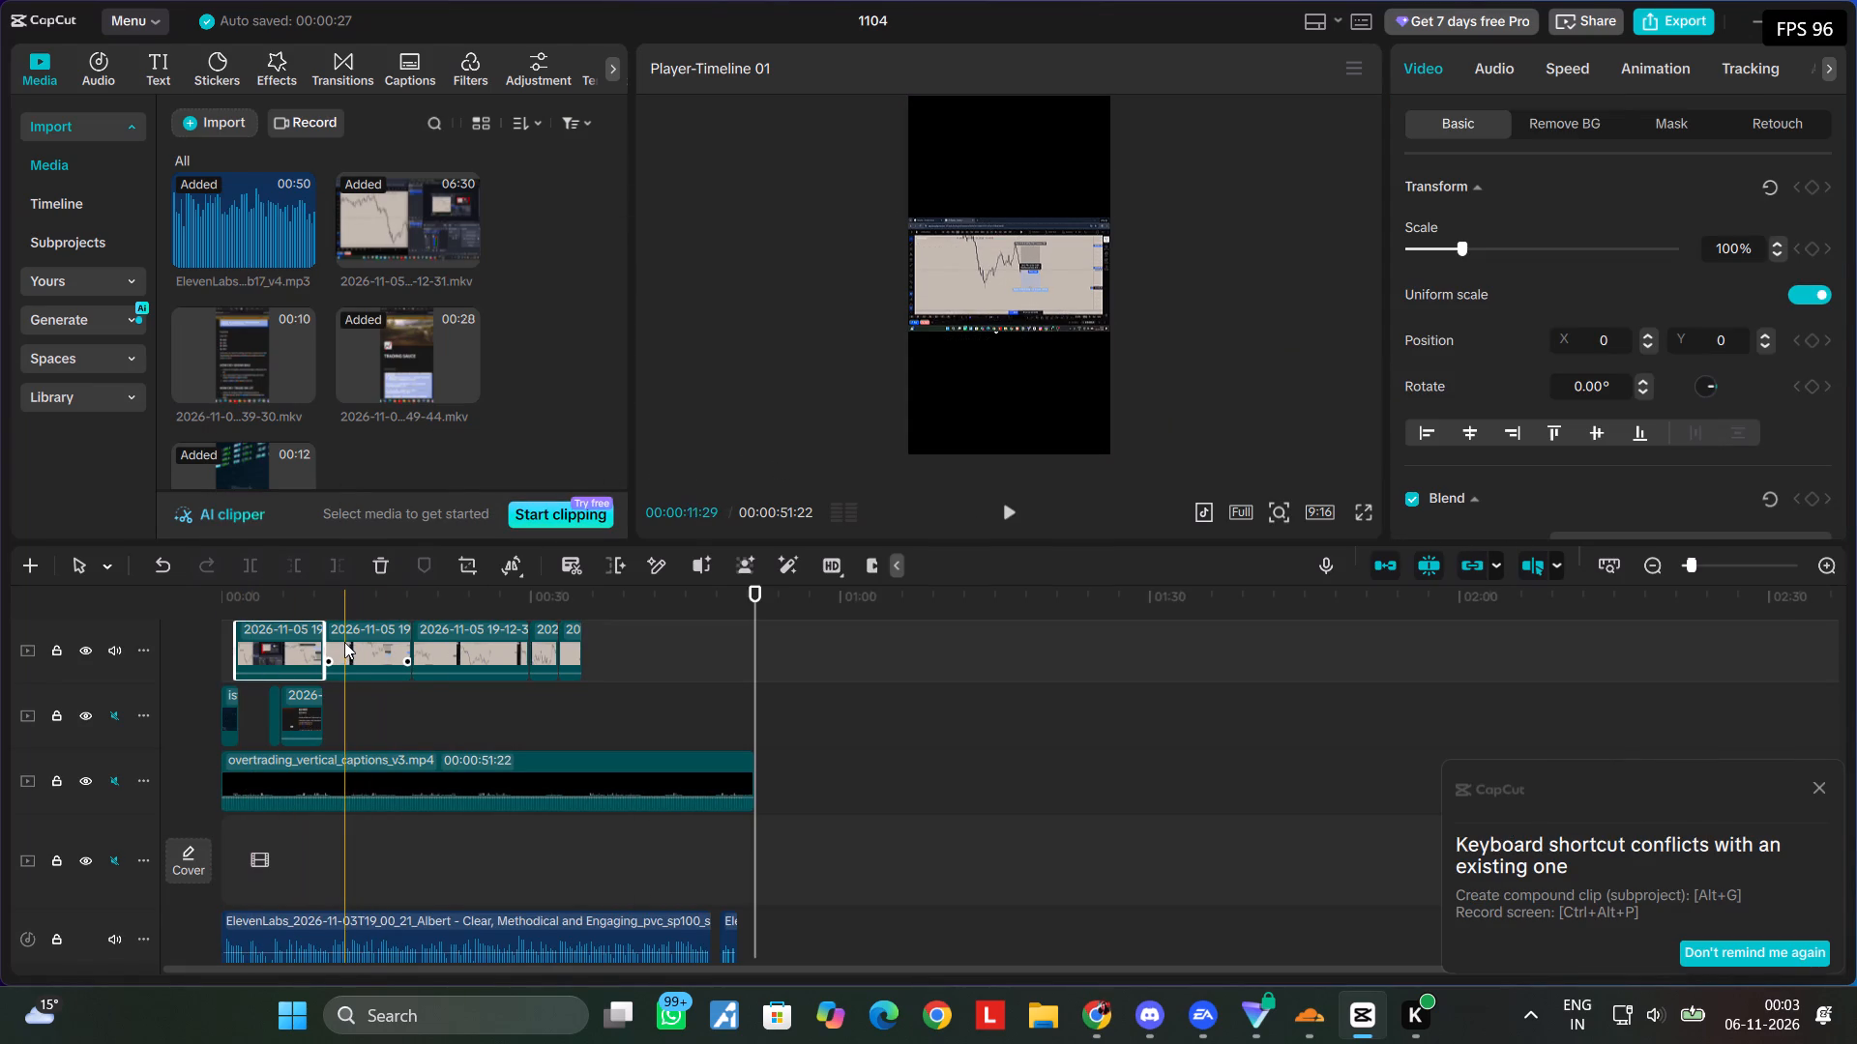
{"action": "left_click", "coordinate": [344, 642], "text": "ctrl"}
{"action": "left_click", "coordinate": [433, 647], "text": "ctrl"}
{"action": "left_click", "coordinate": [543, 652], "text": "ctrl"}
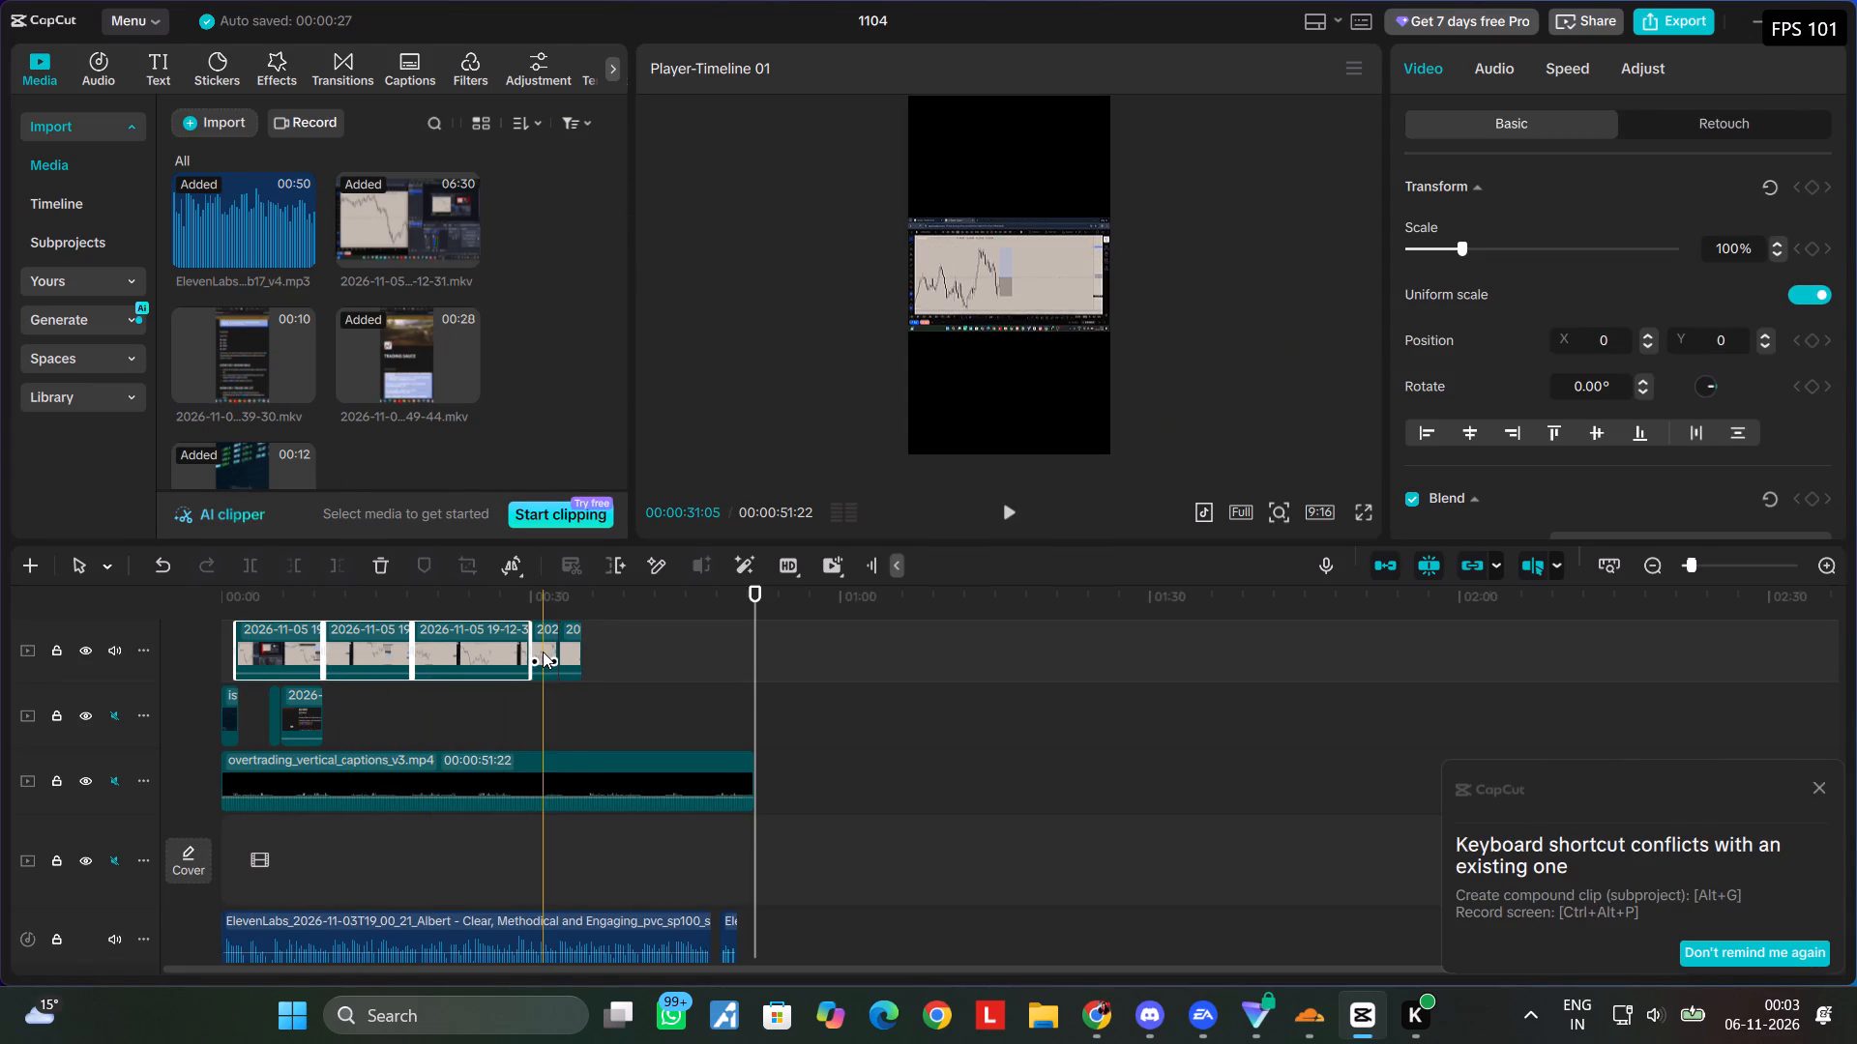
{"action": "left_click", "coordinate": [567, 652], "text": "ctrl"}
{"action": "key", "text": "ctrl+c"}
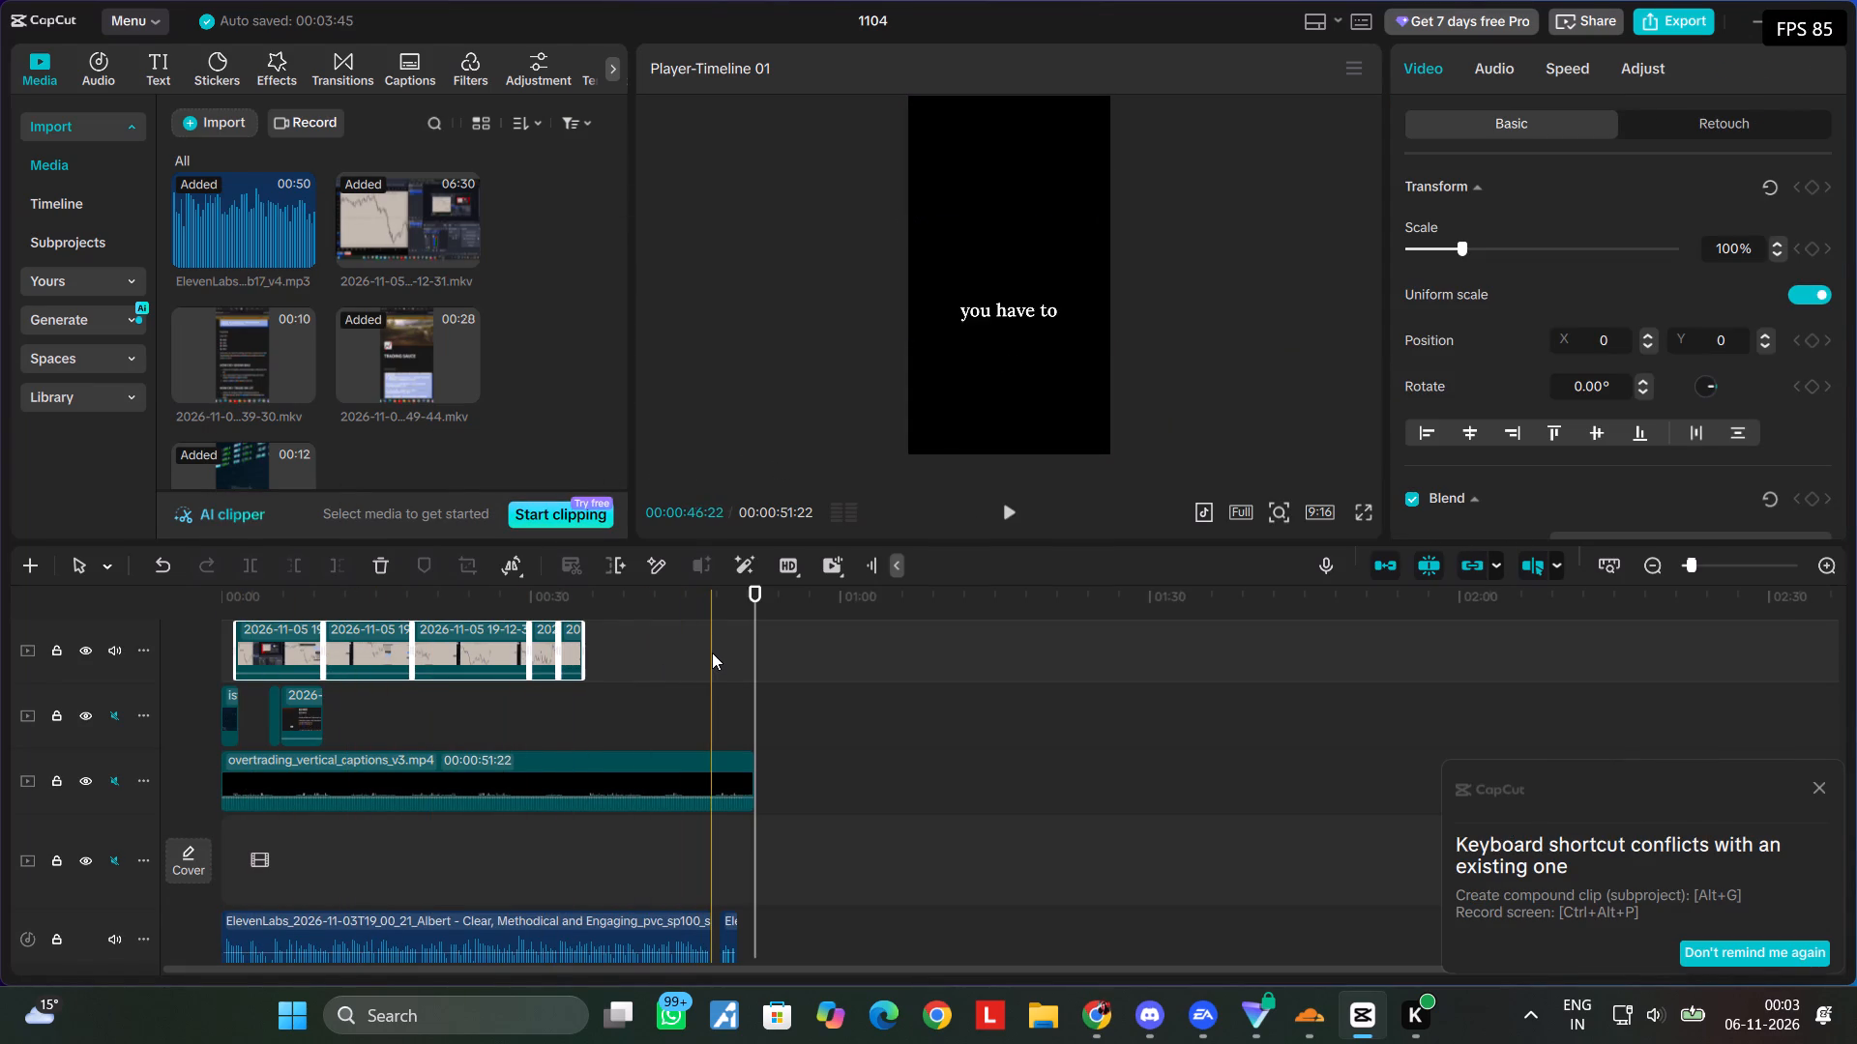
{"action": "key", "text": "ctrl+x"}
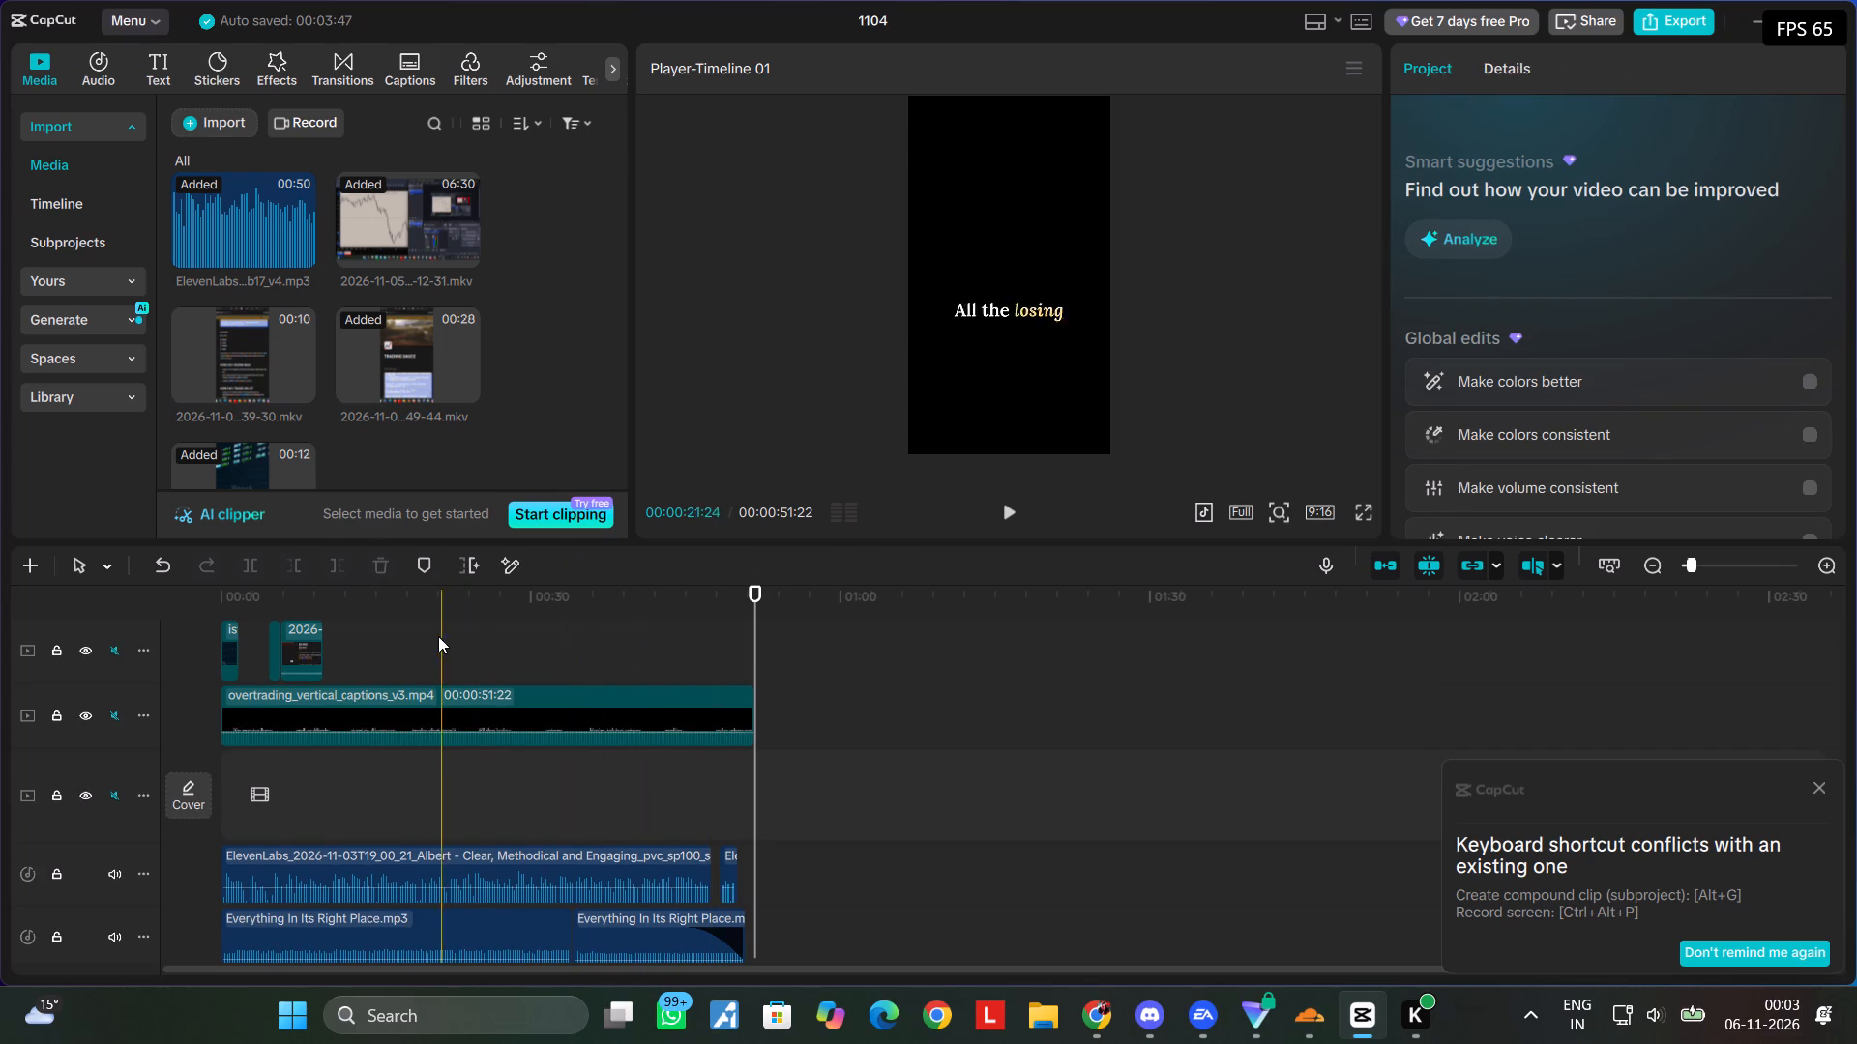
{"action": "key", "text": "ctrl+s"}
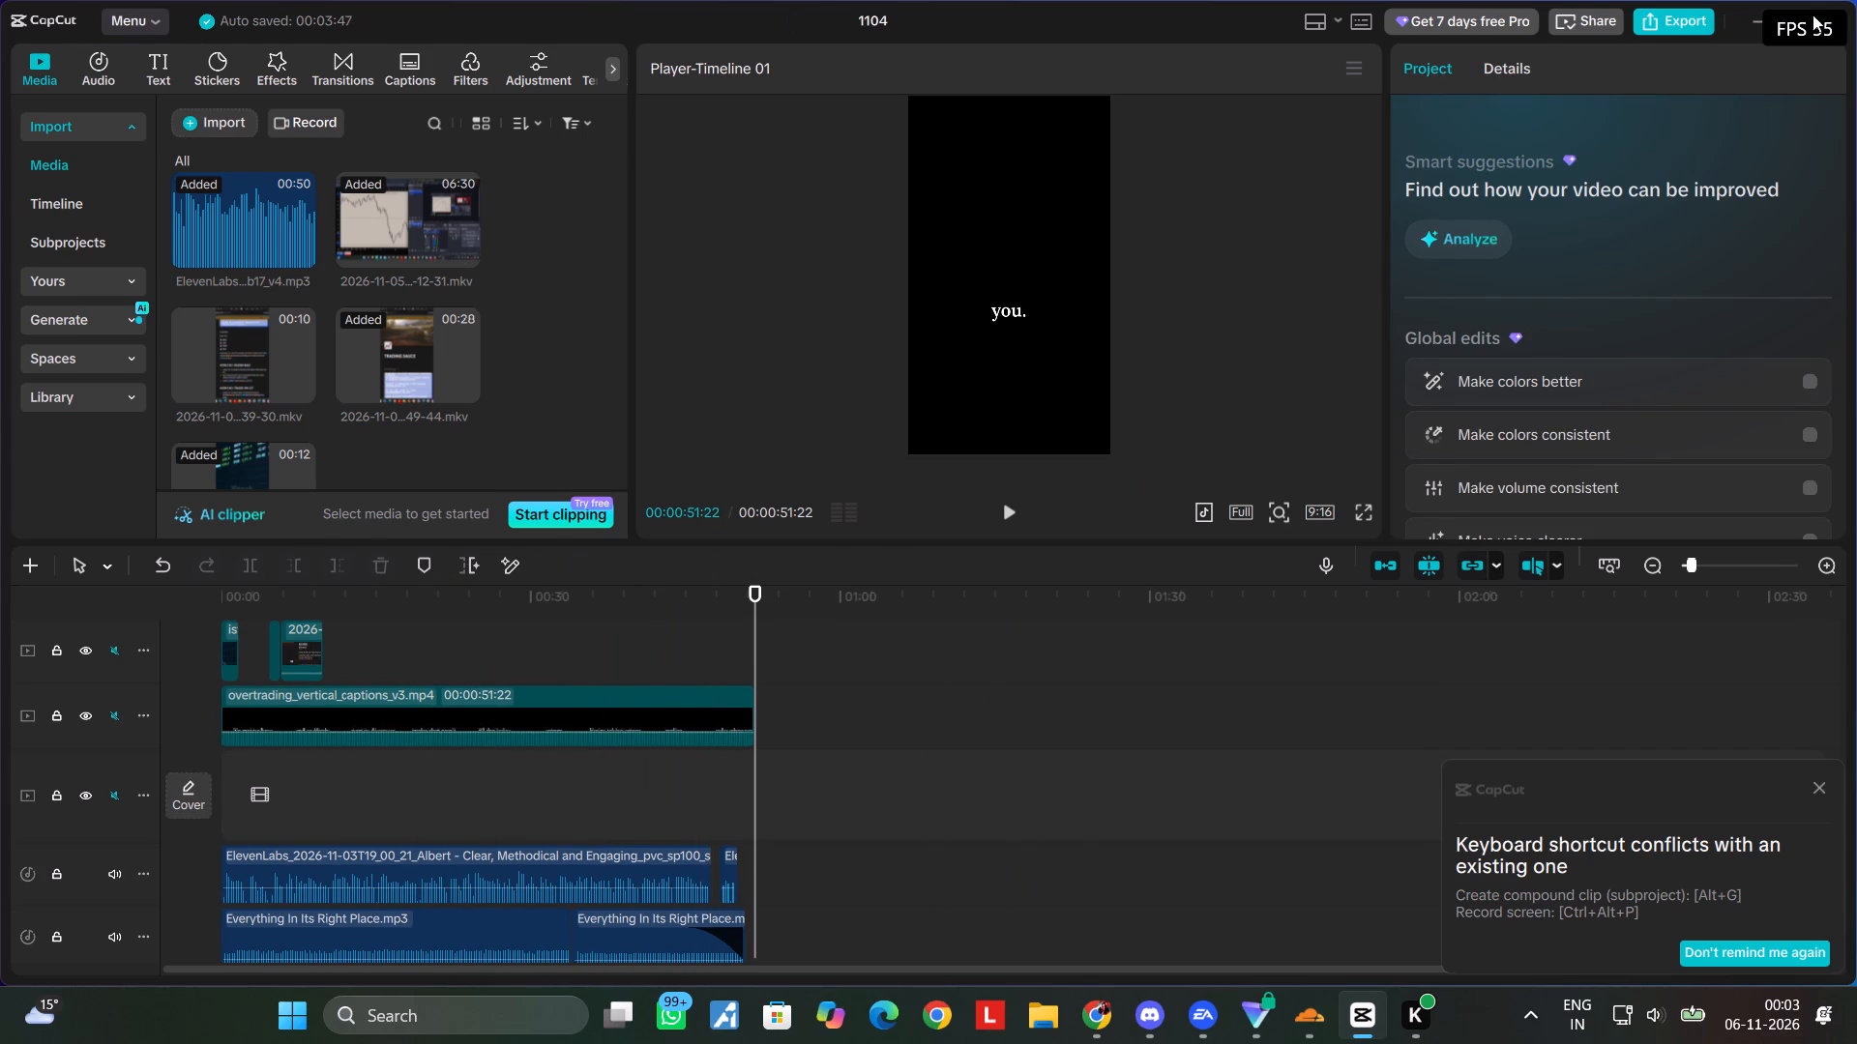
Create a new CapCut project.
{"action": "left_click", "coordinate": [131, 29]}
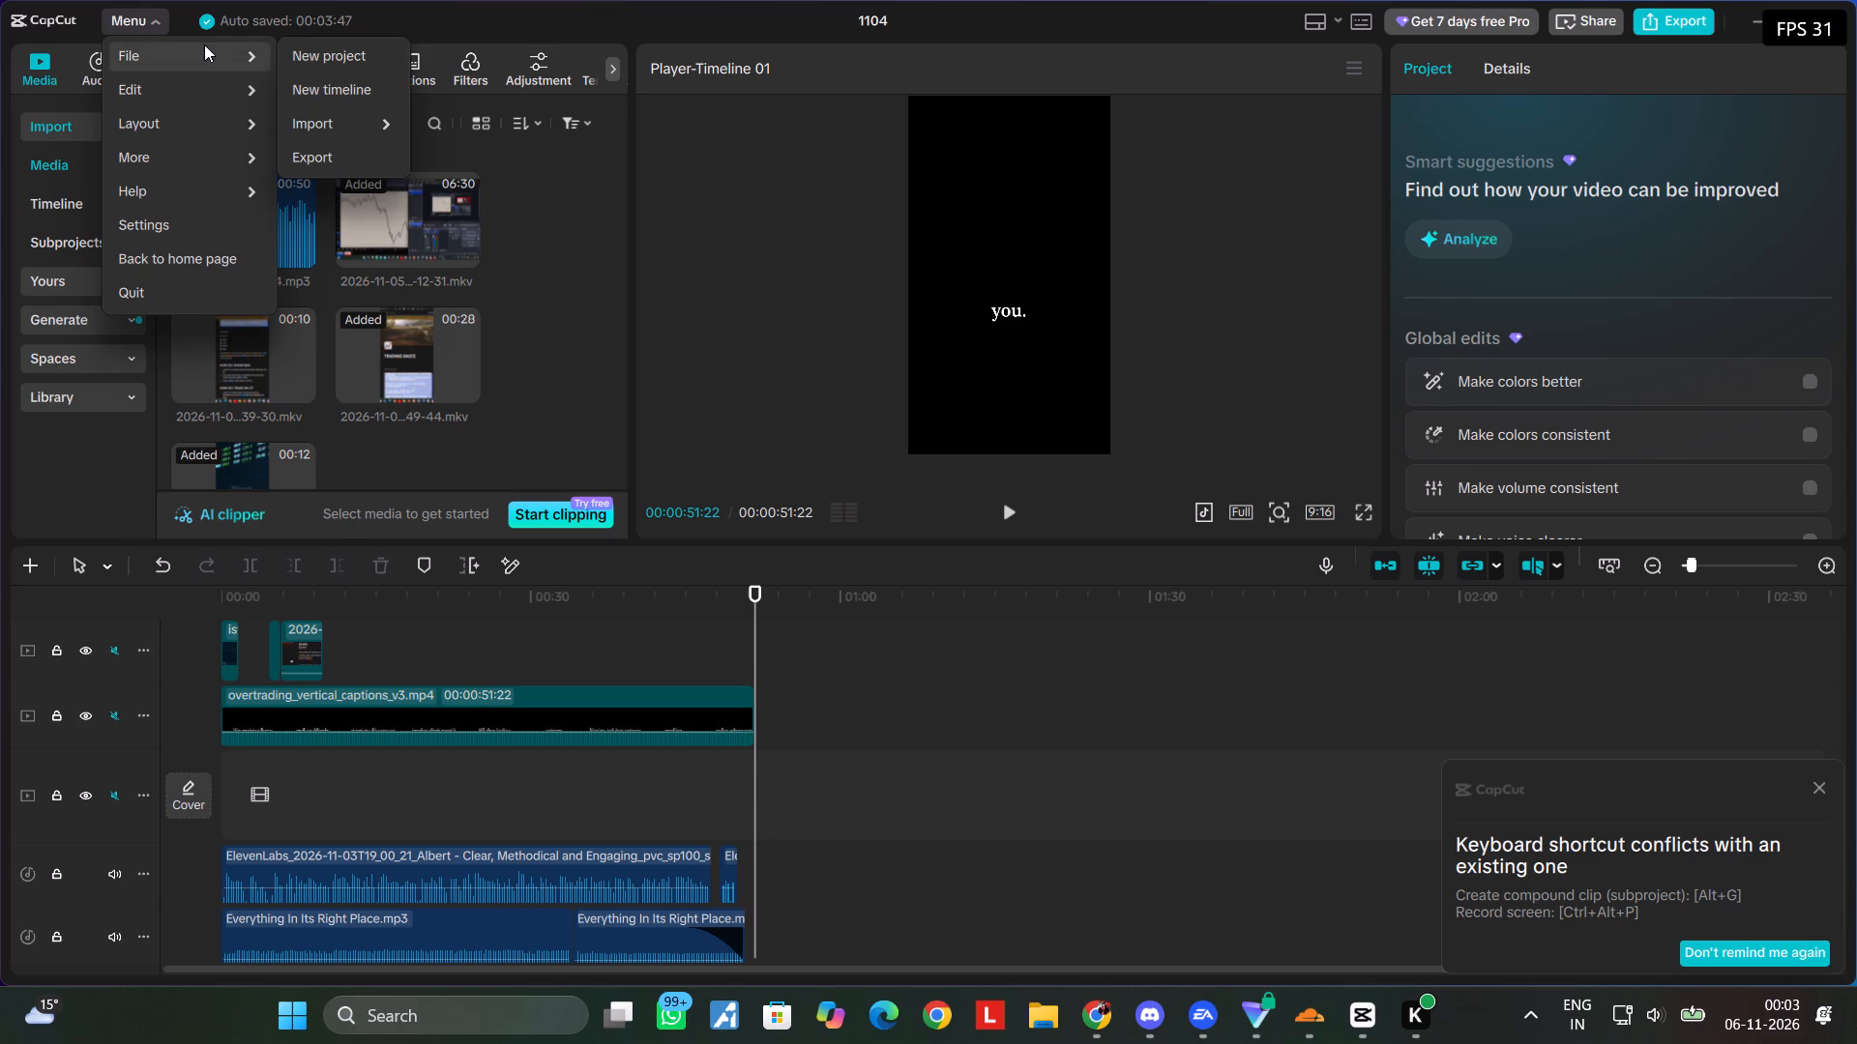
{"action": "left_click", "coordinate": [344, 52]}
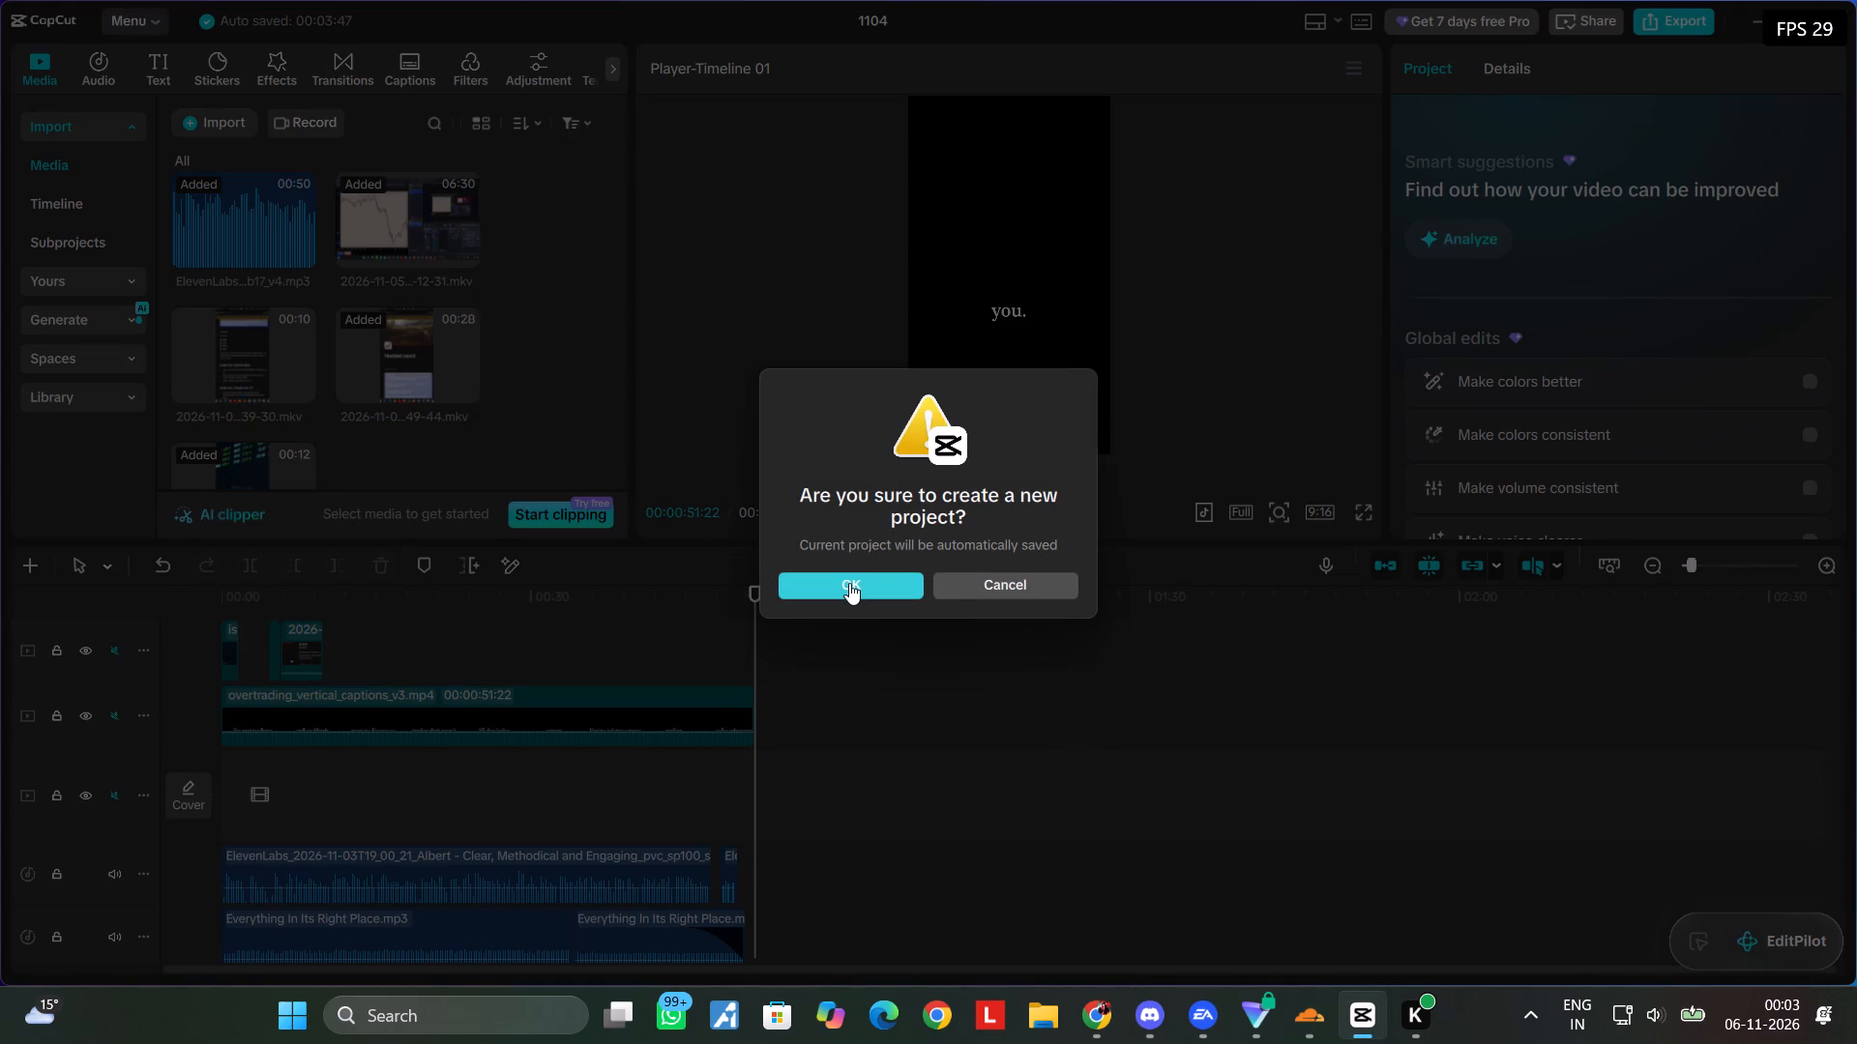
{"action": "left_click", "coordinate": [849, 583]}
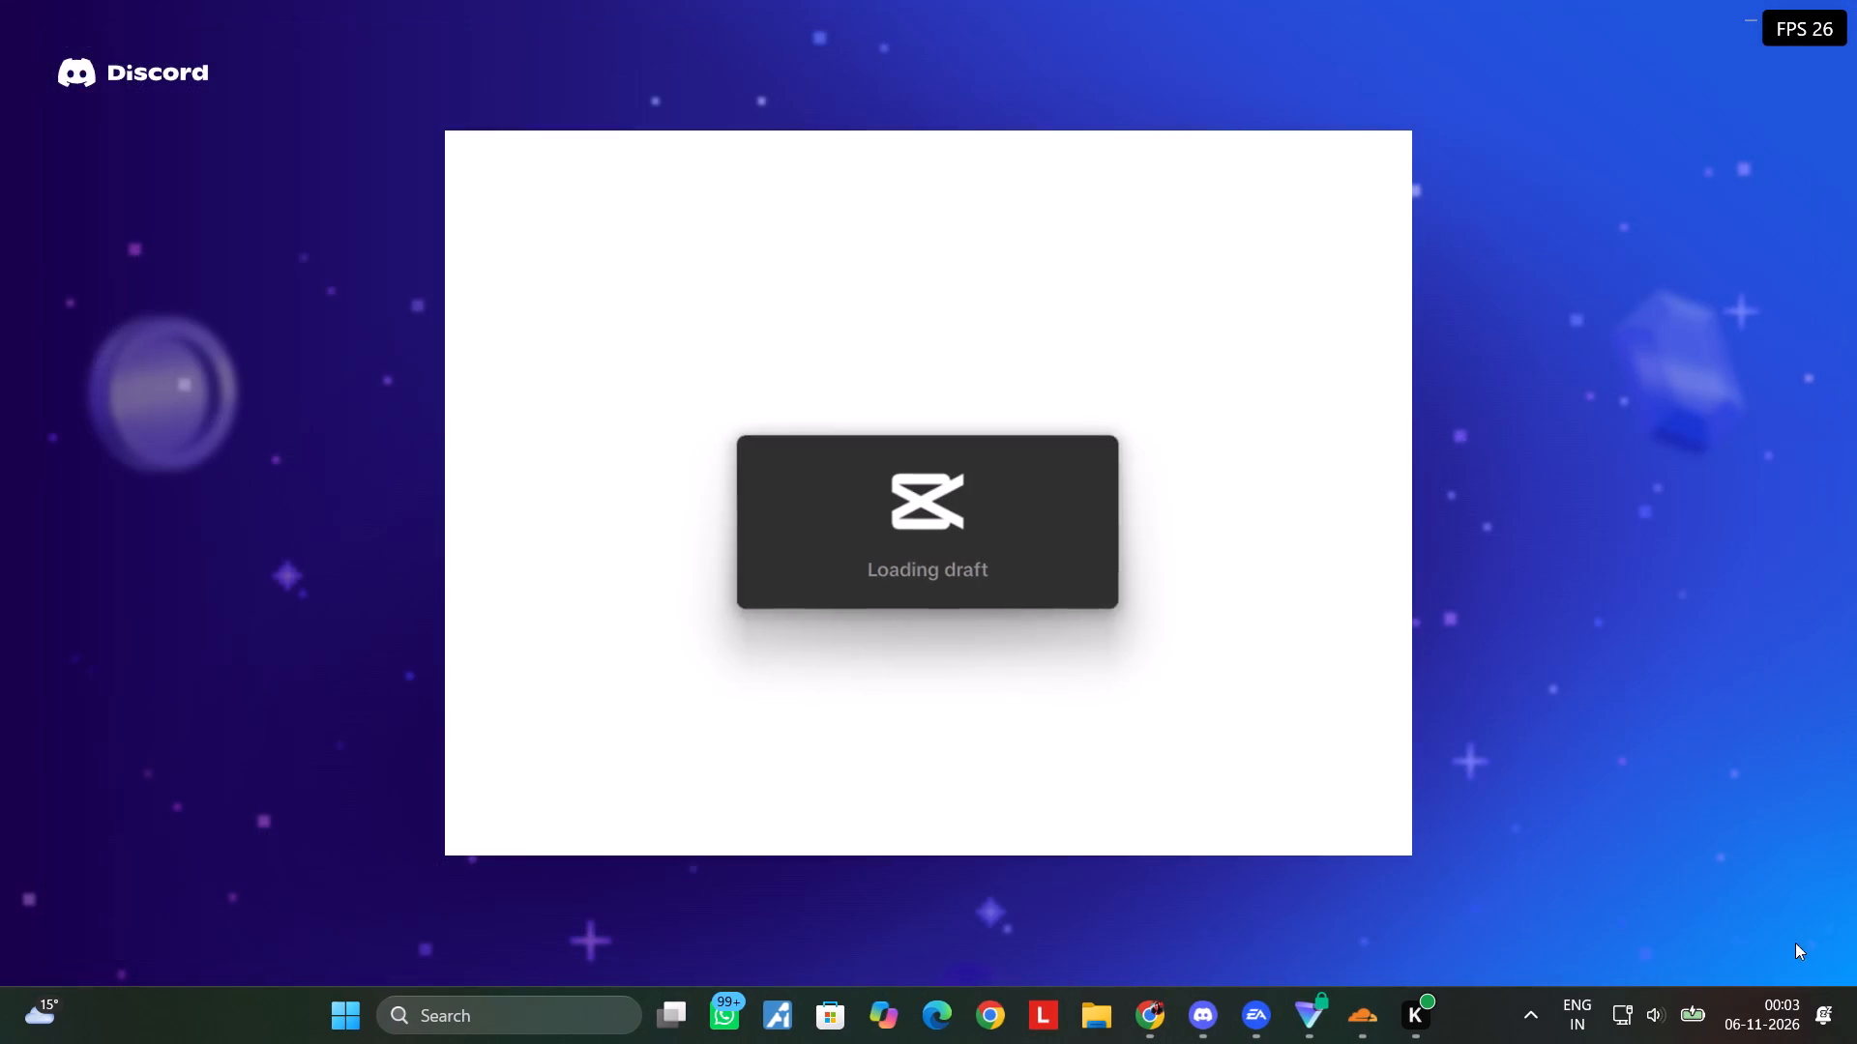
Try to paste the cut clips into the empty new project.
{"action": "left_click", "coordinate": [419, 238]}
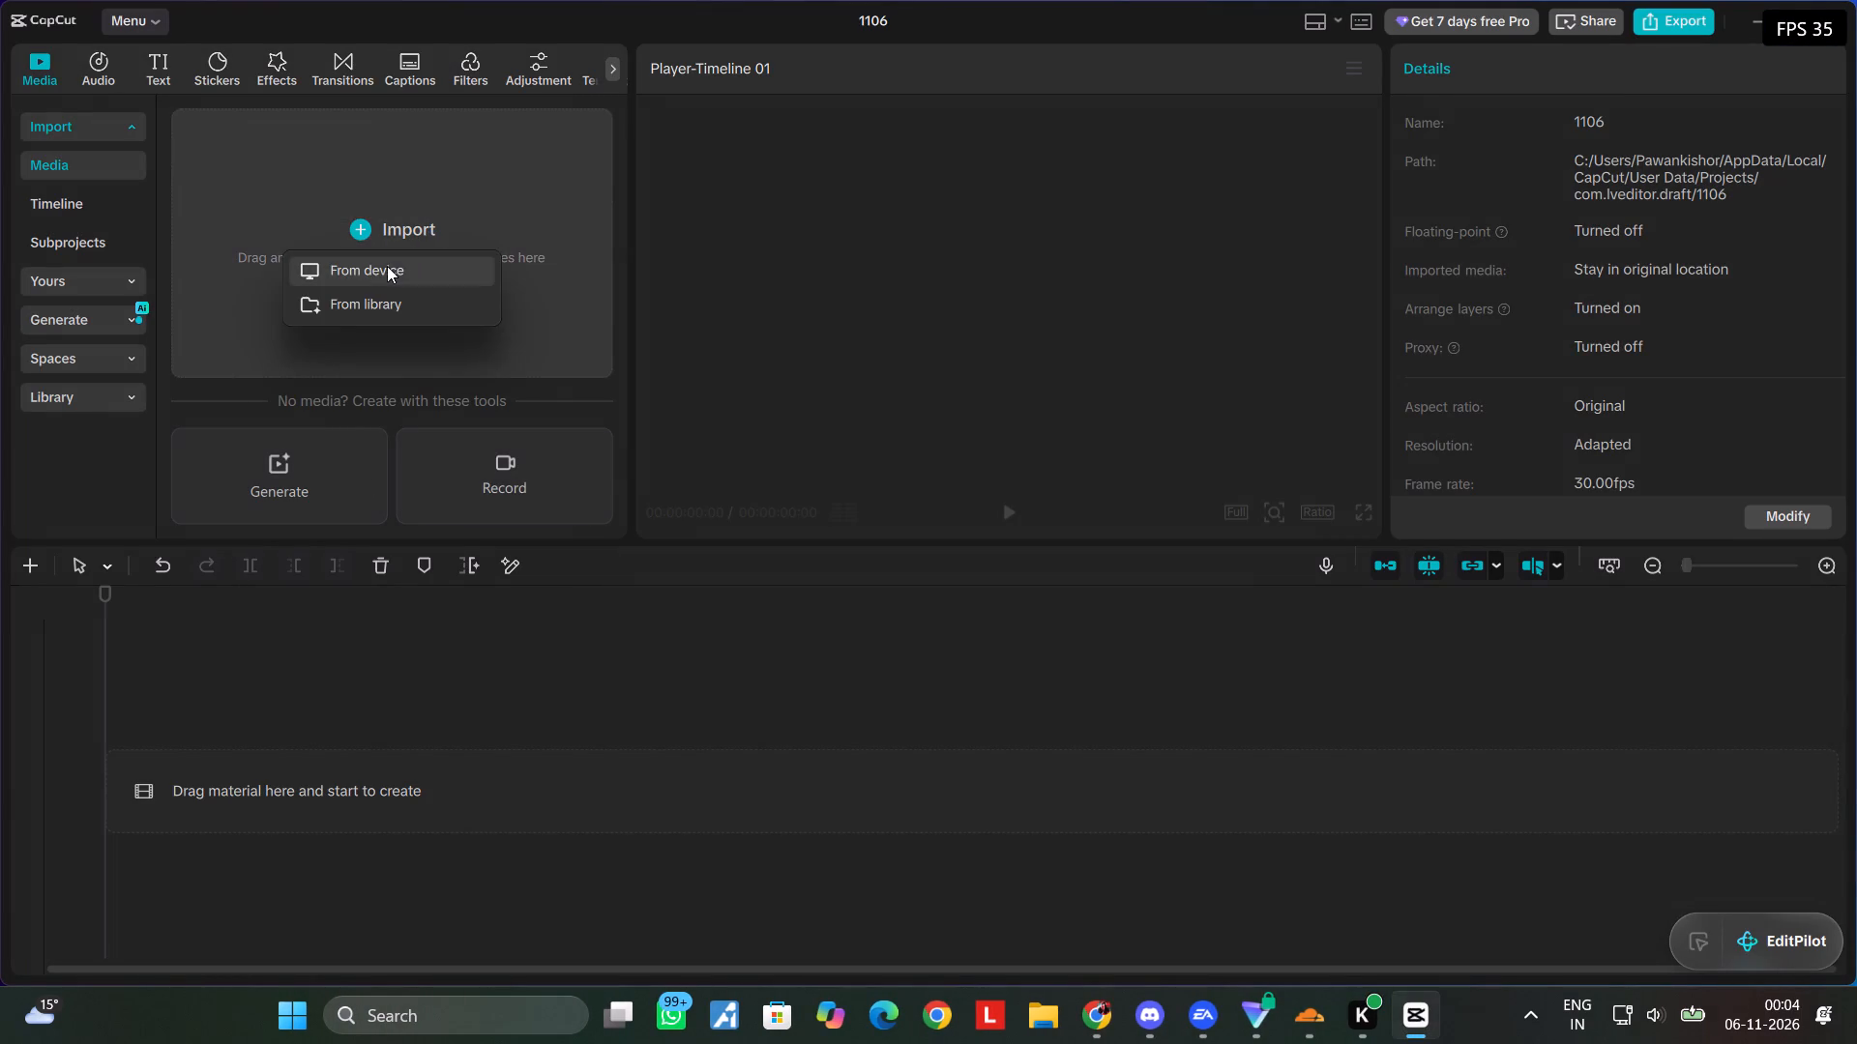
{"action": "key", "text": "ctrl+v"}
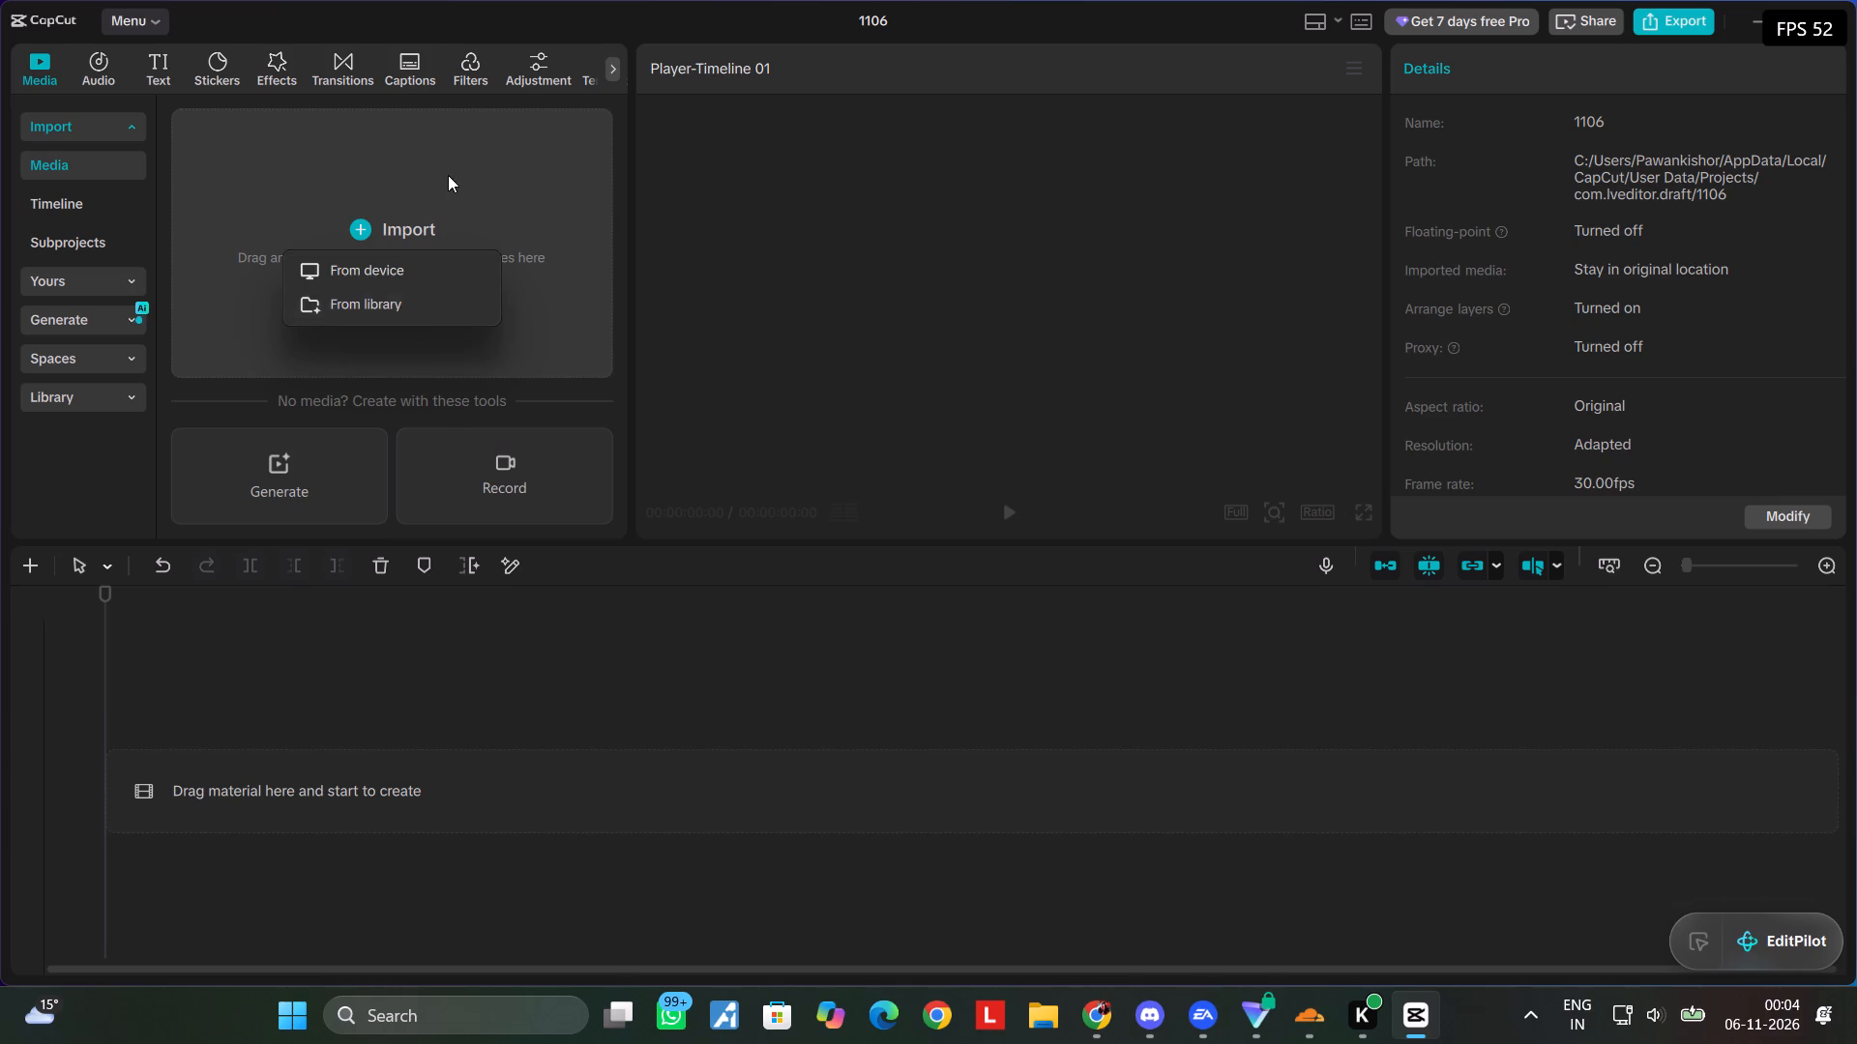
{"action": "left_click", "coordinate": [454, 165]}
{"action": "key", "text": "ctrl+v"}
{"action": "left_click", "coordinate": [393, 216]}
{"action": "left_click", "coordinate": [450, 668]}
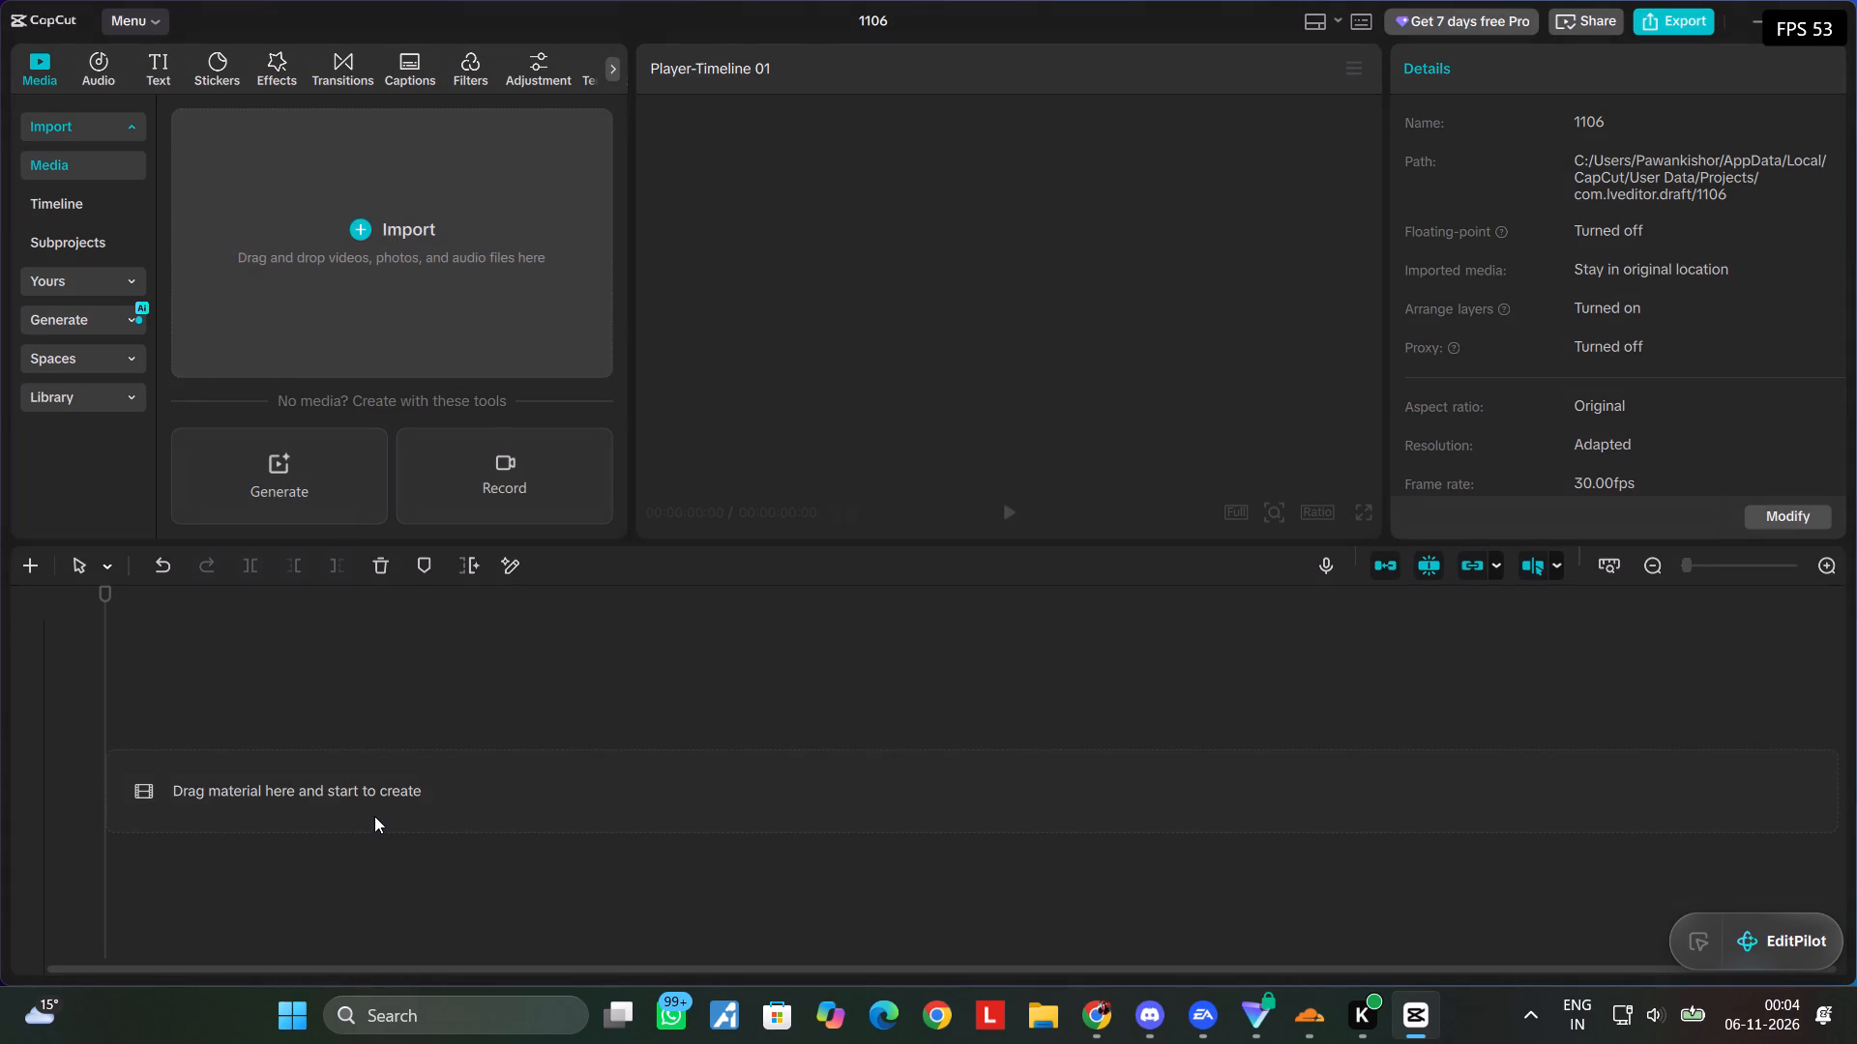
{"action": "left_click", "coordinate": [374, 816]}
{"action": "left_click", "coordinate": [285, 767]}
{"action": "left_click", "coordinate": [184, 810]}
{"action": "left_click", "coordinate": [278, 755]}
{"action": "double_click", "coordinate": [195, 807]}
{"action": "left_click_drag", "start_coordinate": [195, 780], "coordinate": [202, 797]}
{"action": "left_click", "coordinate": [341, 274]}
{"action": "left_click", "coordinate": [385, 267]}
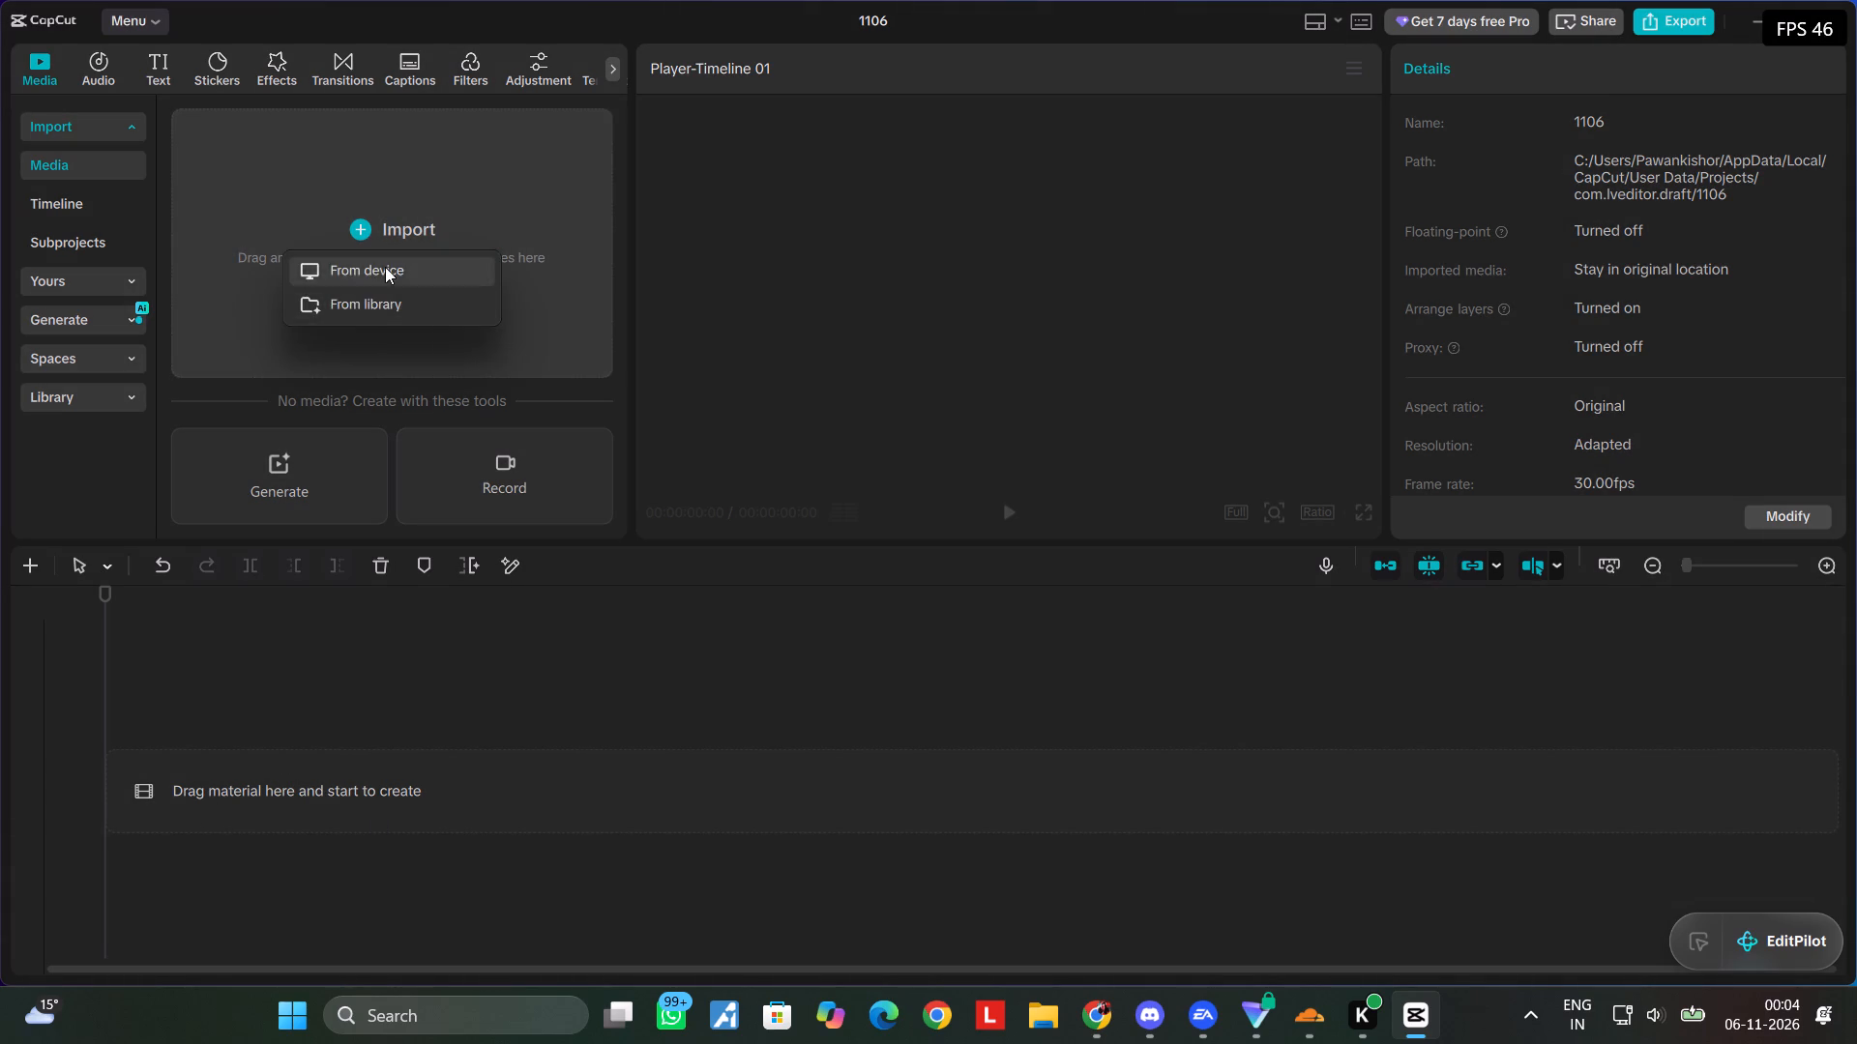
{"action": "scroll", "coordinate": [730, 348], "scroll_direction": "down", "scroll_amount": 1}
{"action": "scroll", "coordinate": [730, 348], "scroll_direction": "up", "scroll_amount": 1}
{"action": "scroll", "coordinate": [730, 348], "scroll_direction": "down", "scroll_amount": 2}
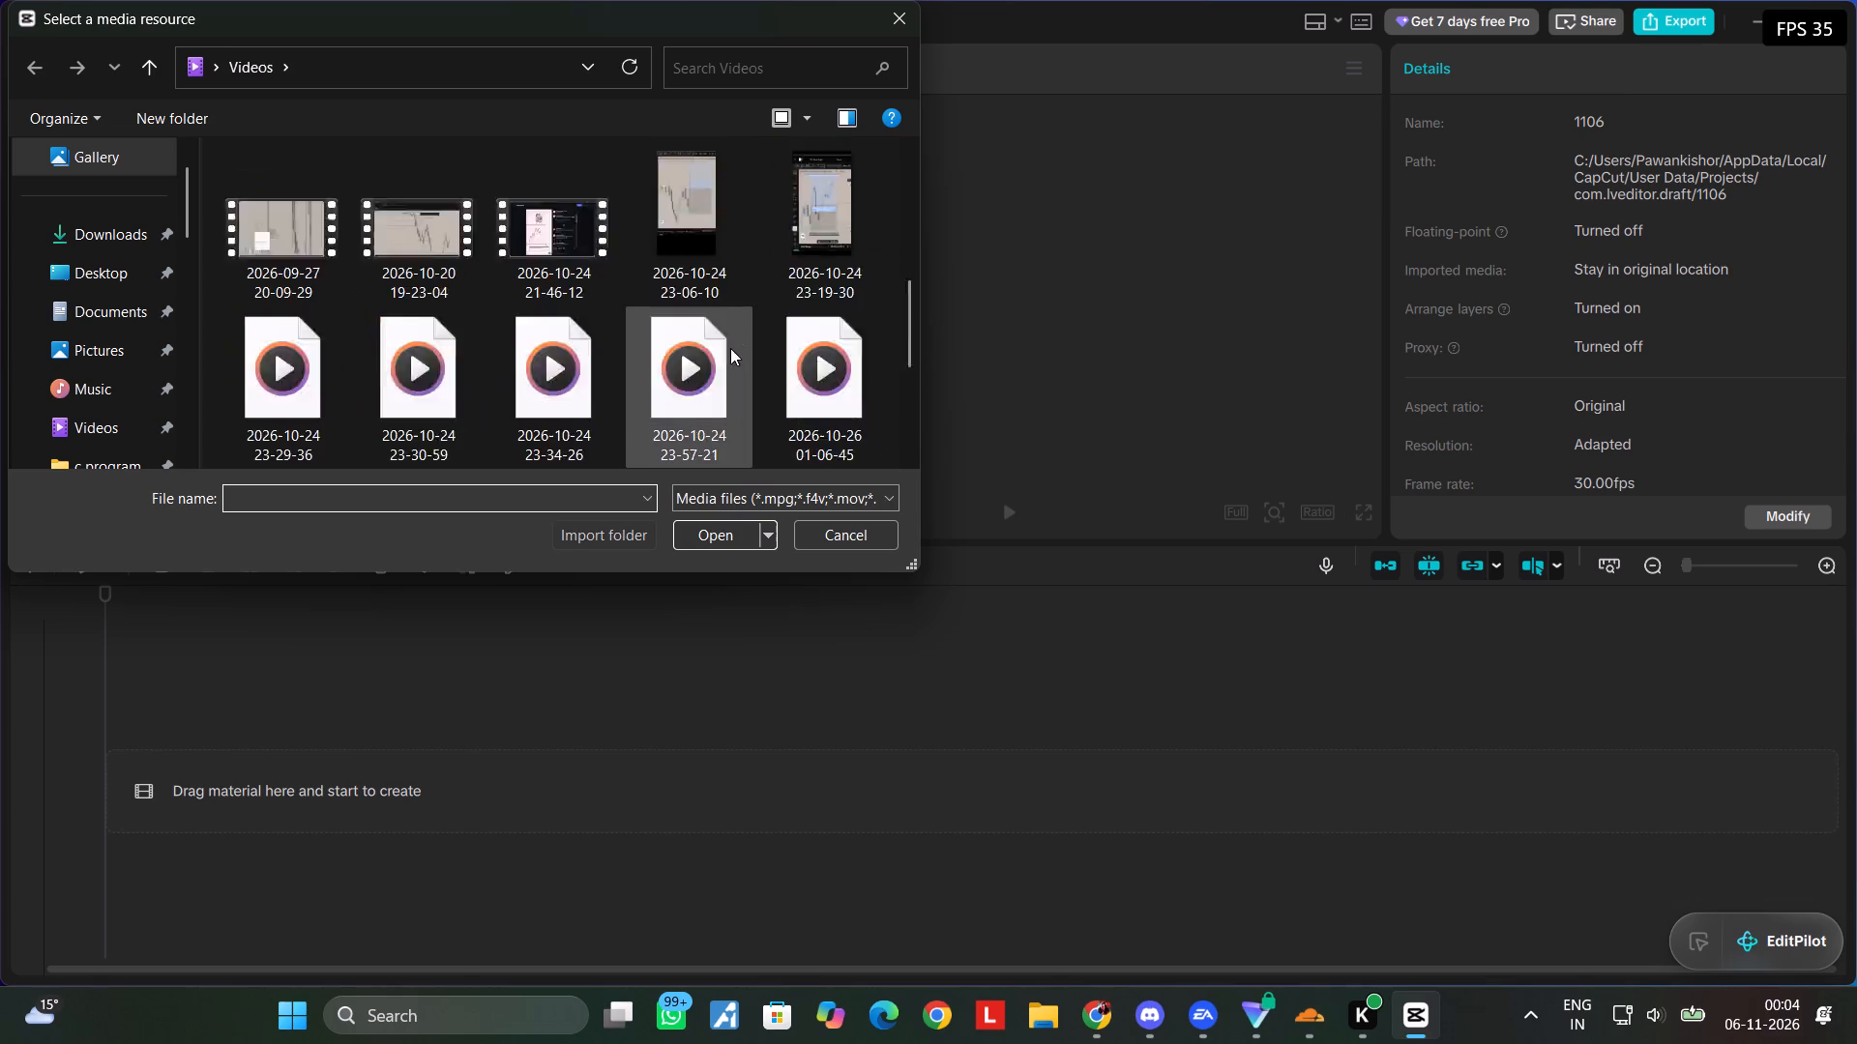
{"action": "scroll", "coordinate": [730, 348], "scroll_direction": "down", "scroll_amount": 11}
{"action": "scroll", "coordinate": [730, 348], "scroll_direction": "up", "scroll_amount": 1}
{"action": "left_click", "coordinate": [680, 240]}
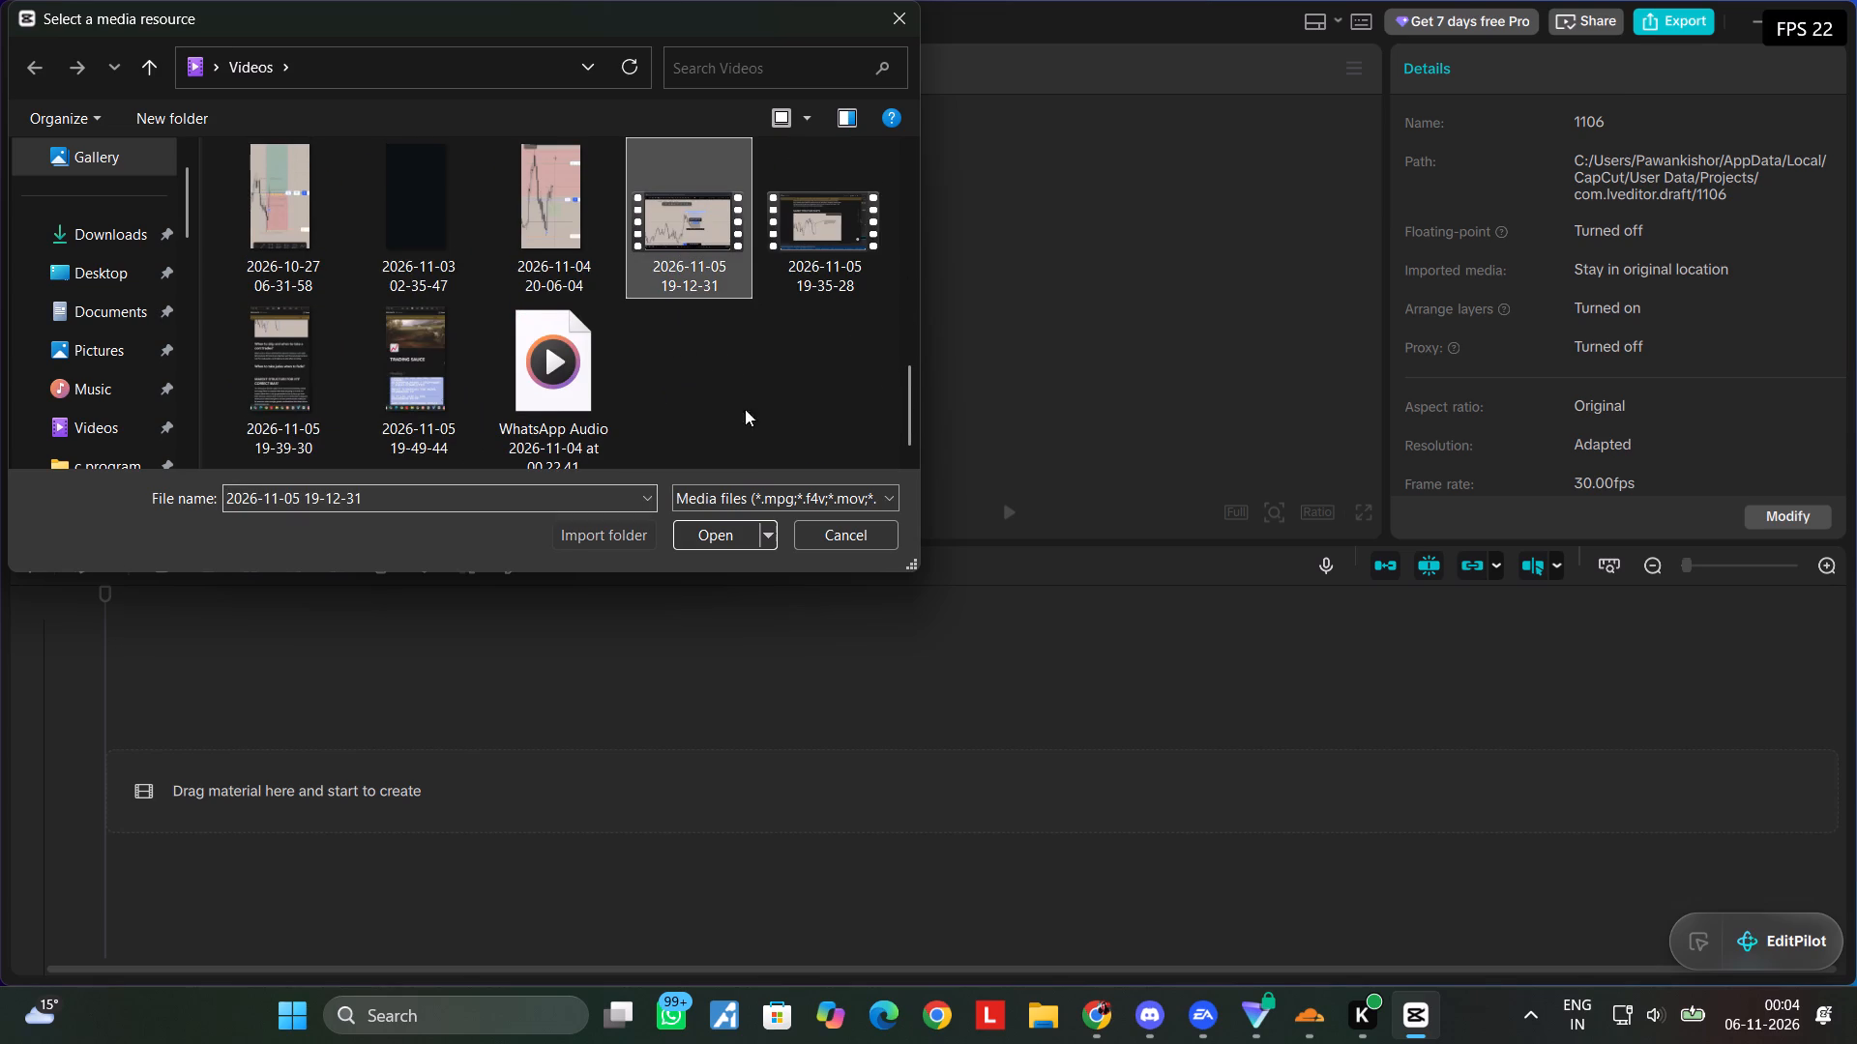
{"action": "left_click", "coordinate": [705, 539]}
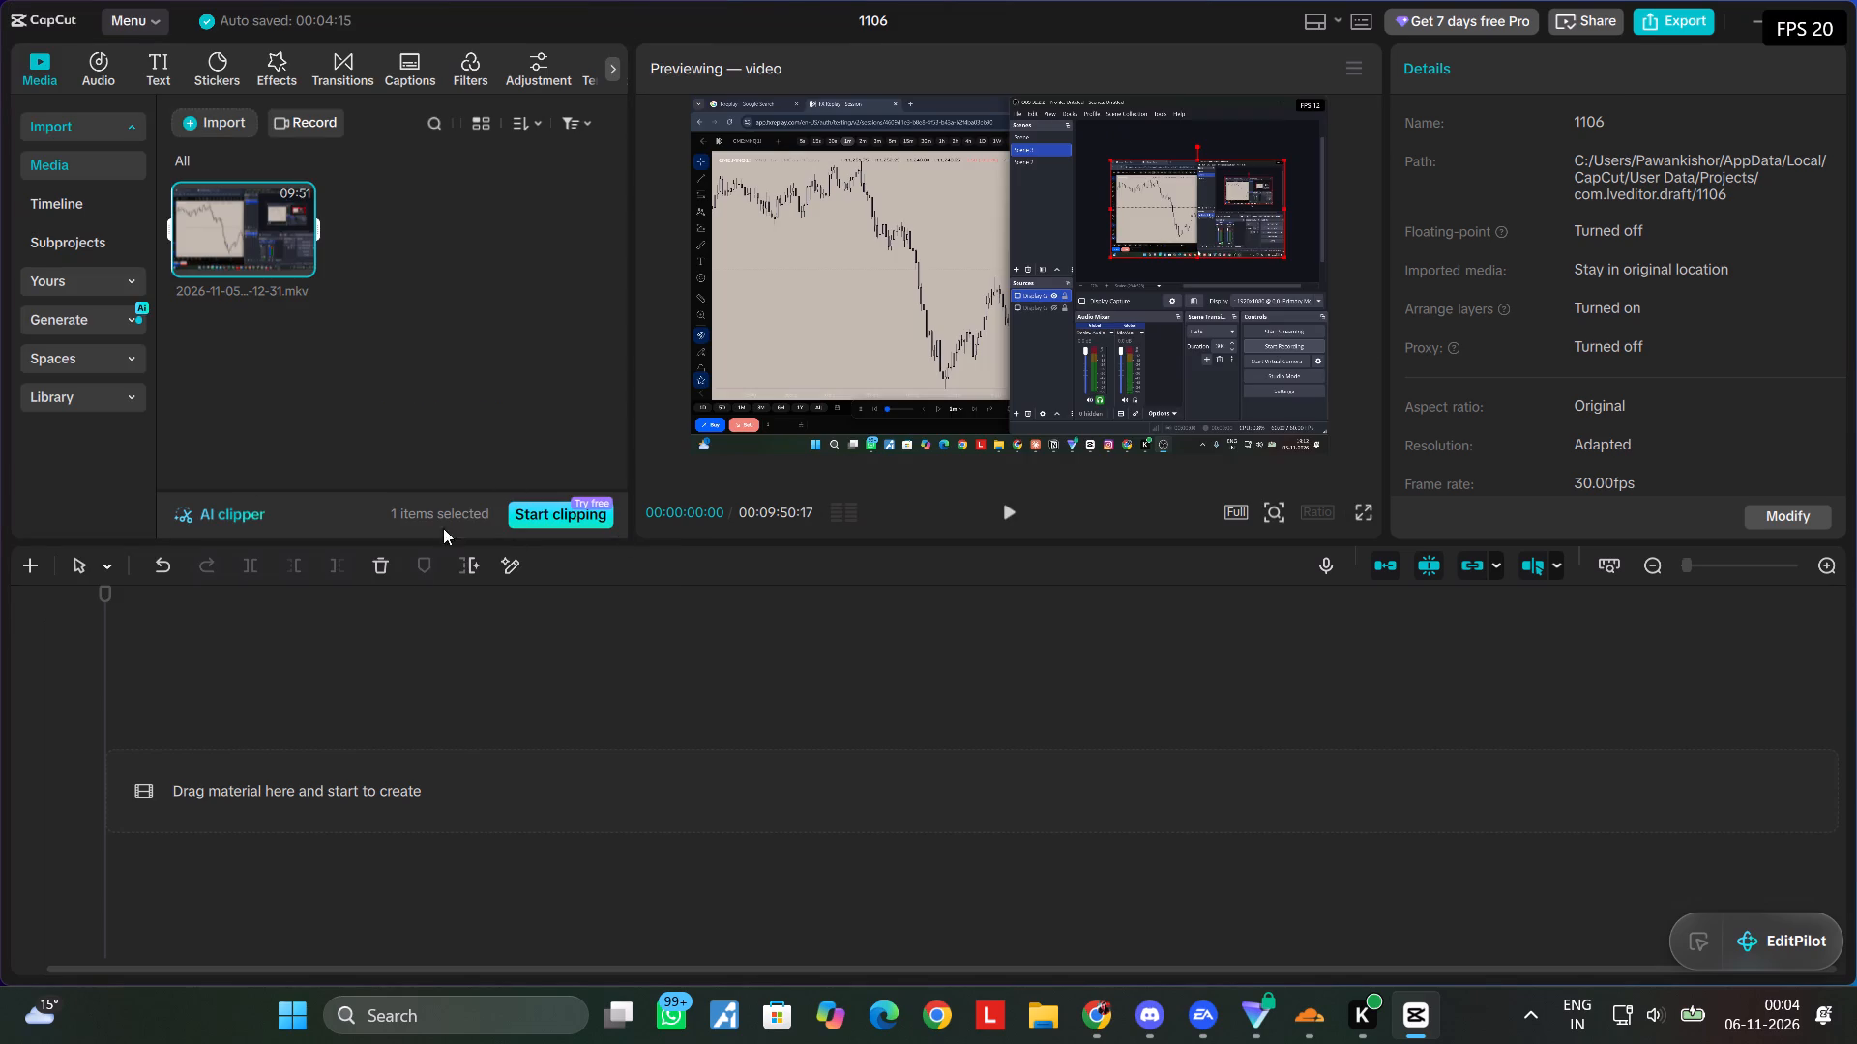
Place the imported recording on the timeline's main track.
{"action": "left_click", "coordinate": [430, 806]}
{"action": "left_click", "coordinate": [252, 795]}
{"action": "left_click_drag", "start_coordinate": [221, 220], "coordinate": [241, 284]}
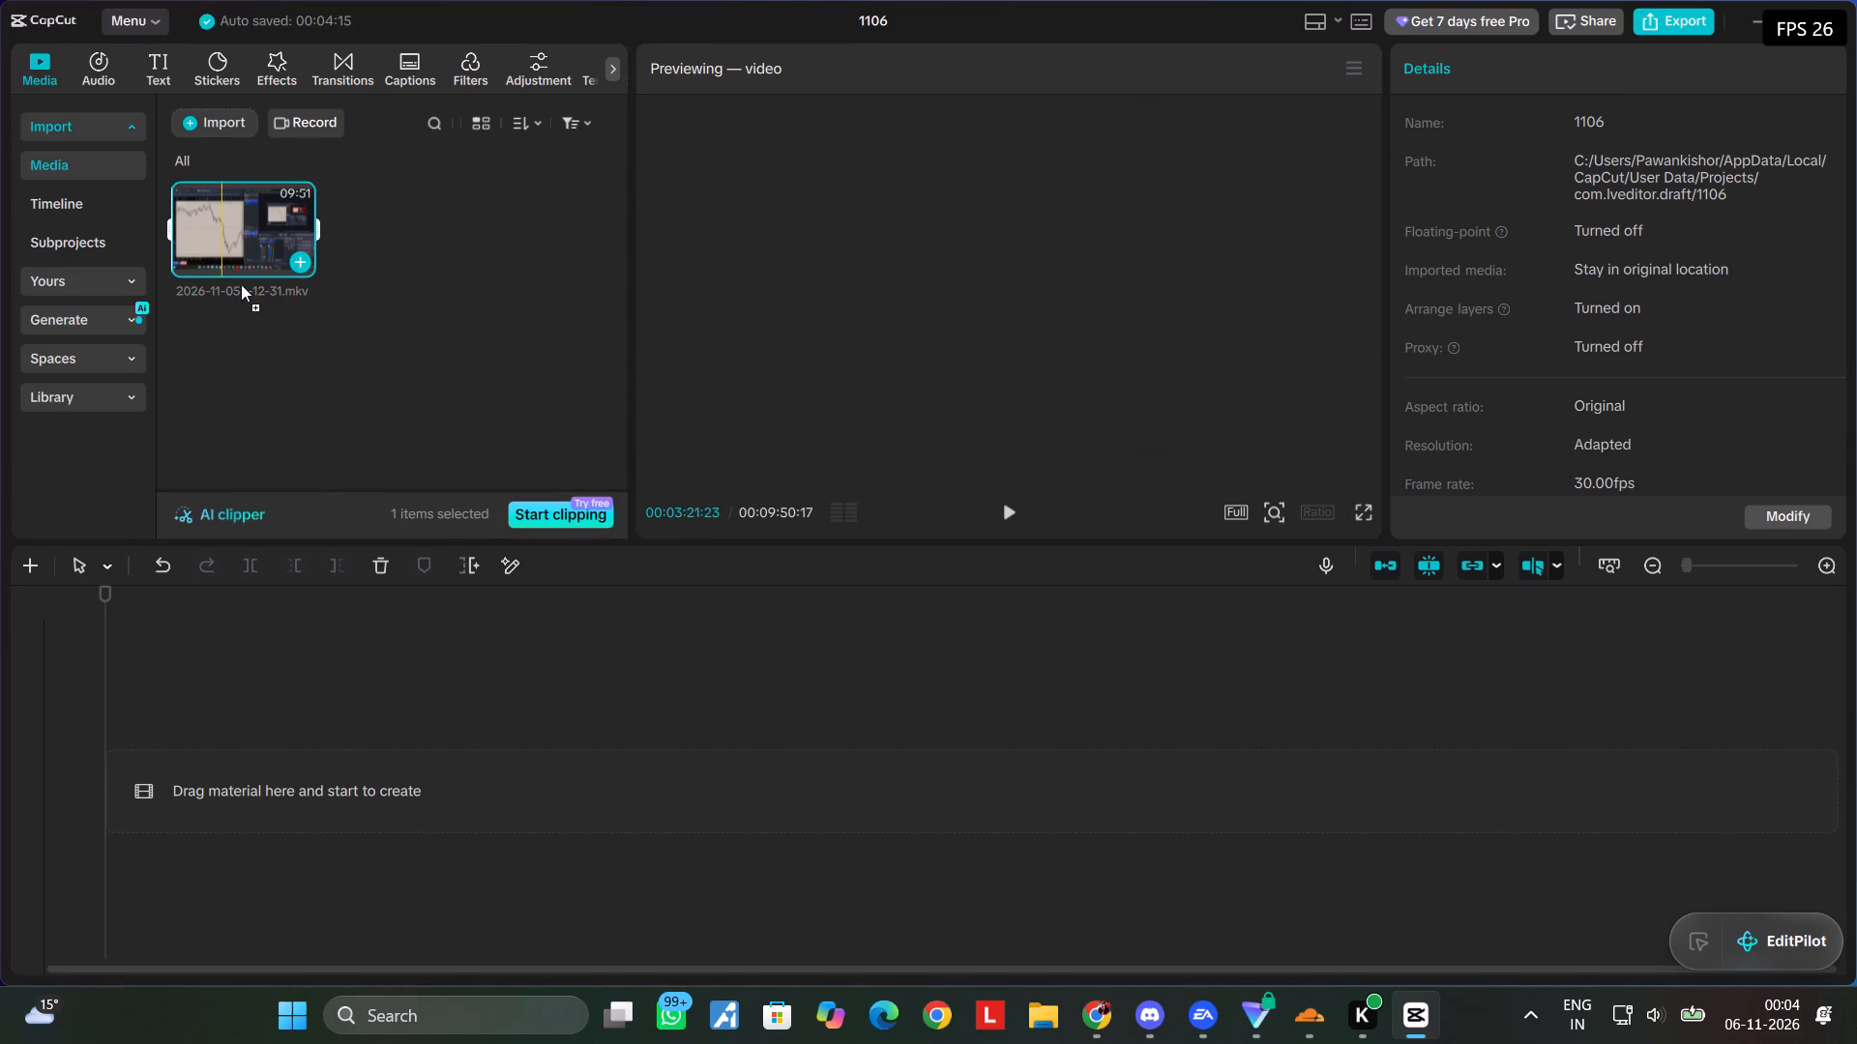
{"action": "left_click_drag", "start_coordinate": [241, 284], "coordinate": [261, 740]}
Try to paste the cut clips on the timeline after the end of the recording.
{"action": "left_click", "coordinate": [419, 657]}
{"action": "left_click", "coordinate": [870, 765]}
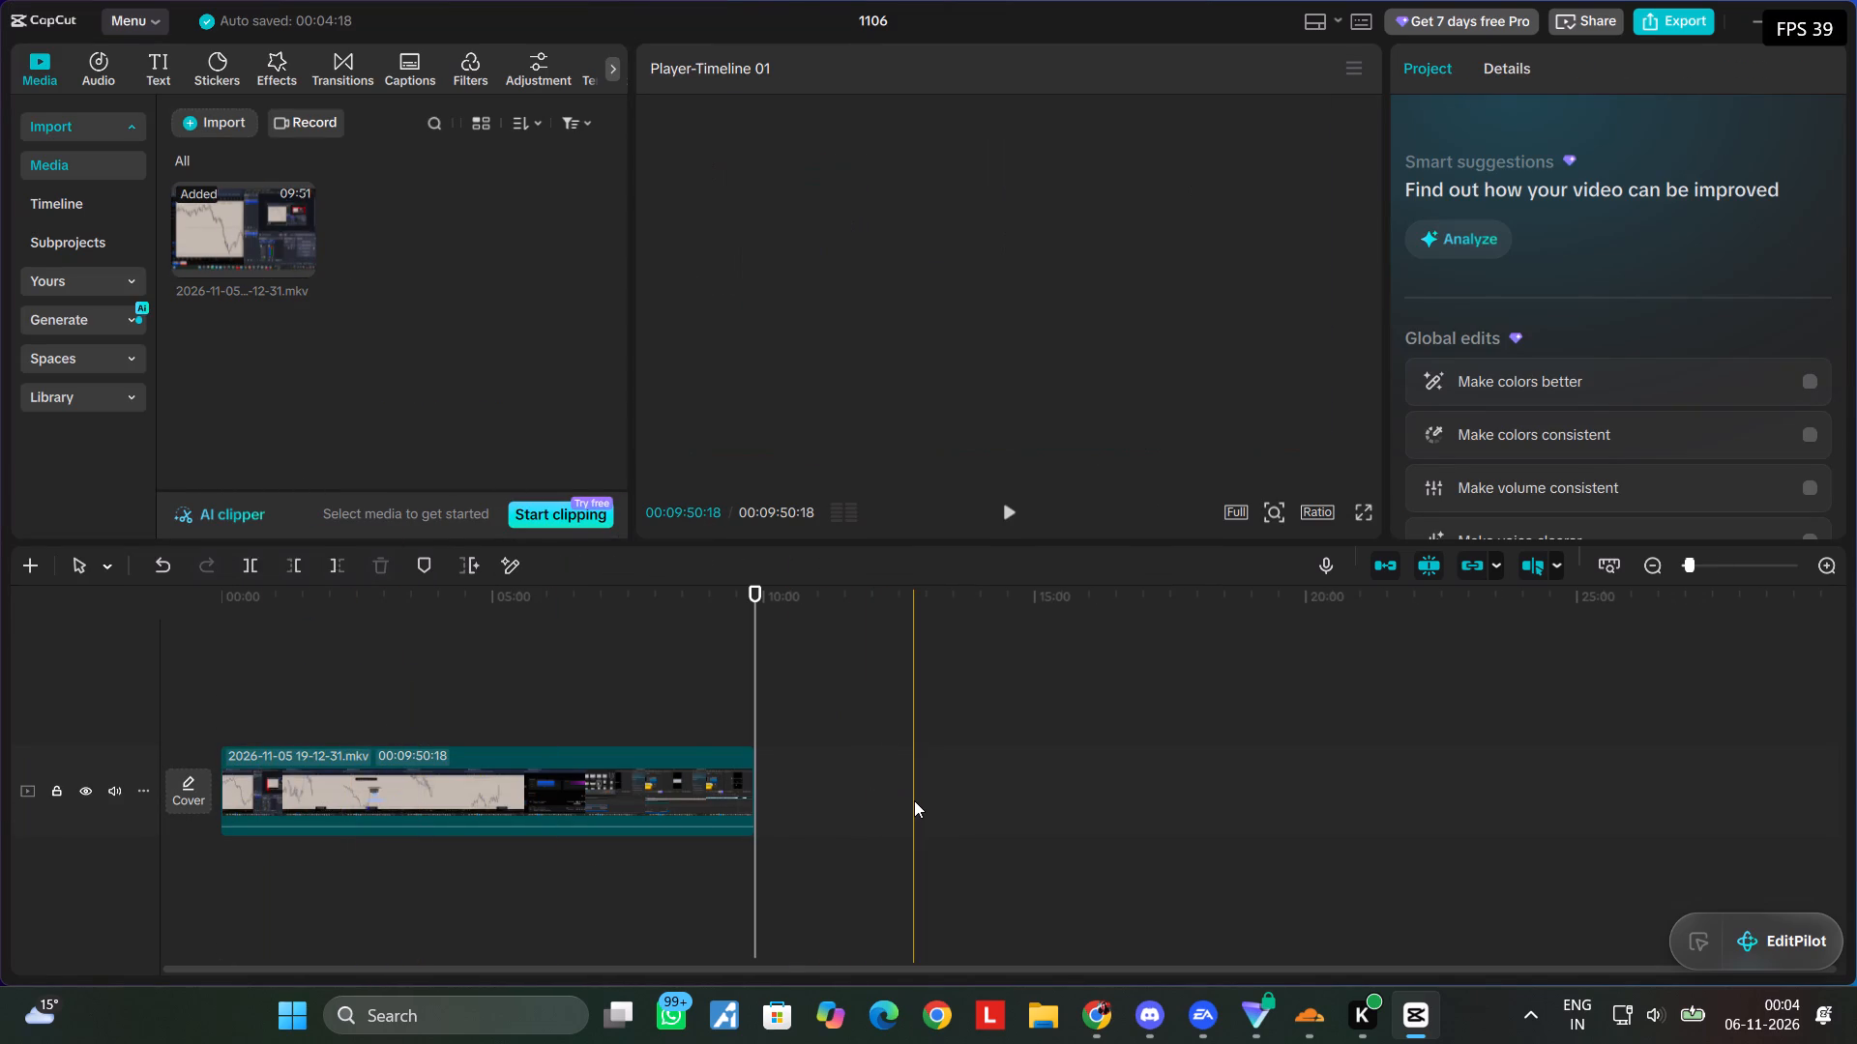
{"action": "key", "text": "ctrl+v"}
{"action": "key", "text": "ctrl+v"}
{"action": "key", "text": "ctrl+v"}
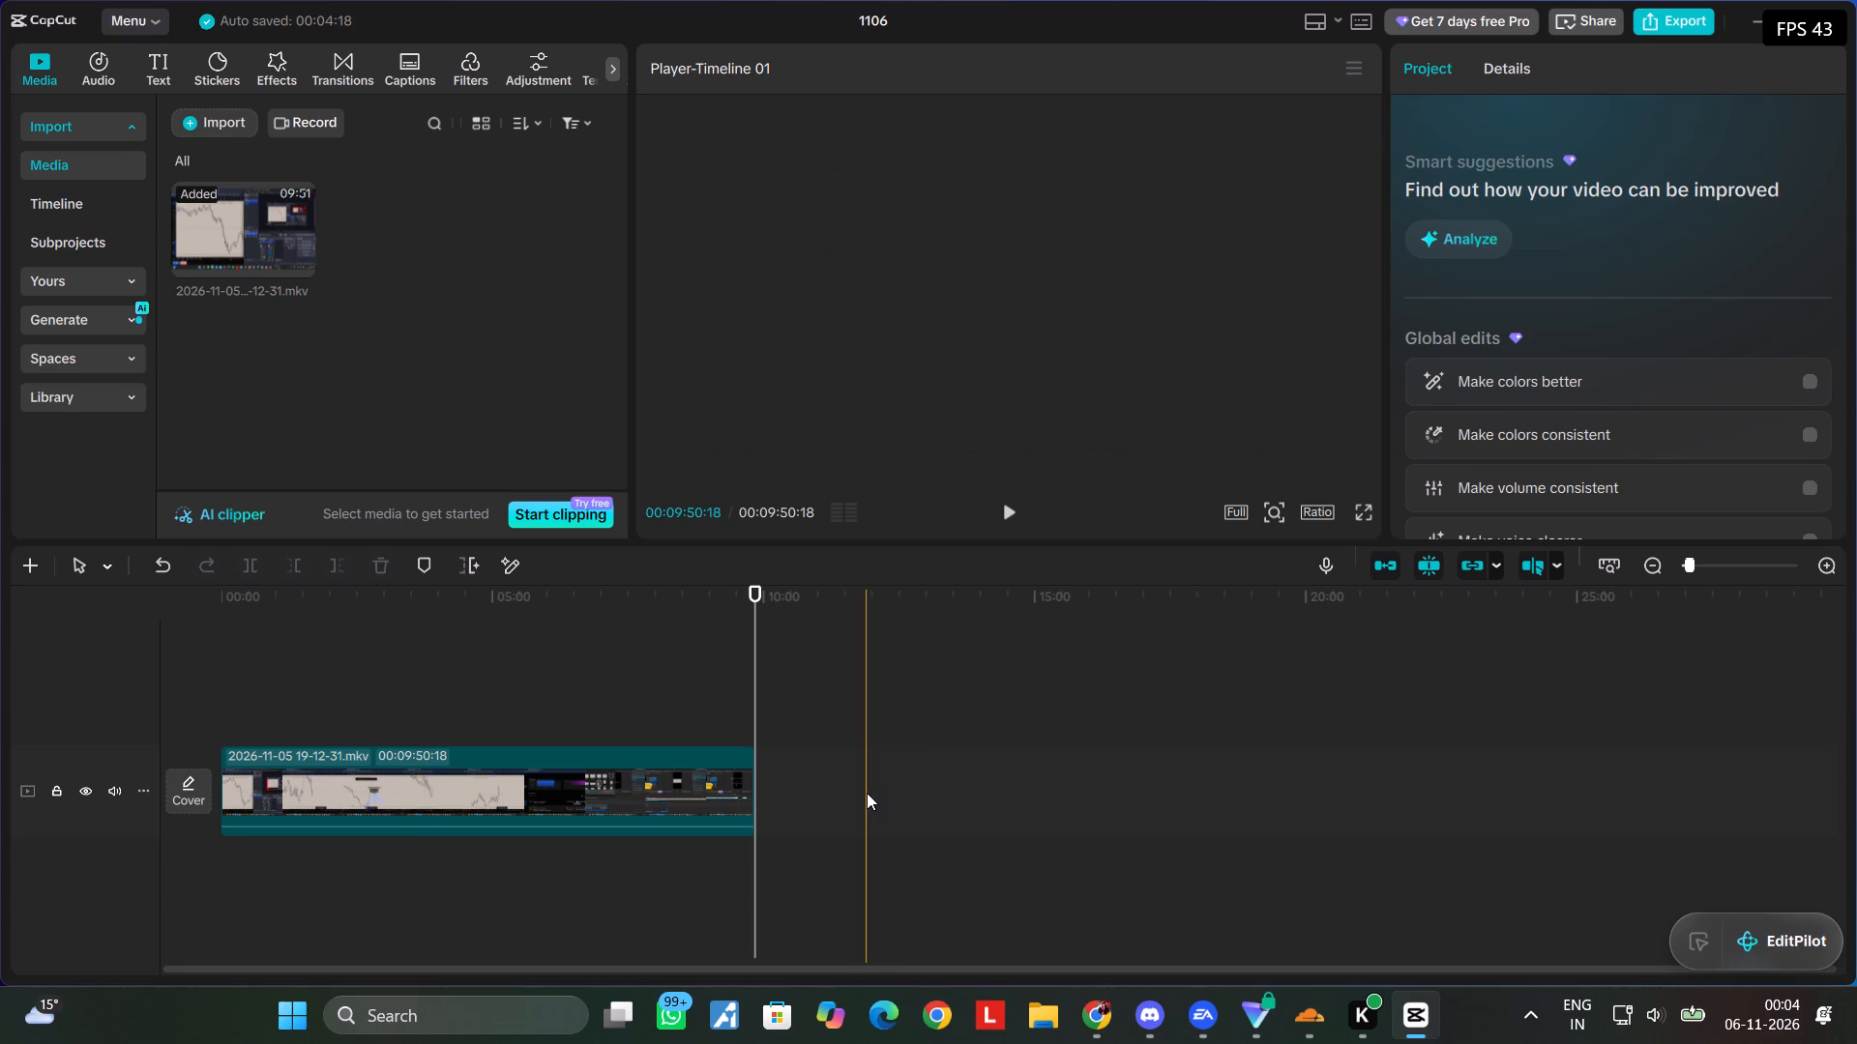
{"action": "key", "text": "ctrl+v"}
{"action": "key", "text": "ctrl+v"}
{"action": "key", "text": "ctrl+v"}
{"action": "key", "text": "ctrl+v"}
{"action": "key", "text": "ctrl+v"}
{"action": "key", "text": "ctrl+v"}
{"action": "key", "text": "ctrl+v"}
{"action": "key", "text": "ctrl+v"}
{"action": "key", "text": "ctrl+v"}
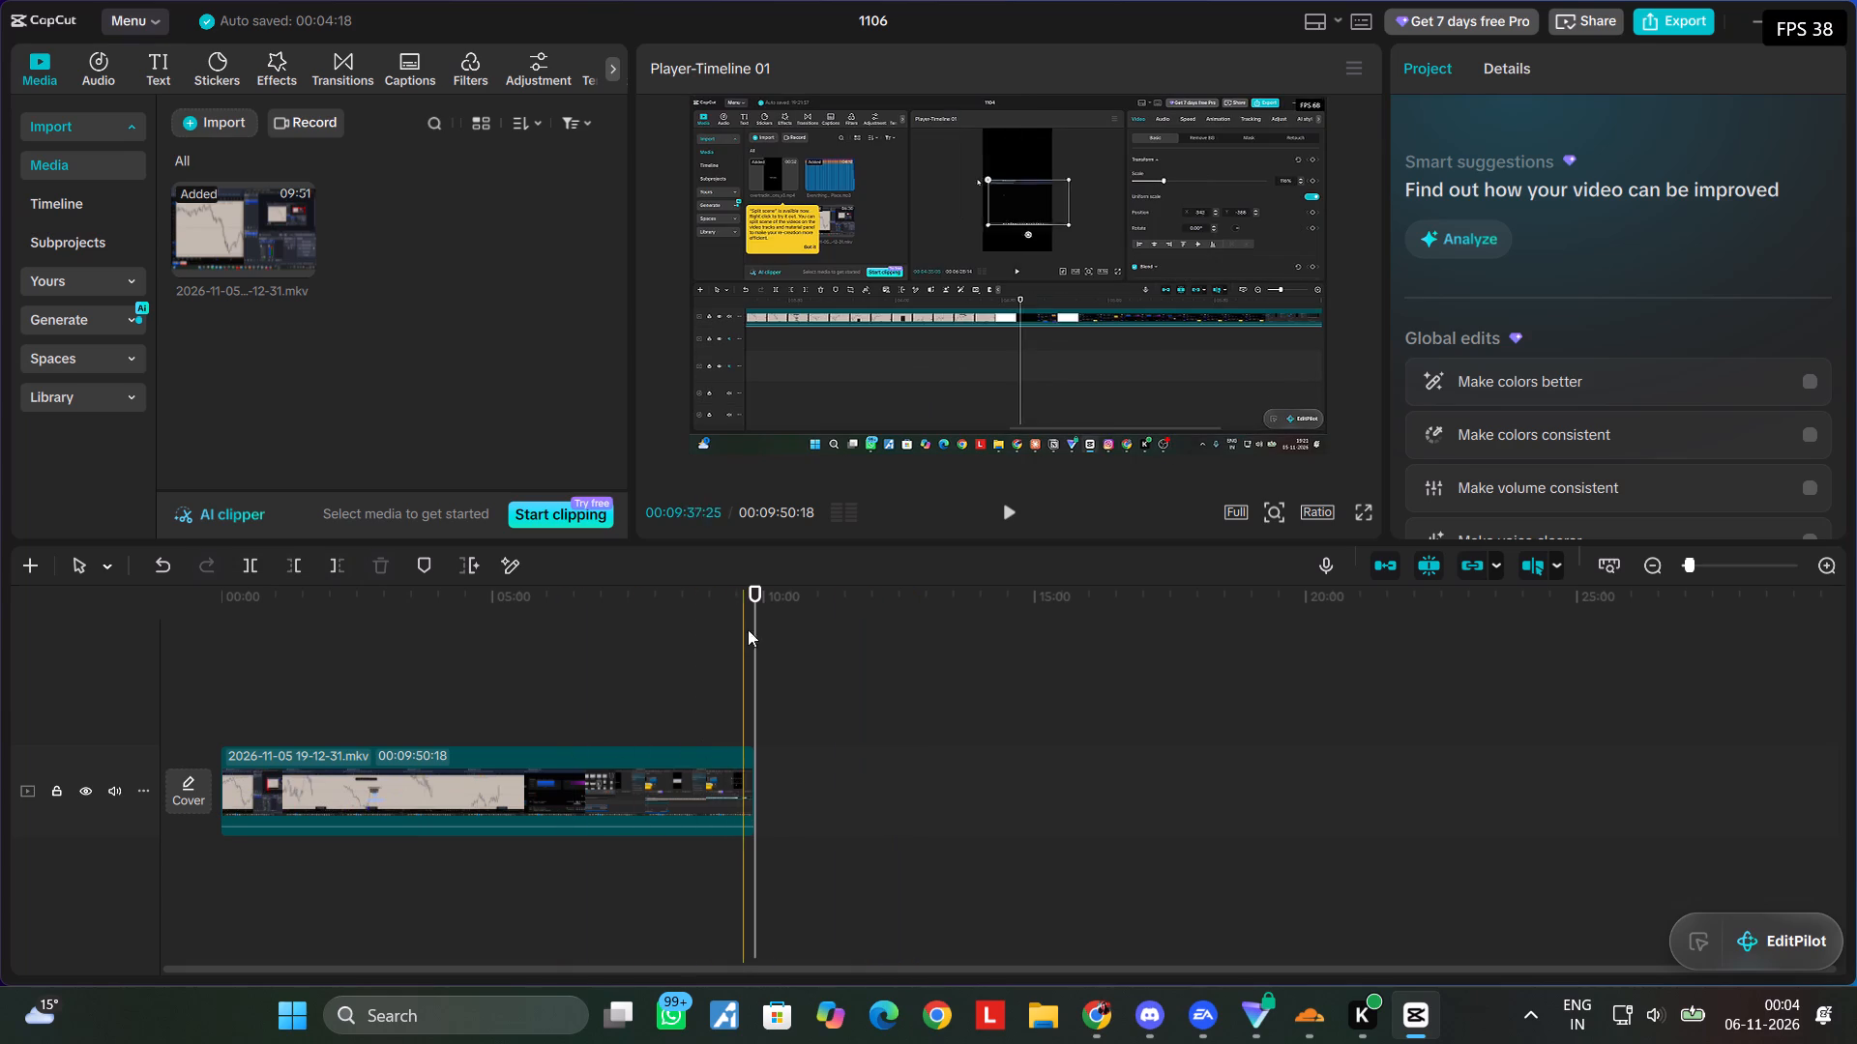
Return the playhead to the start of the timeline and play the recording.
{"action": "left_click_drag", "start_coordinate": [752, 621], "coordinate": [118, 677]}
{"action": "left_click", "coordinate": [1009, 507]}
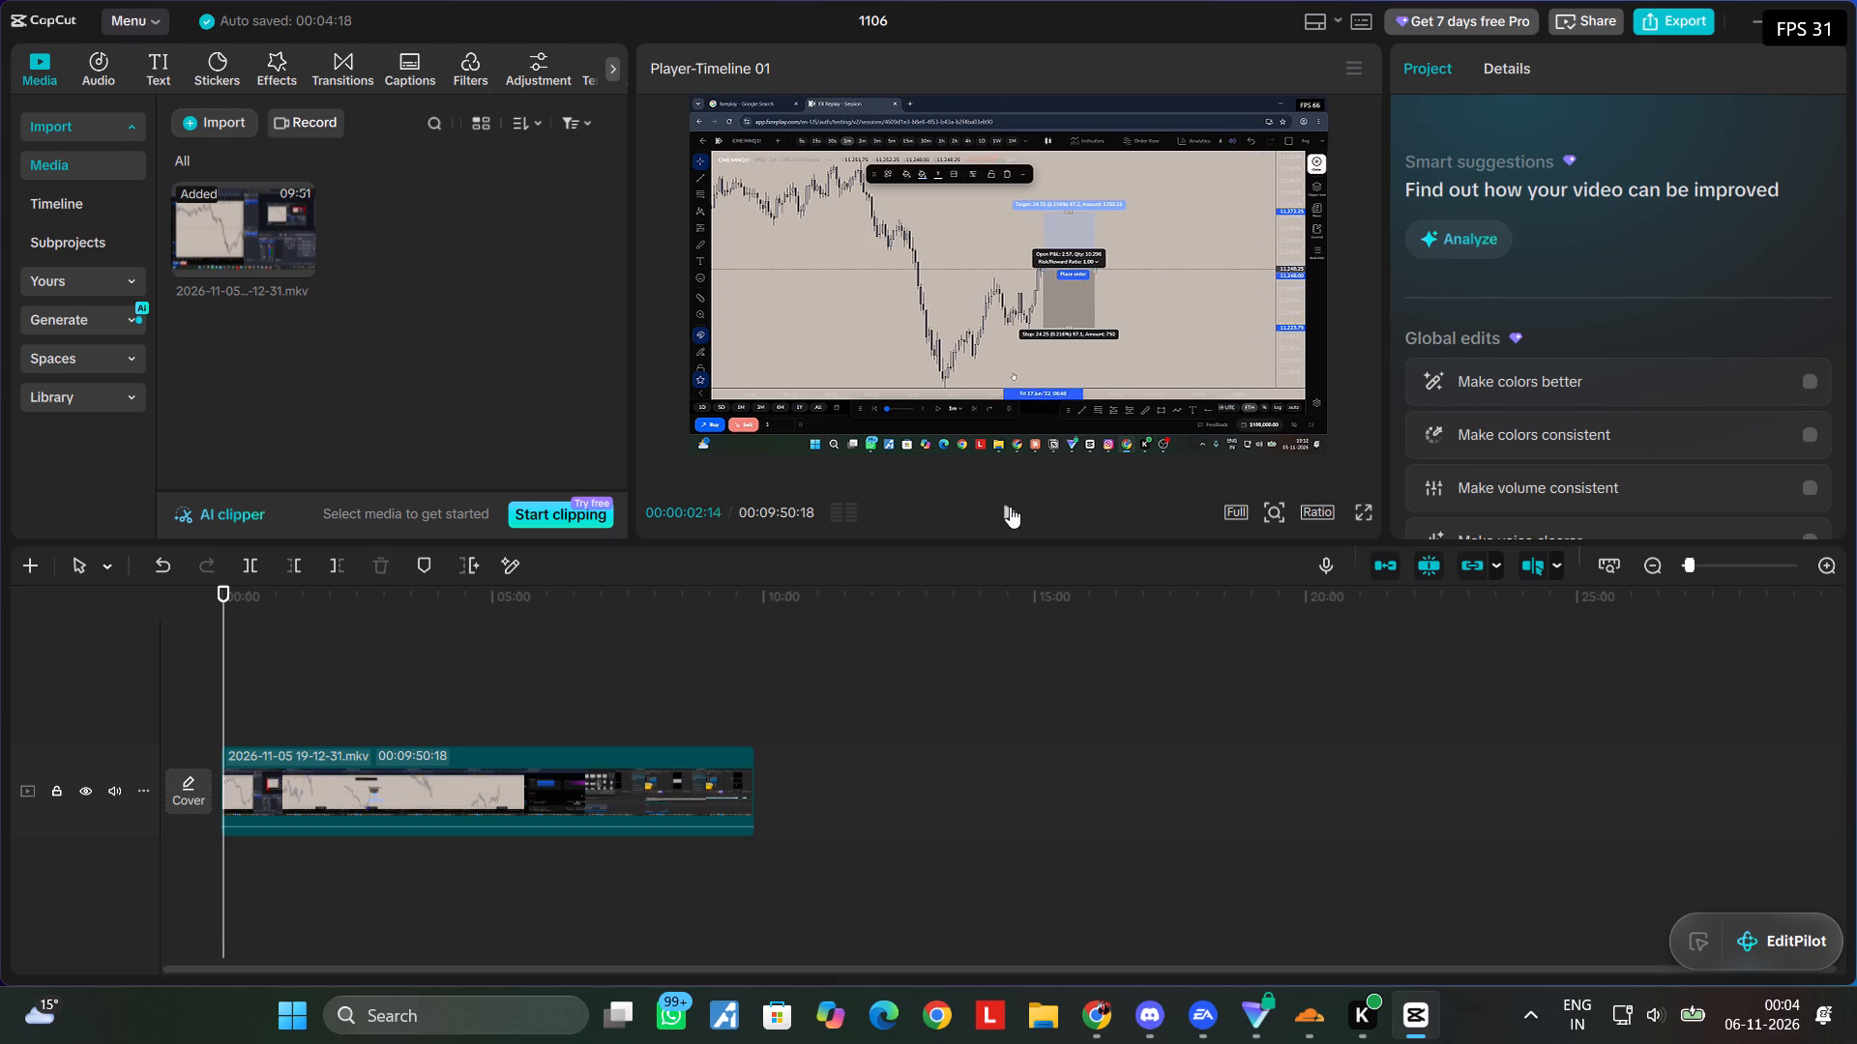
Isolate the first trade replay in the recording by splitting it at 00:00:03:22 and again just before 00:00:09.
{"action": "left_click", "coordinate": [1010, 507]}
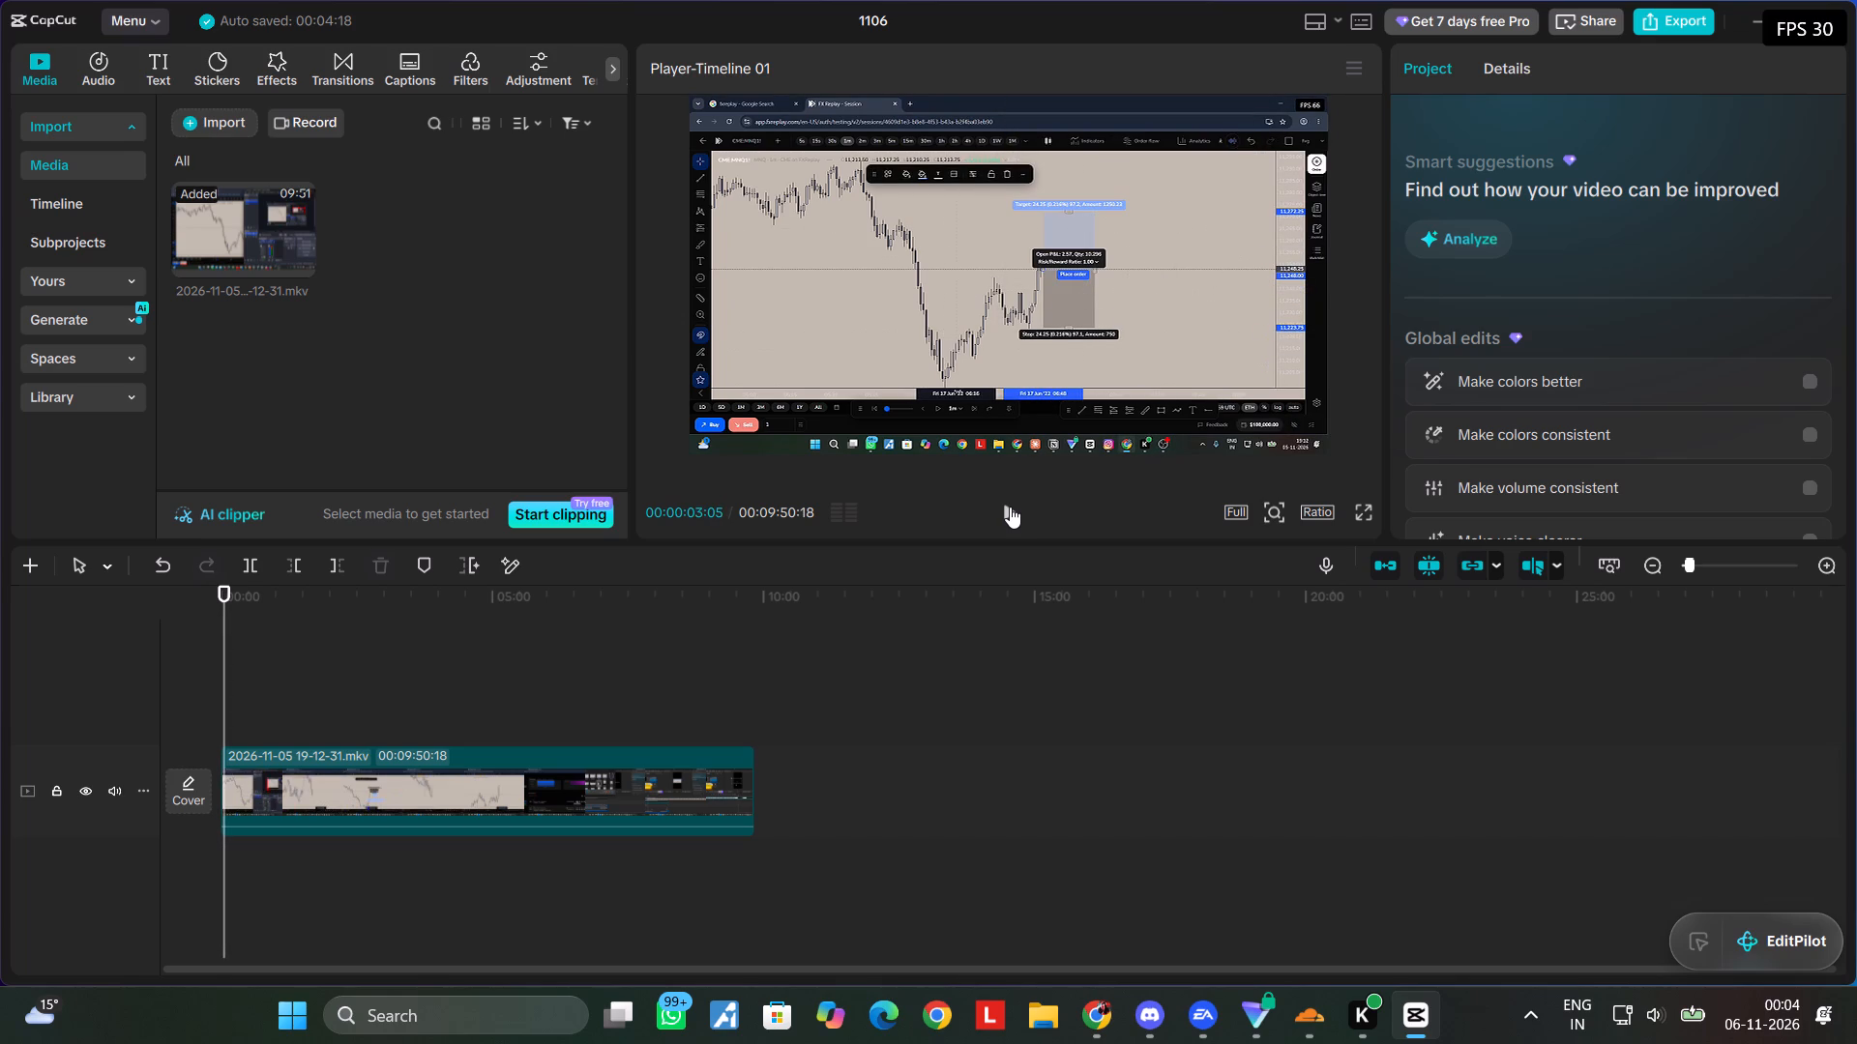
{"action": "left_click", "coordinate": [1010, 507]}
{"action": "left_click", "coordinate": [1010, 507]}
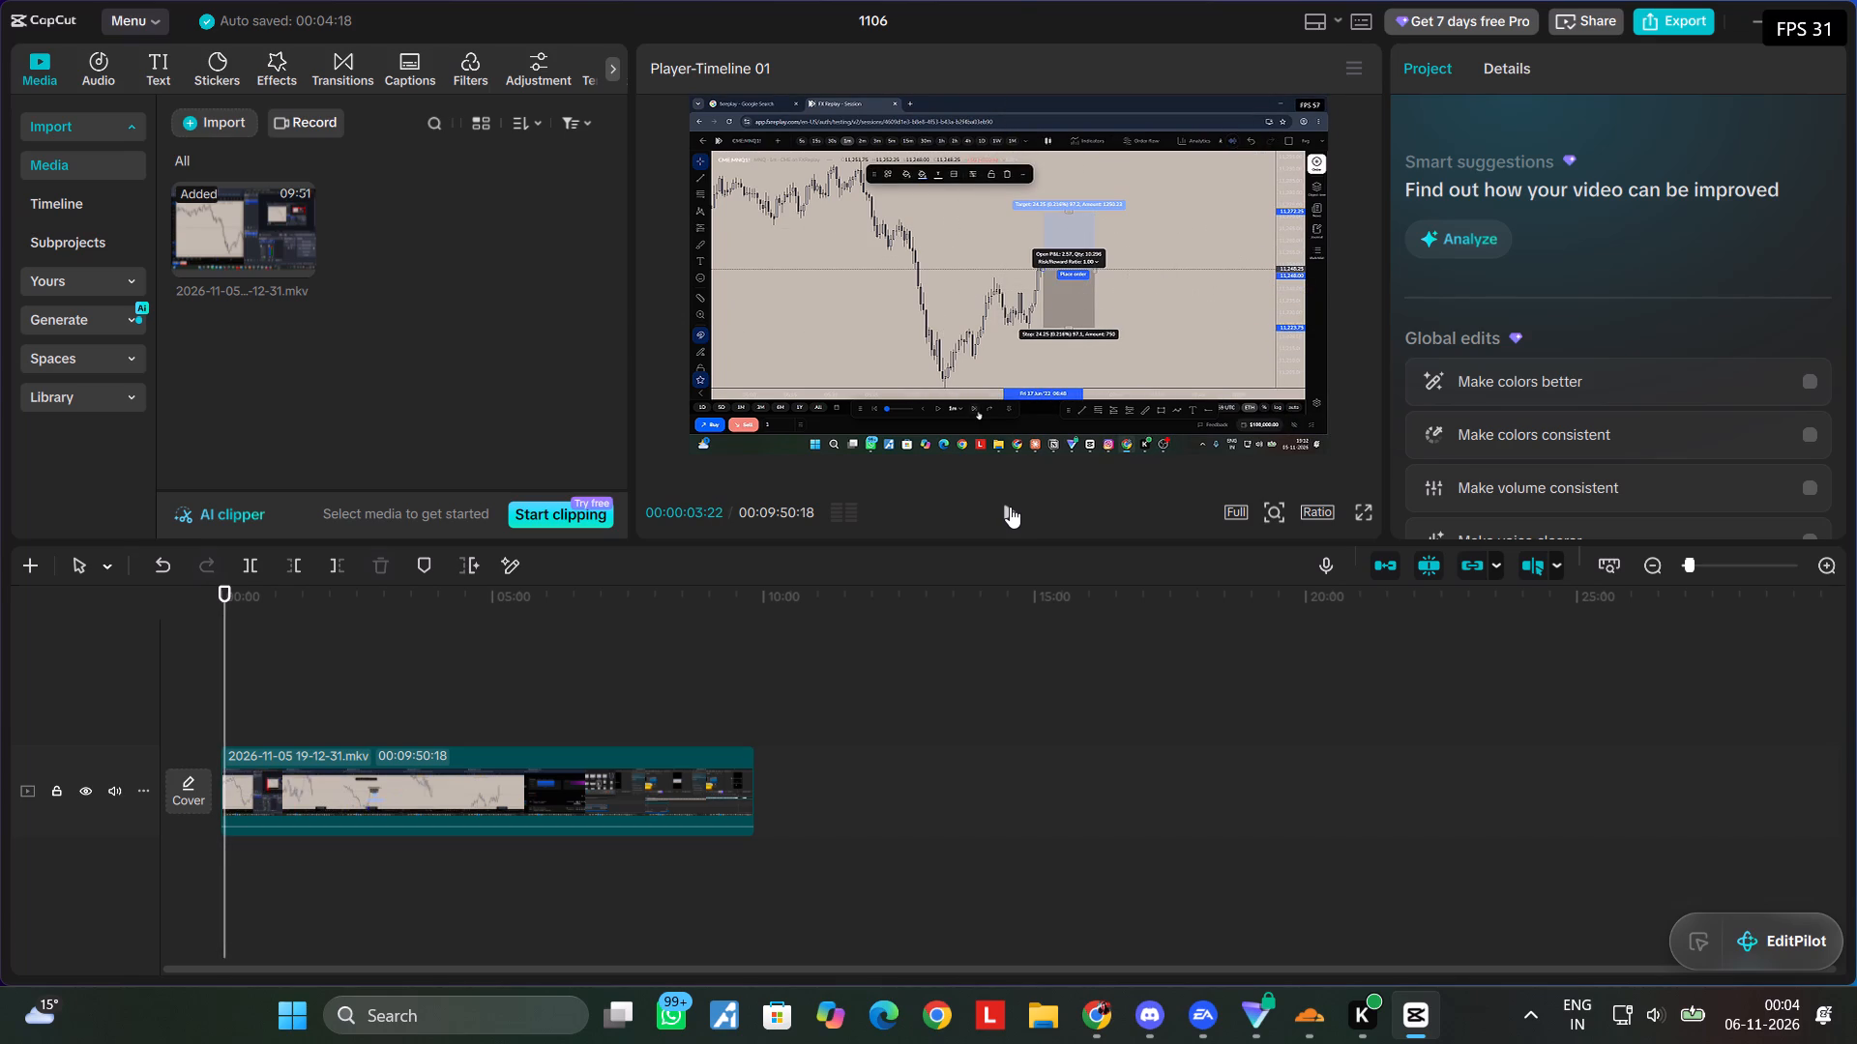
{"action": "key", "text": "ctrl+b"}
{"action": "left_click", "coordinate": [1010, 507]}
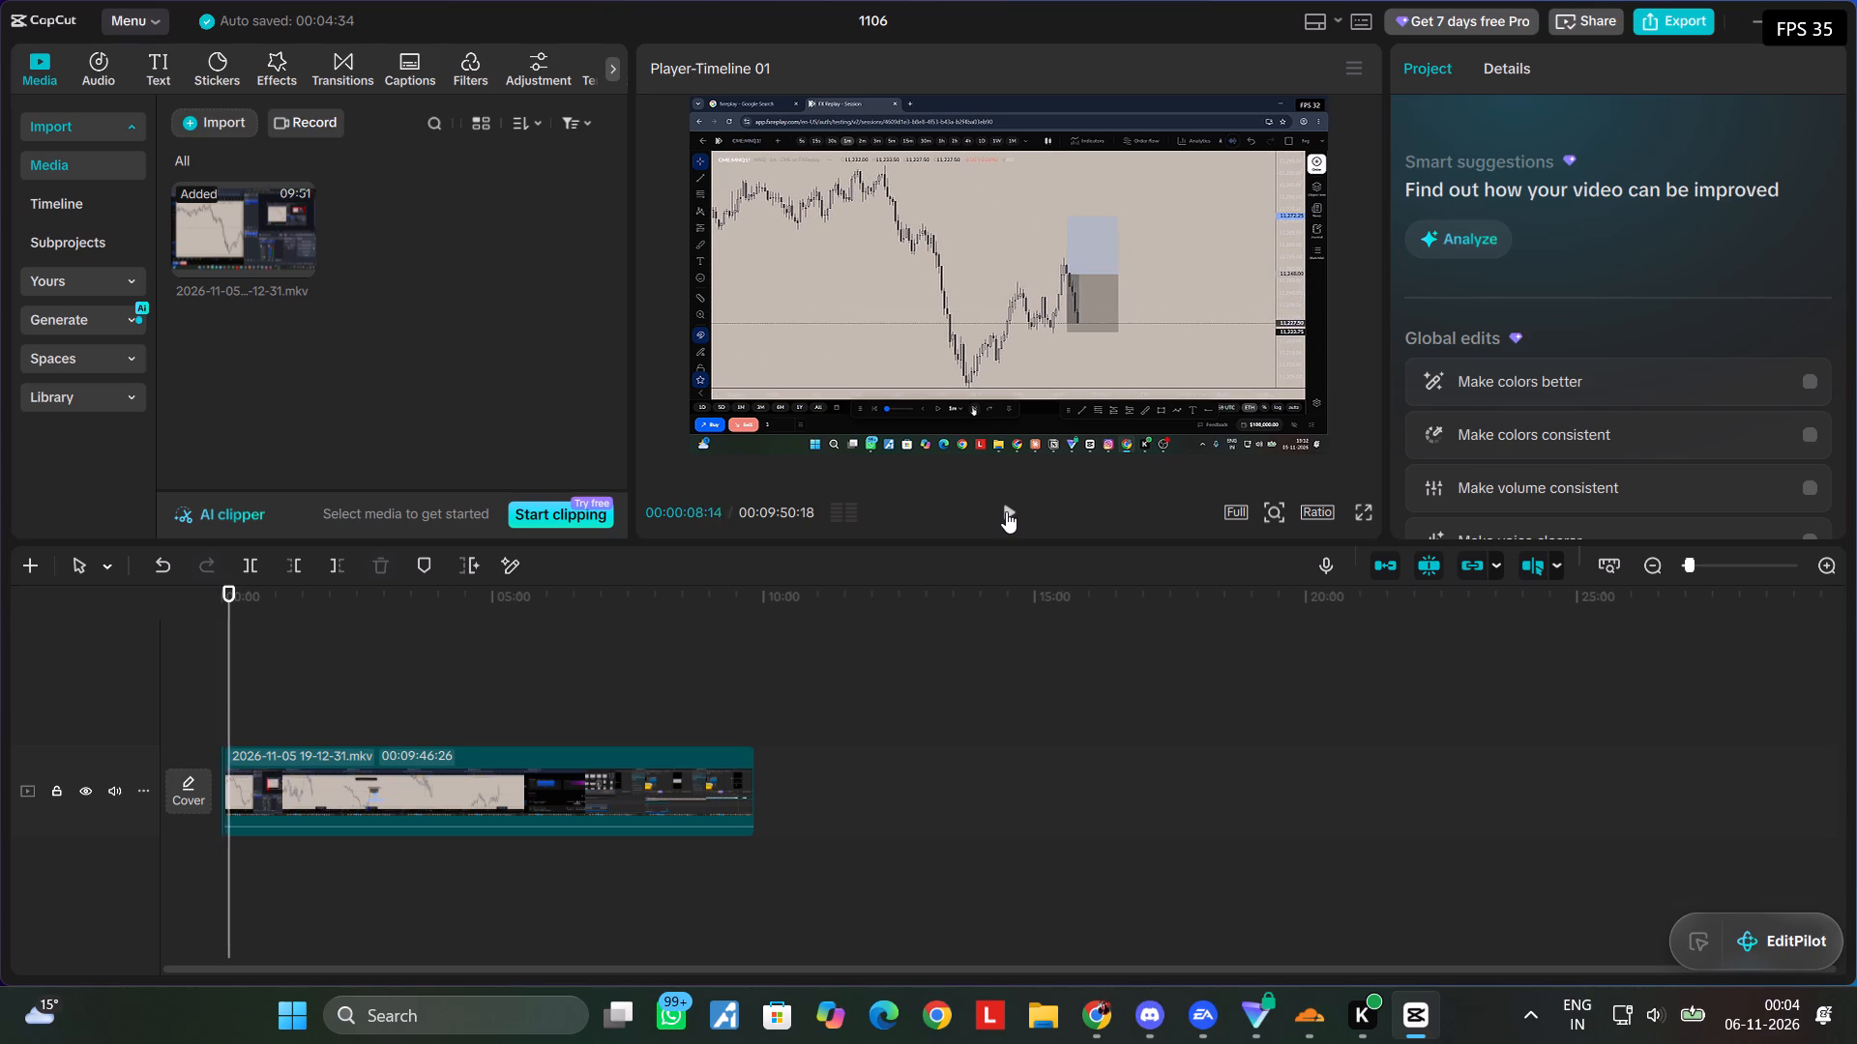
{"action": "left_click", "coordinate": [1006, 511]}
{"action": "key", "text": "ctrl+b"}
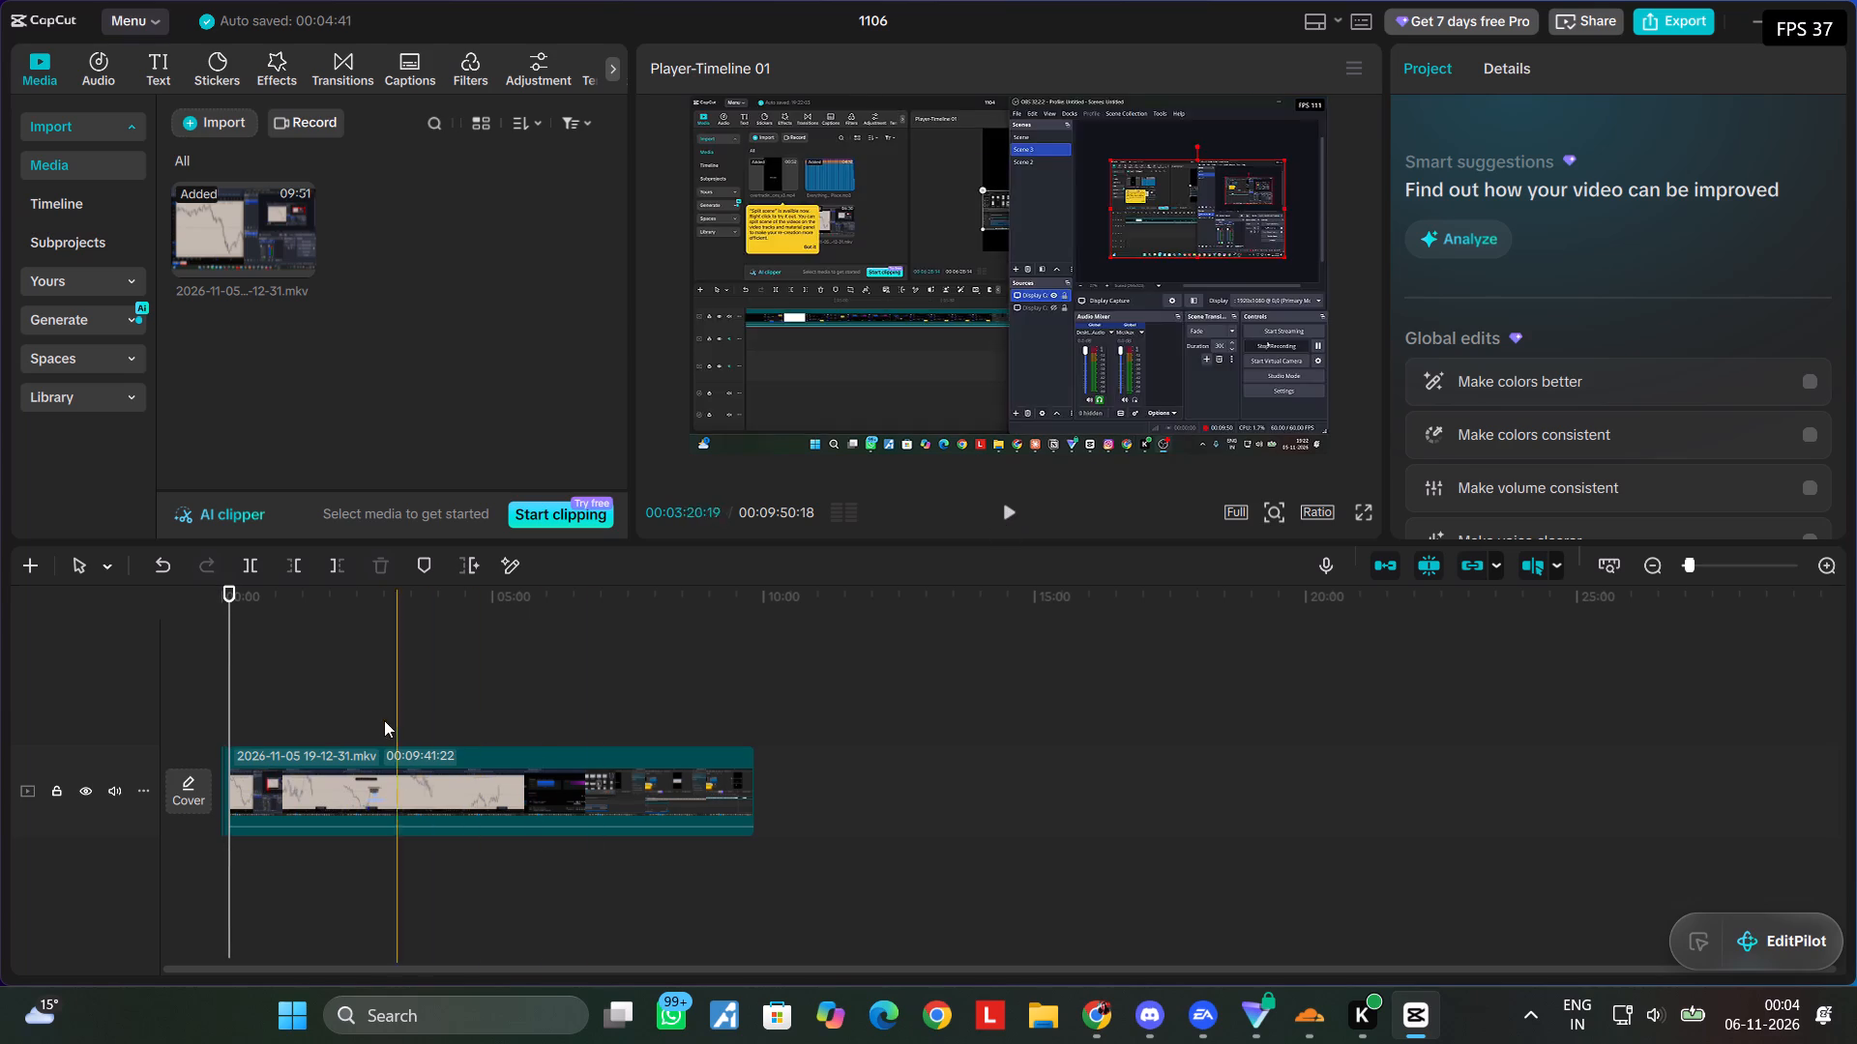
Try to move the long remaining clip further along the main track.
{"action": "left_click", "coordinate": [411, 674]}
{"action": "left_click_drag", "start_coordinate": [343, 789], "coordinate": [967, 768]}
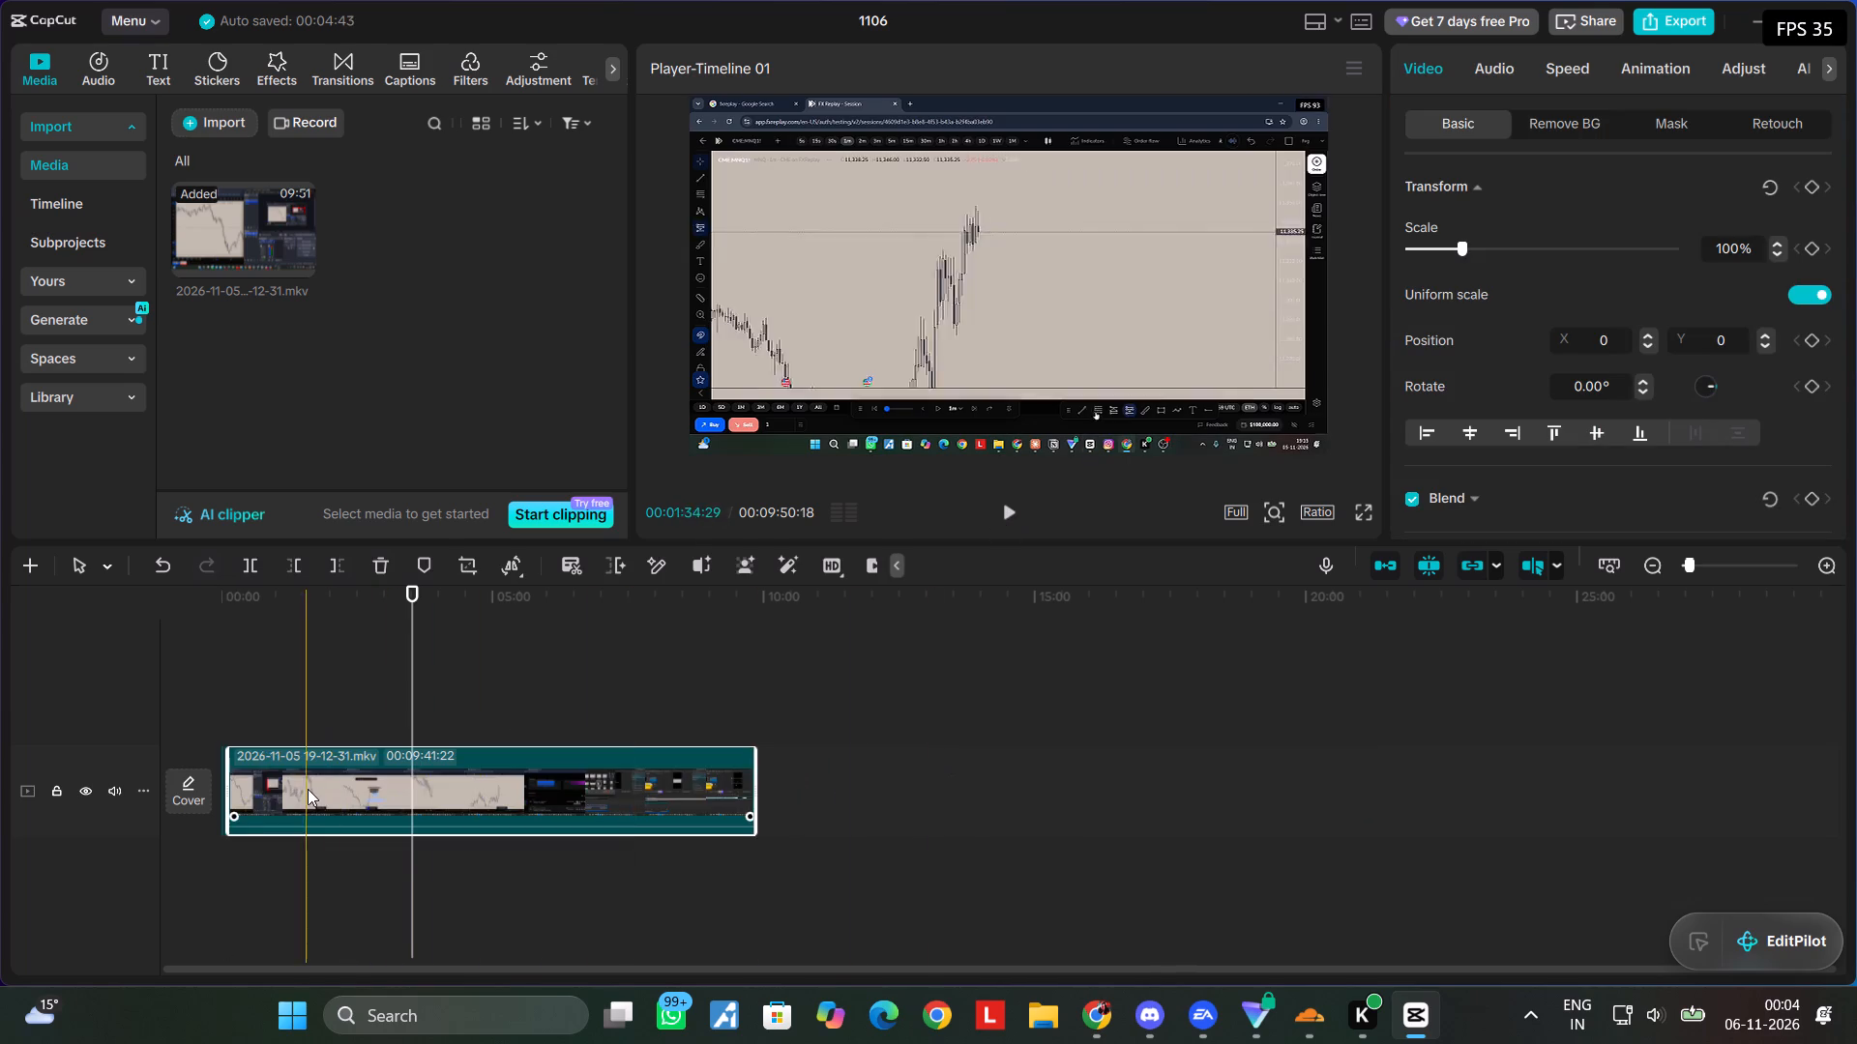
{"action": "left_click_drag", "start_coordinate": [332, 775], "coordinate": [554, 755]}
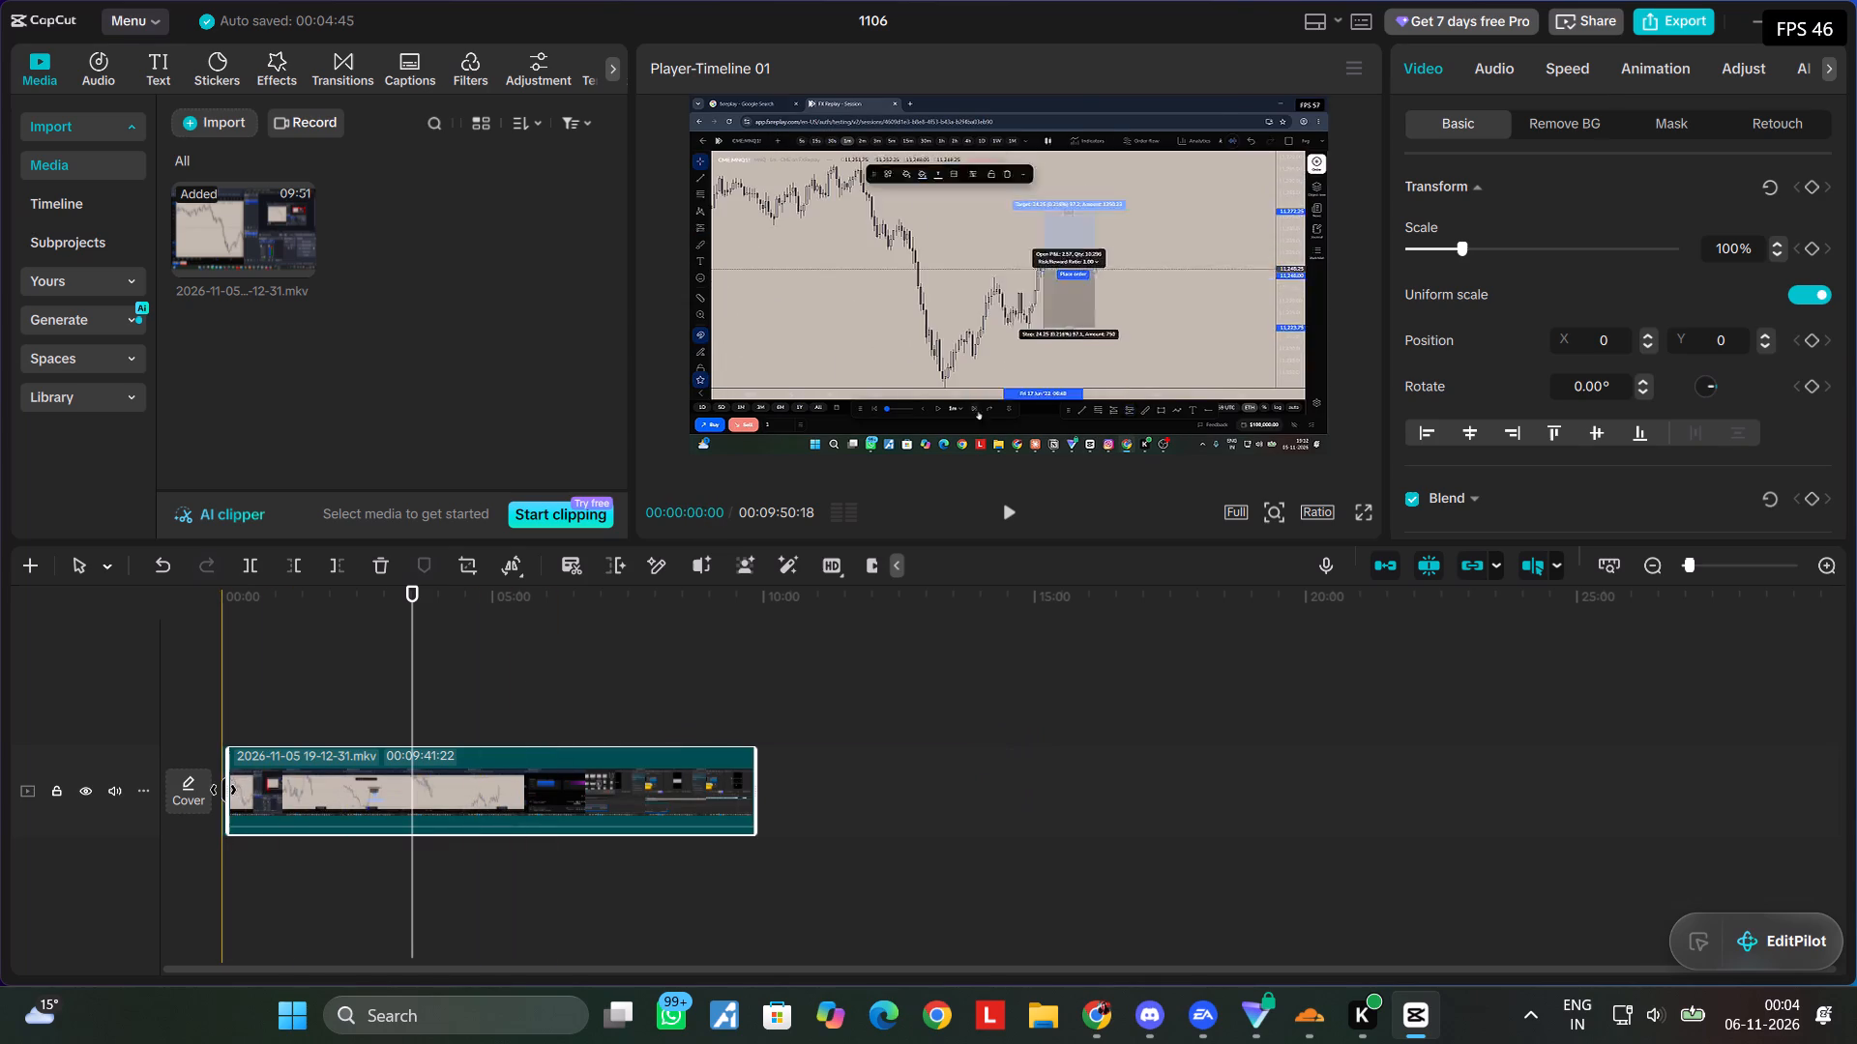
Play the recording from near its start and split it at about 00:00:25, once the second trade's position is set.
{"action": "left_click_drag", "start_coordinate": [414, 684], "coordinate": [236, 719]}
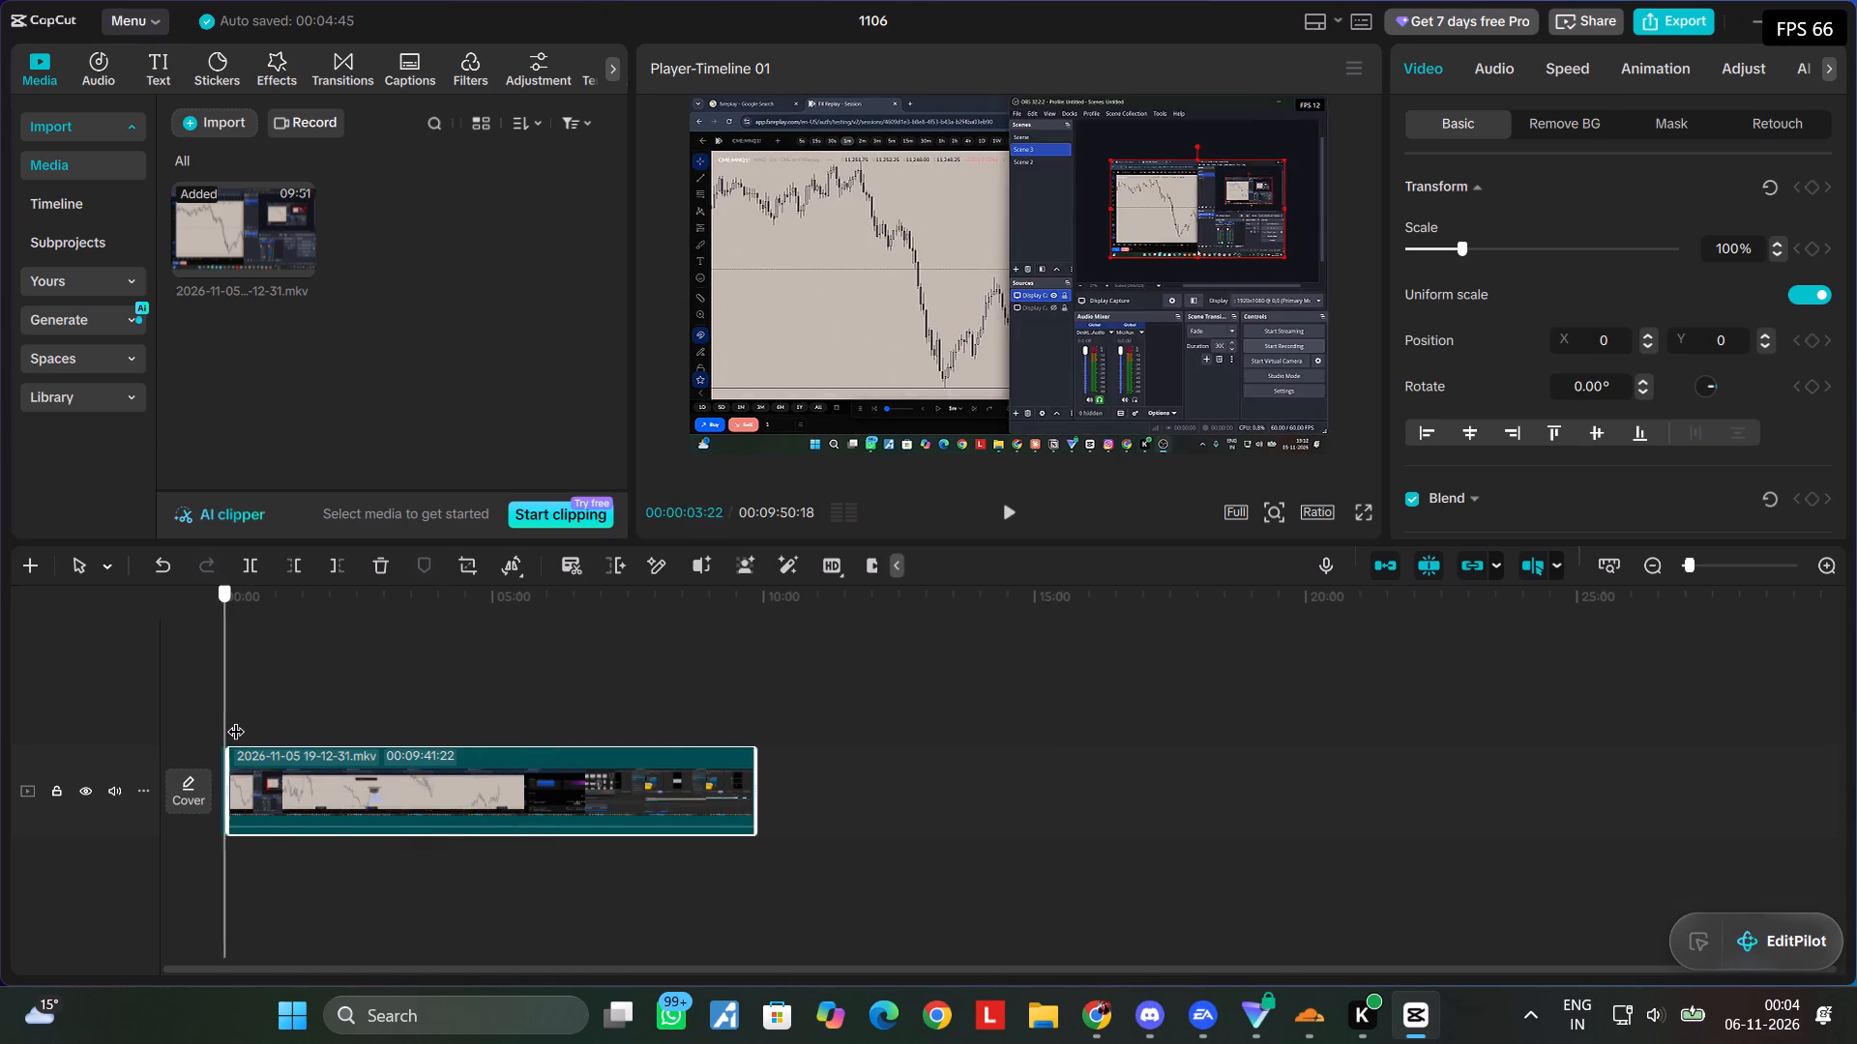
{"action": "left_click_drag", "start_coordinate": [236, 719], "coordinate": [233, 717]}
{"action": "left_click", "coordinate": [1010, 510]}
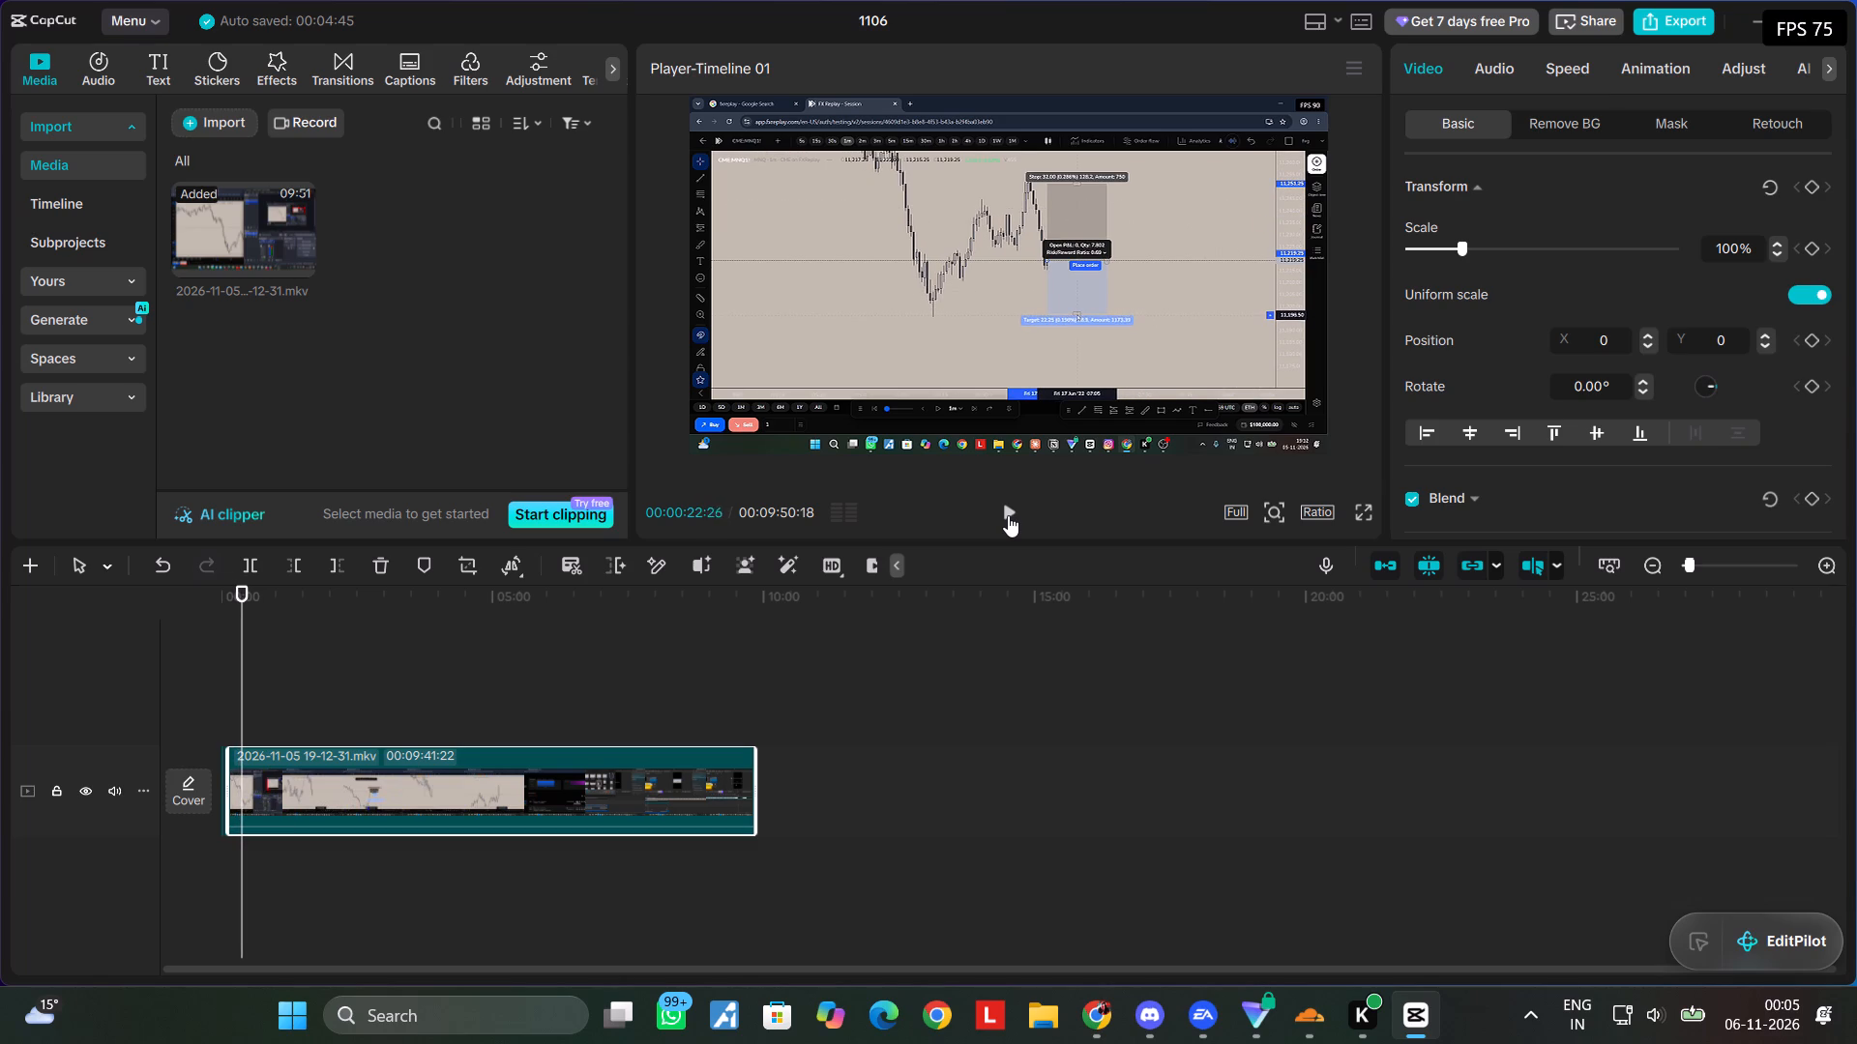
{"action": "left_click", "coordinate": [1008, 515]}
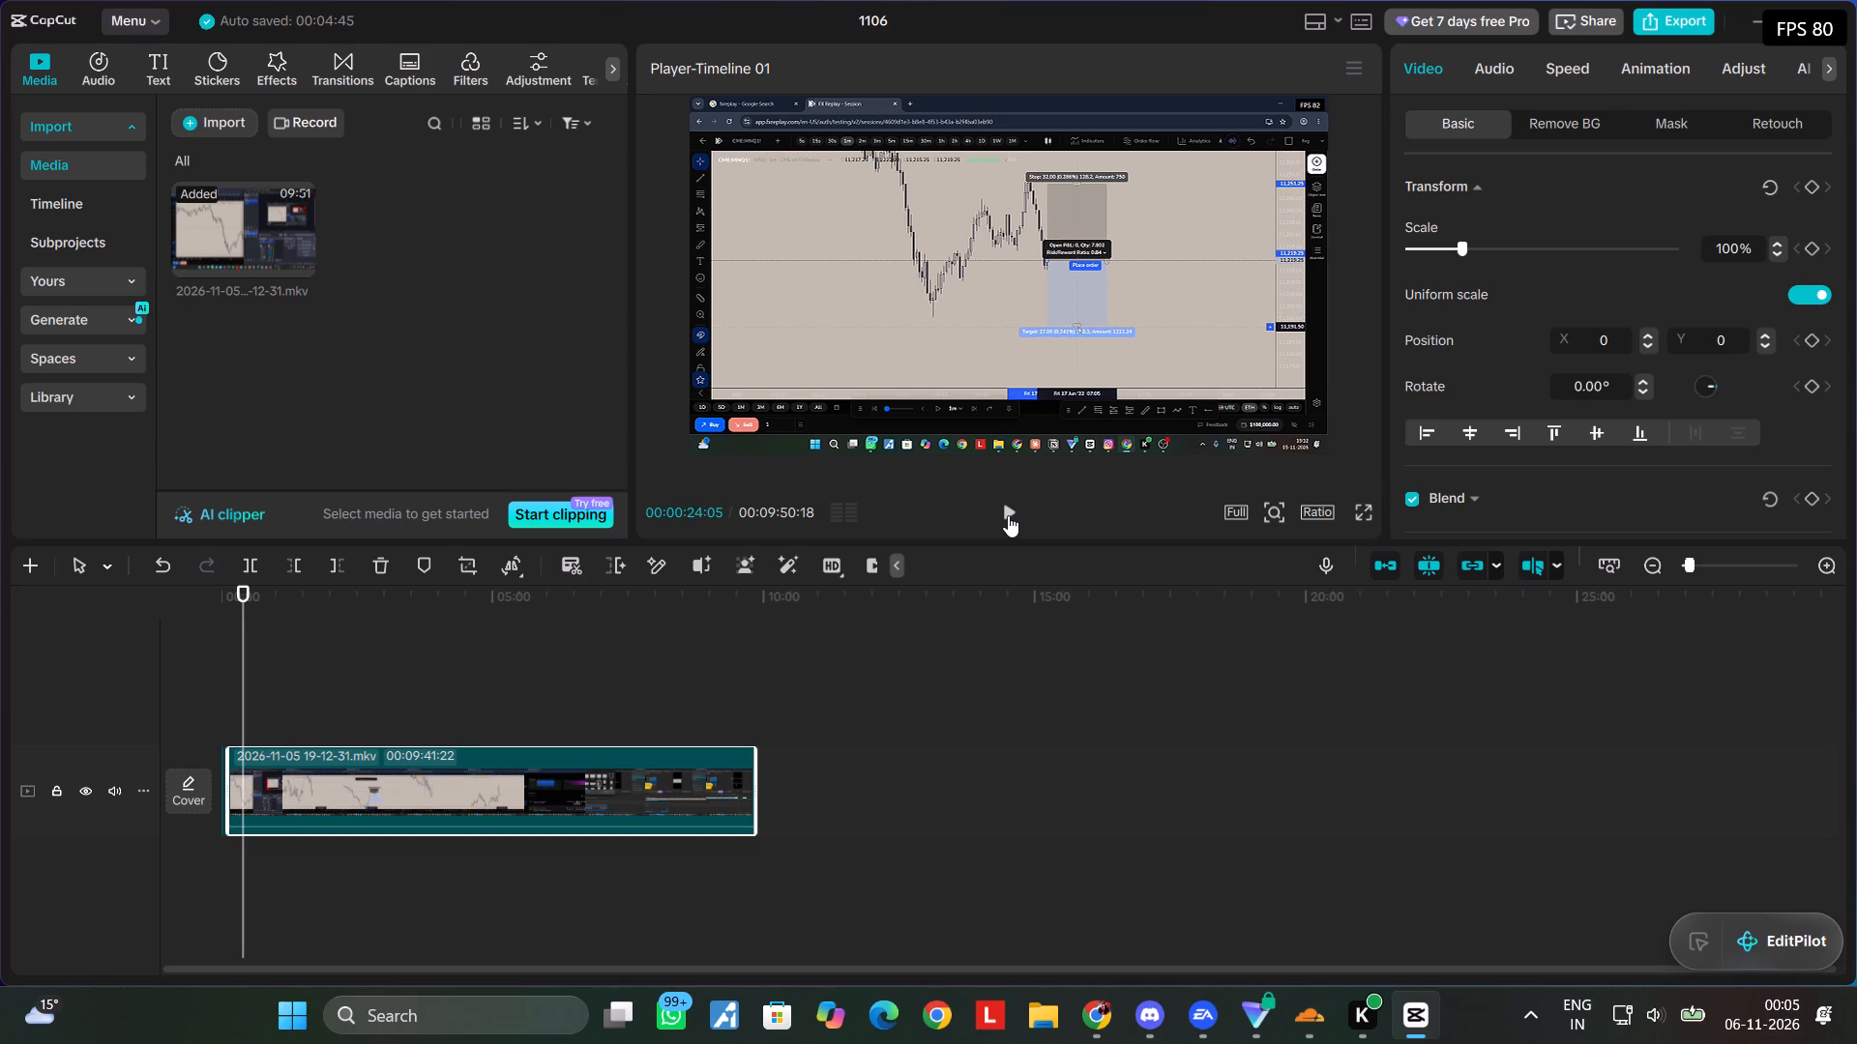
{"action": "left_click", "coordinate": [1008, 515]}
{"action": "left_click", "coordinate": [1008, 515]}
{"action": "left_click", "coordinate": [1008, 515]}
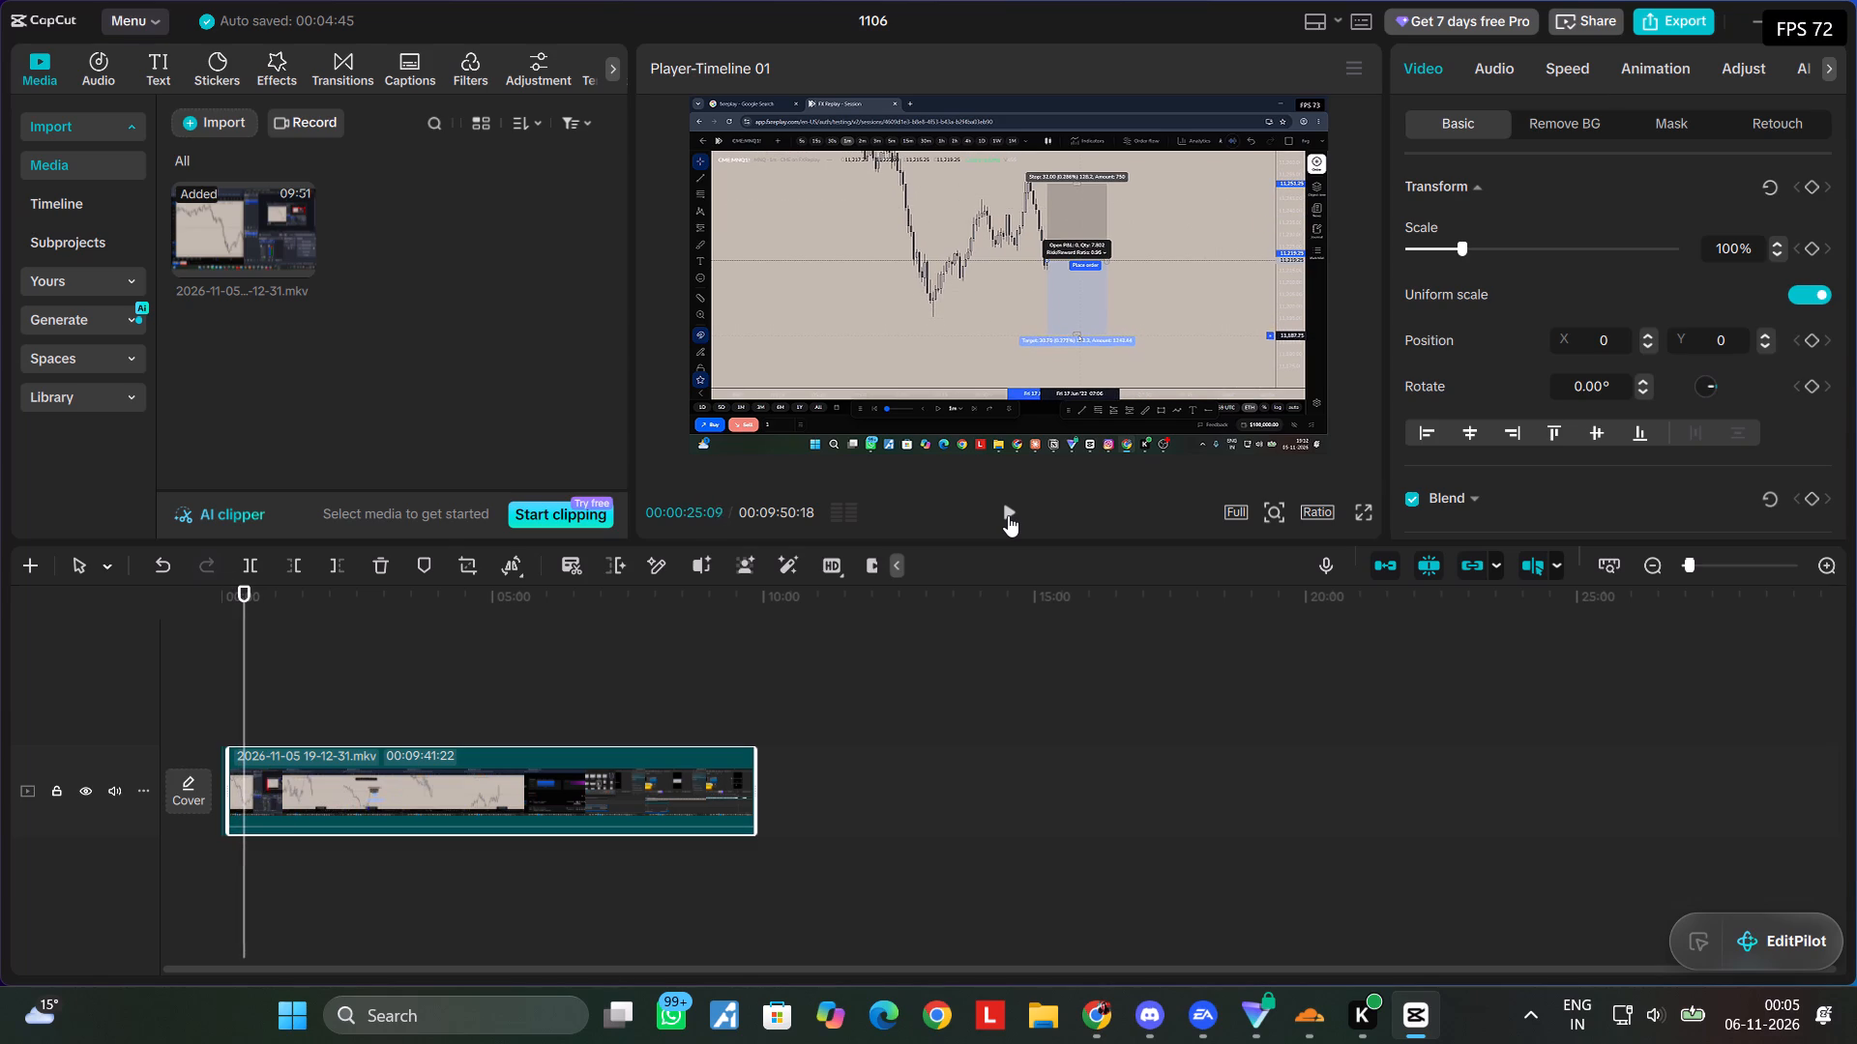
{"action": "left_click", "coordinate": [1008, 515]}
{"action": "key", "text": "ctrl+b"}
Play on through the second trade and split the recording at 00:00:31:18.
{"action": "left_click", "coordinate": [1008, 515]}
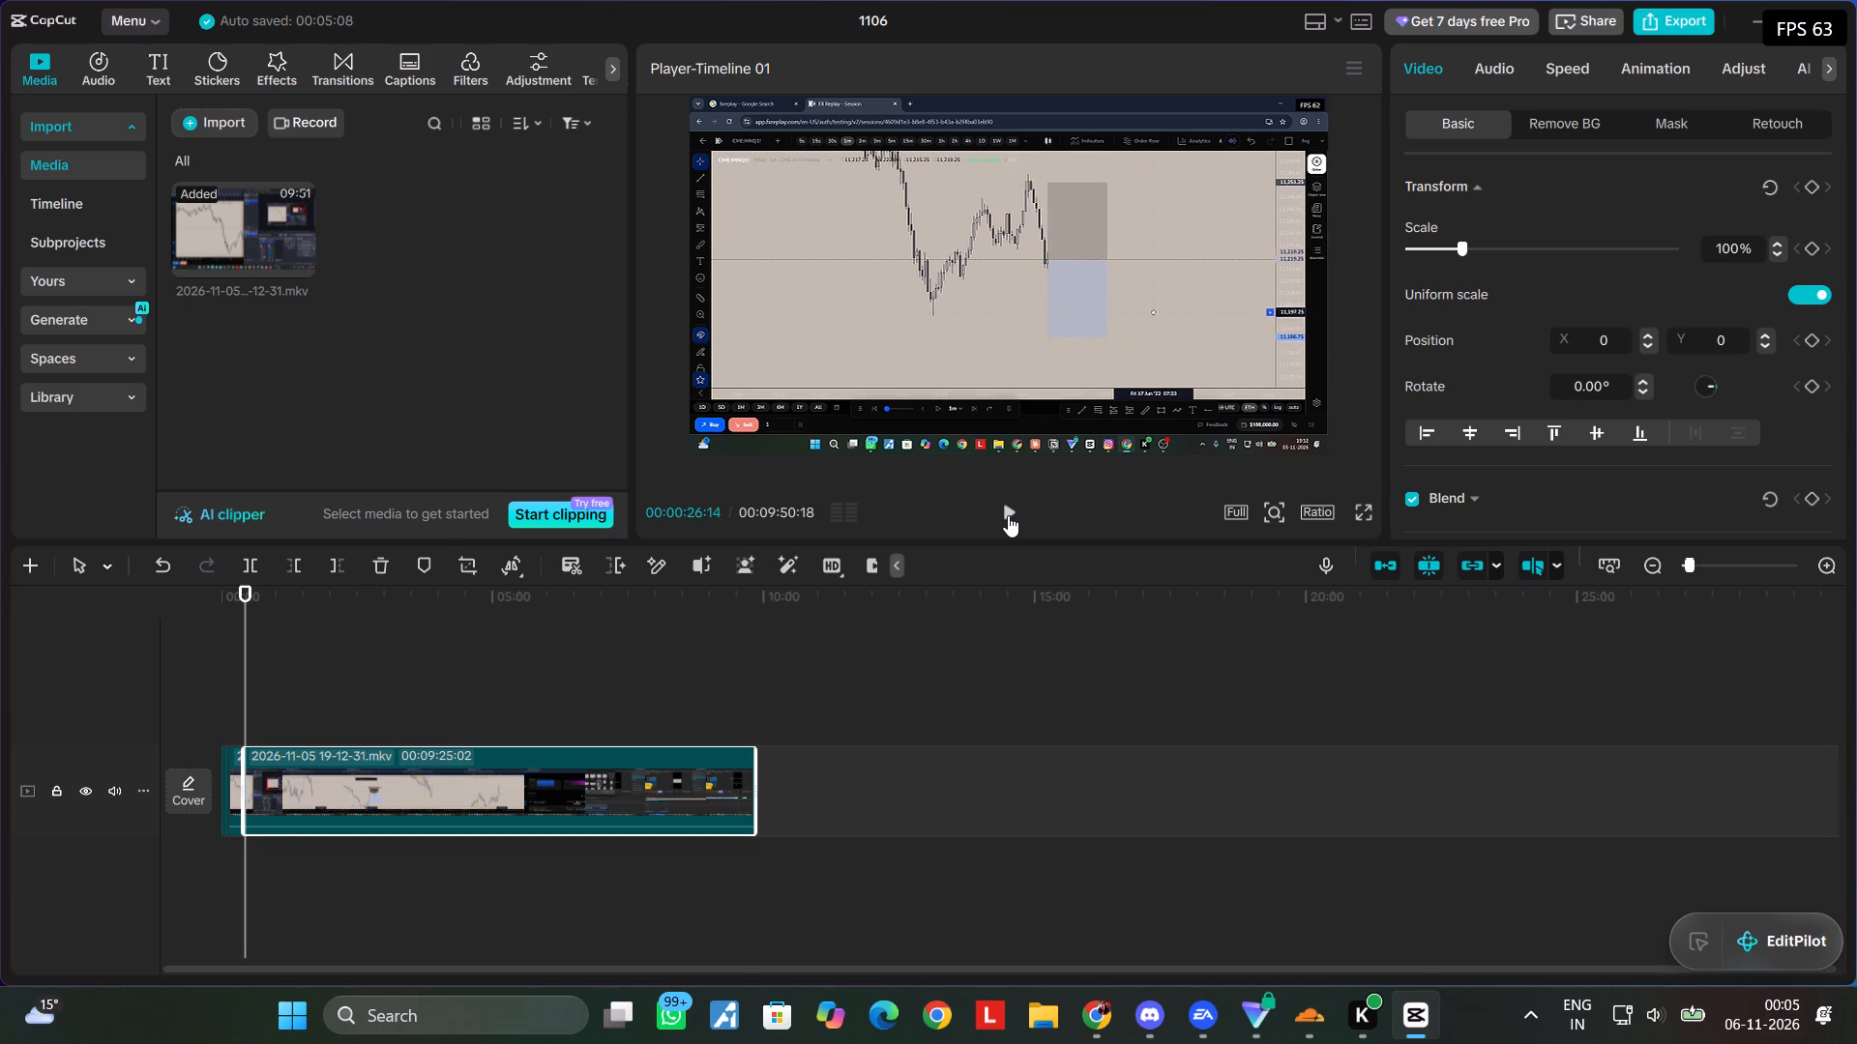
{"action": "left_click", "coordinate": [1008, 515]}
{"action": "left_click", "coordinate": [1002, 512]}
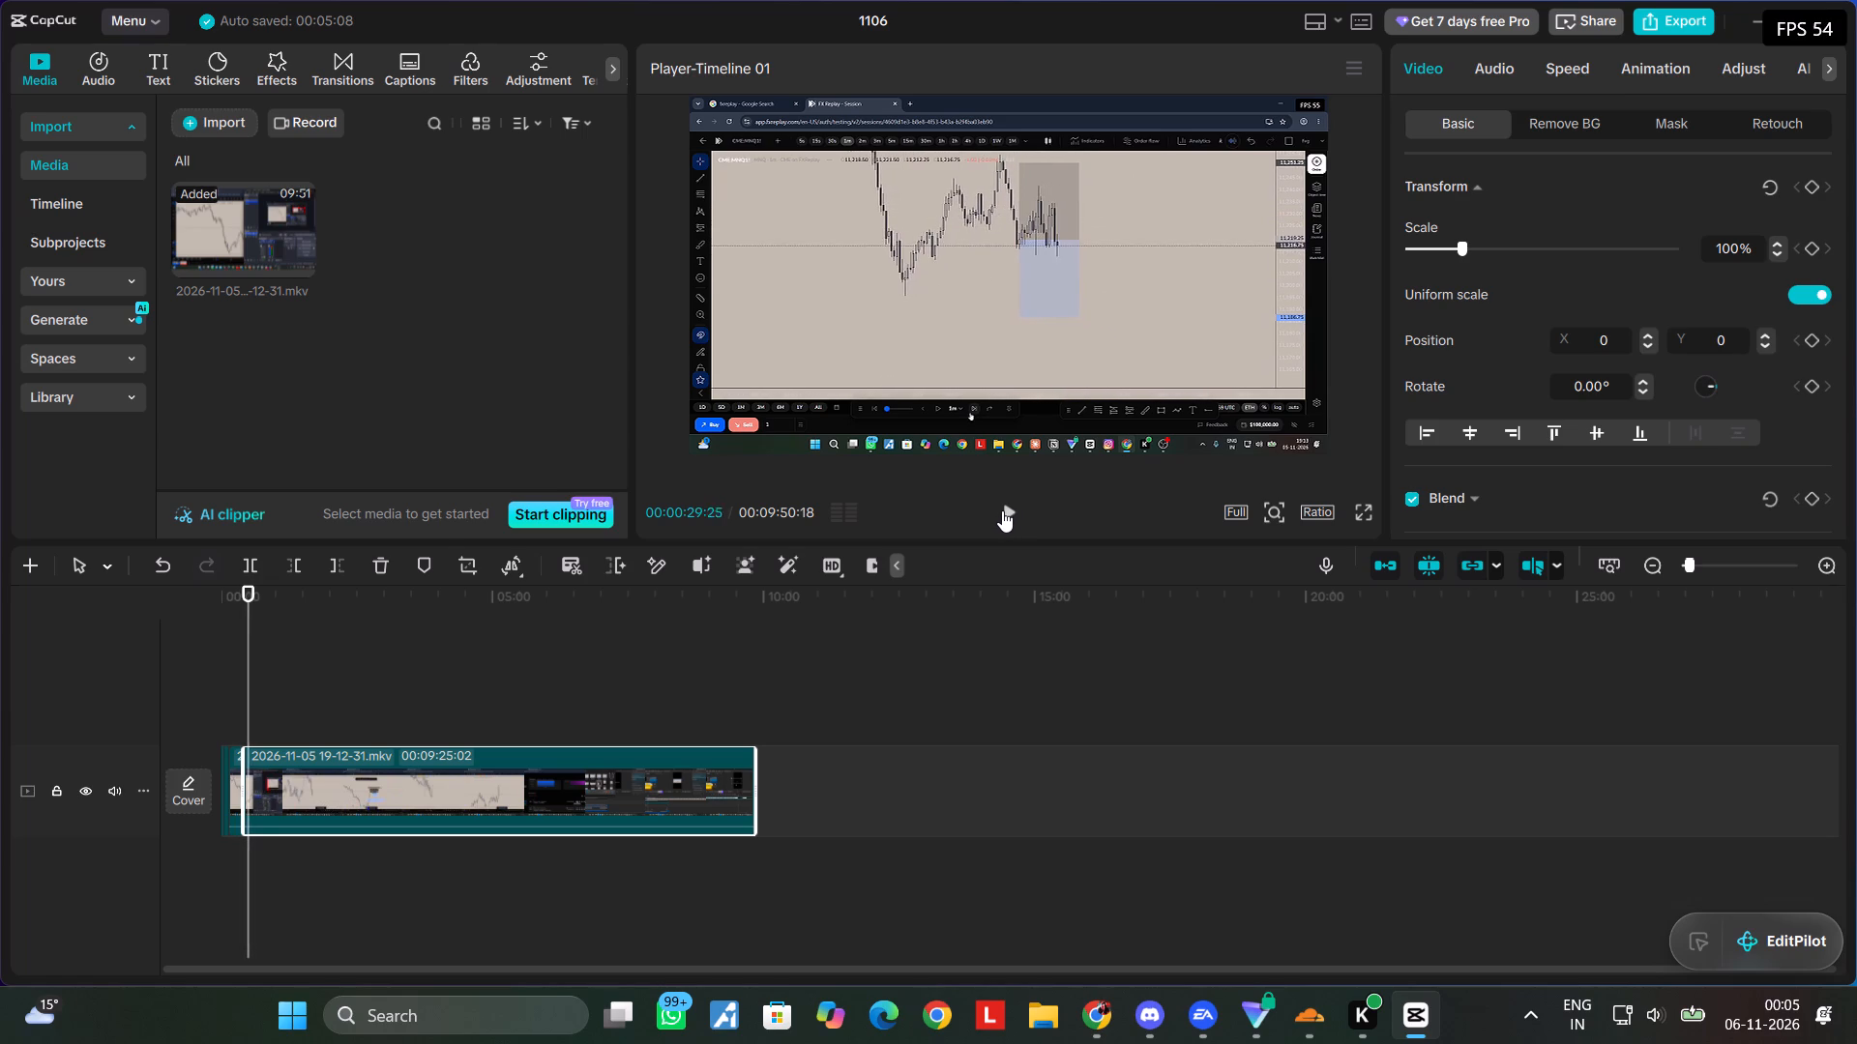
{"action": "left_click", "coordinate": [1002, 510]}
{"action": "double_click", "coordinate": [1002, 510]}
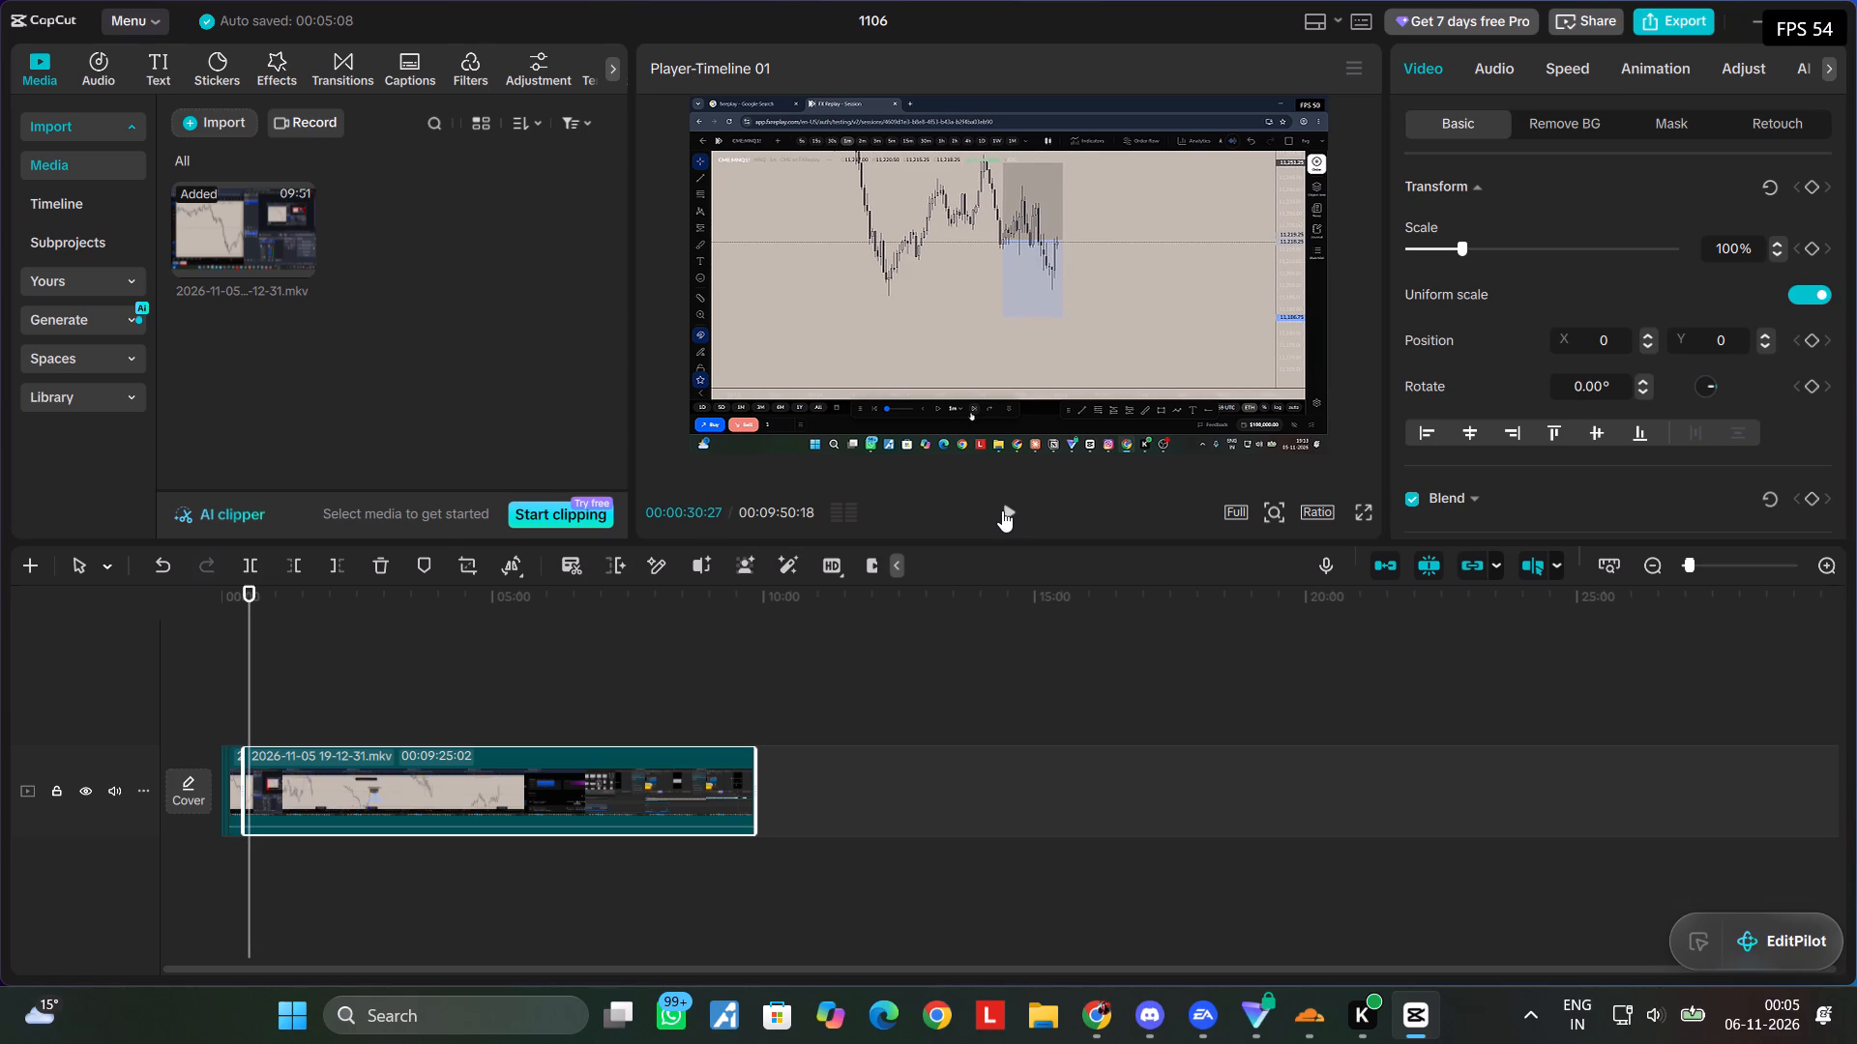
{"action": "left_click", "coordinate": [1002, 510]}
{"action": "left_click", "coordinate": [1002, 510]}
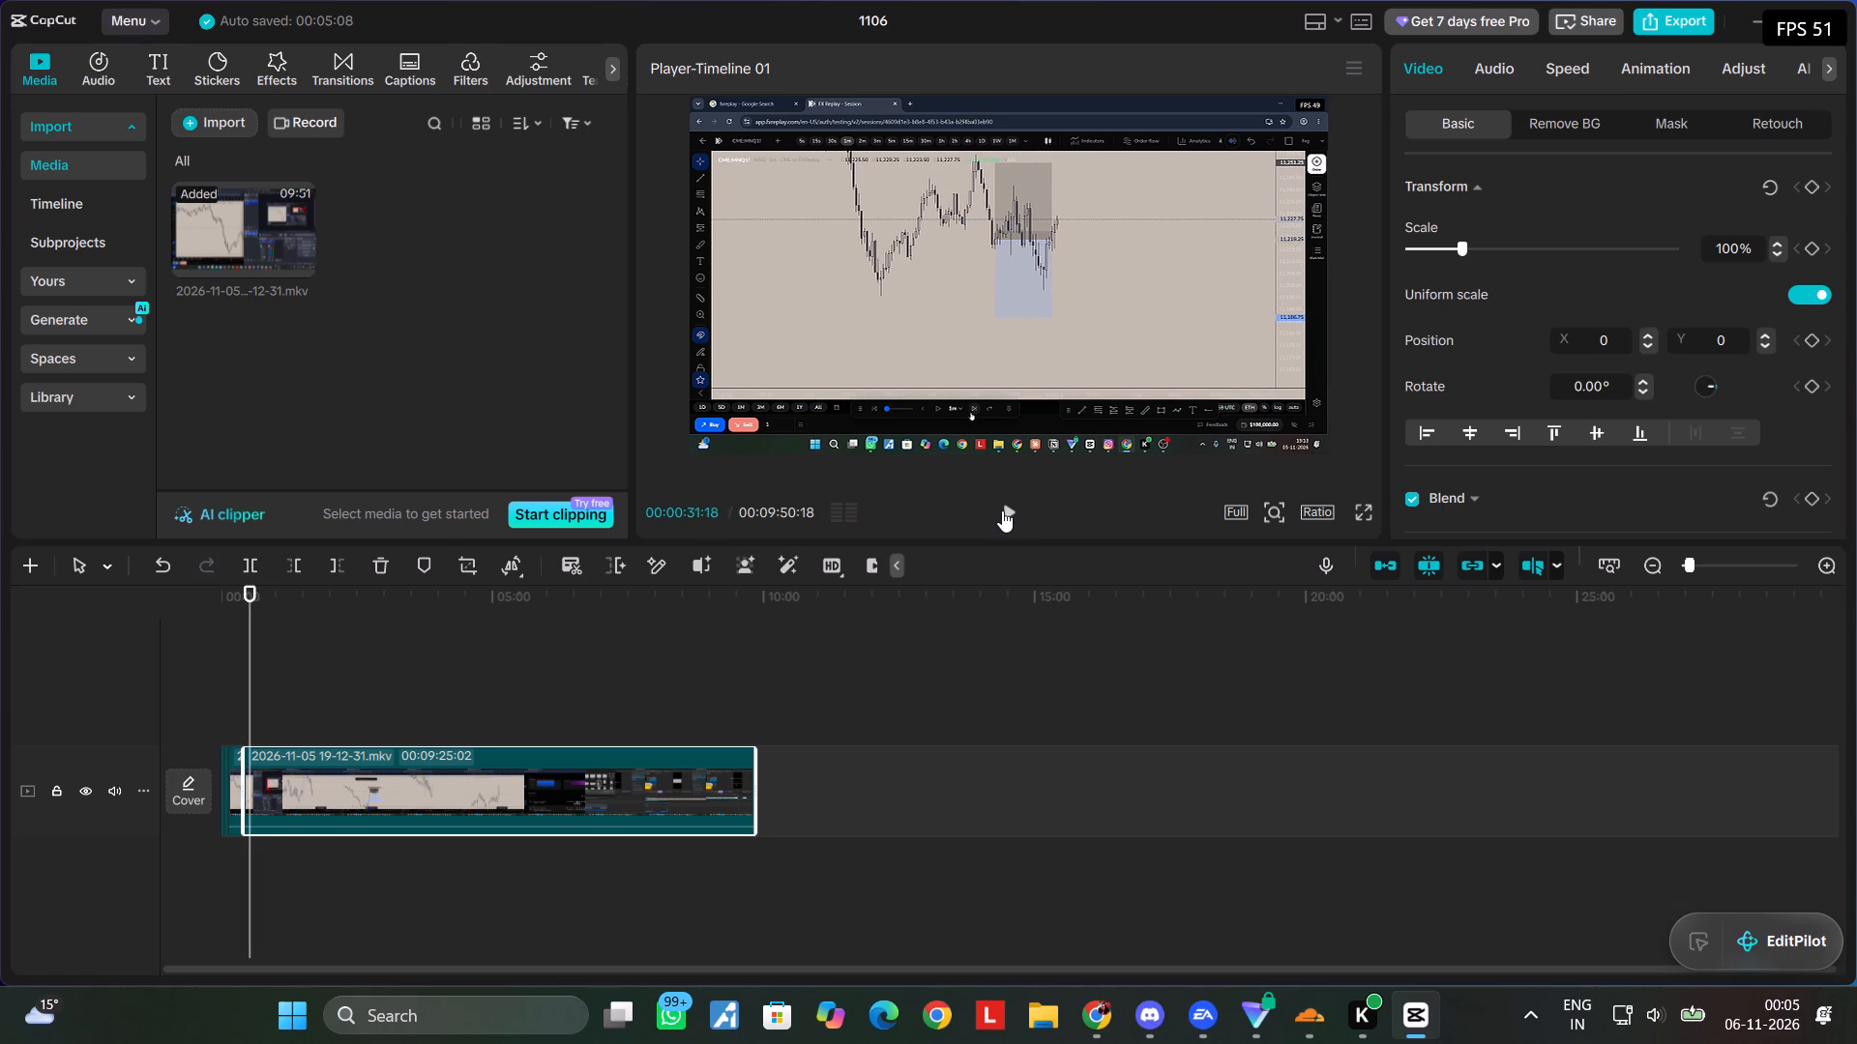
{"action": "key", "text": "ctrl+b"}
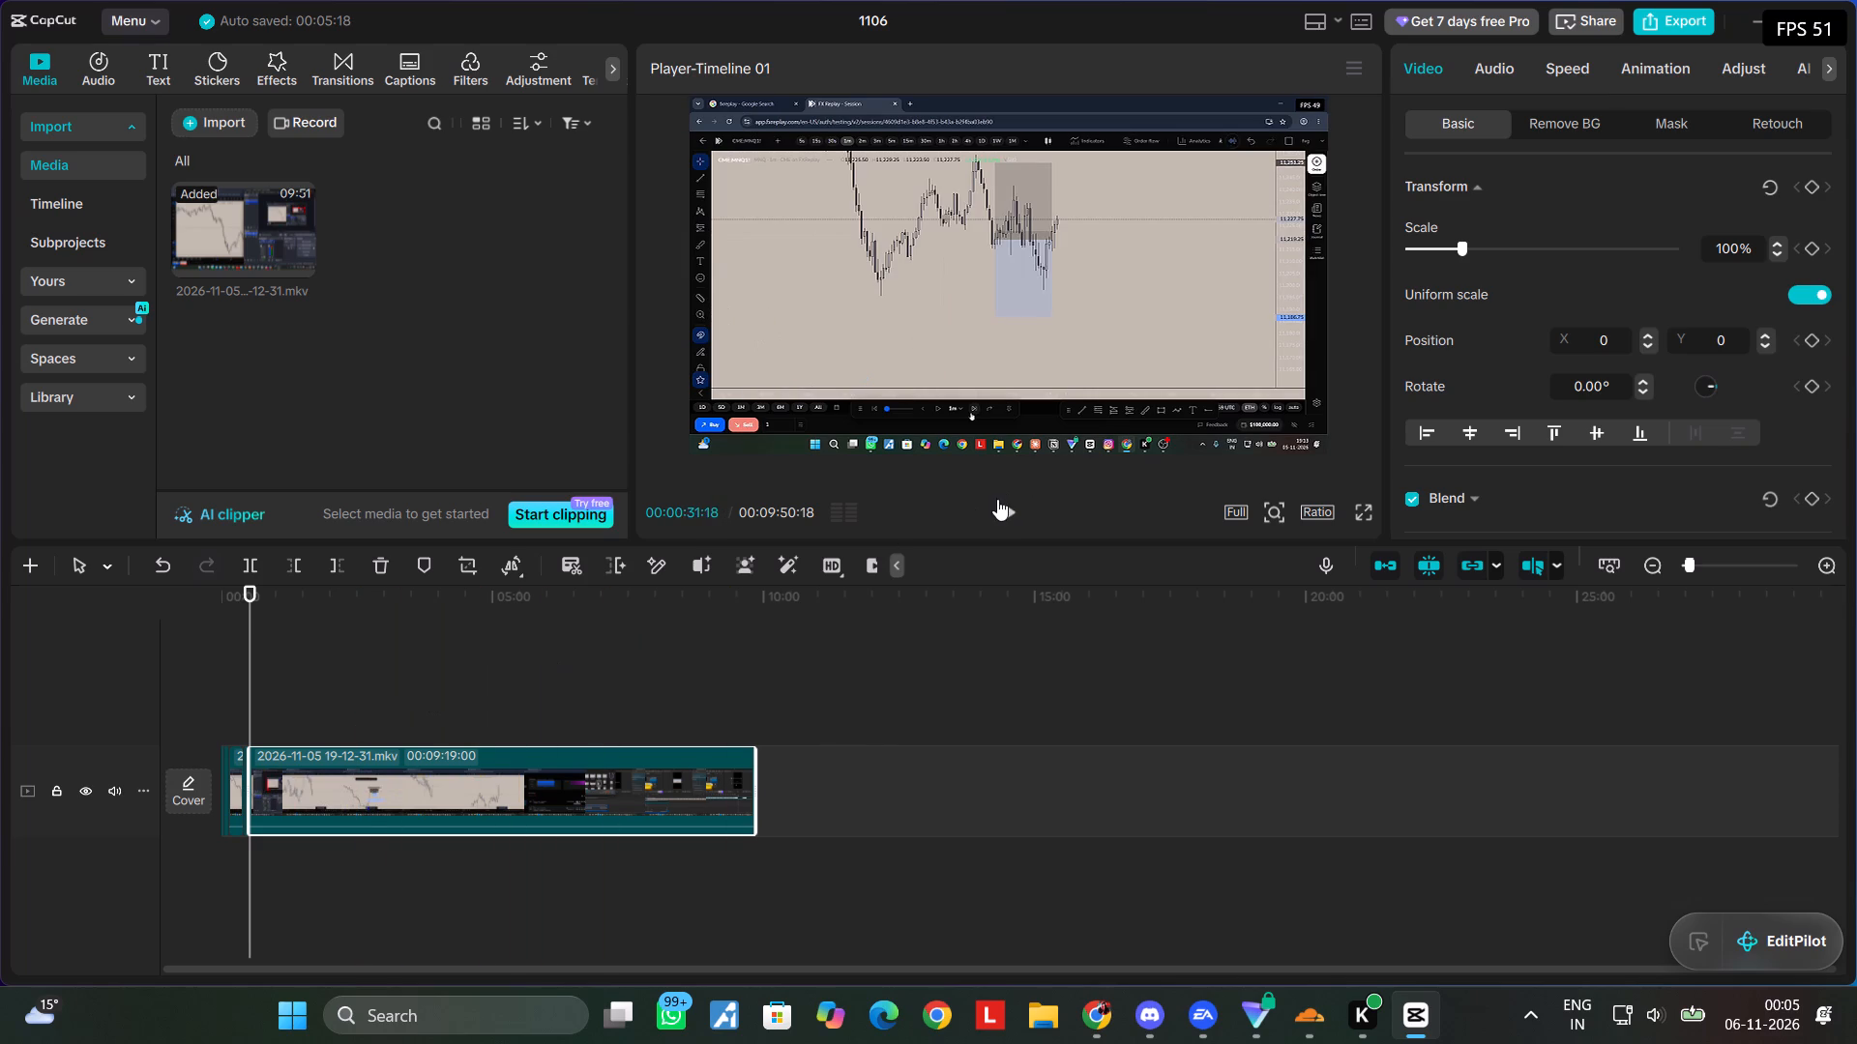
Isolate the third trade replay by splitting the recording at 00:01:18:28 and at 00:01:29:12.
{"action": "left_click", "coordinate": [999, 502]}
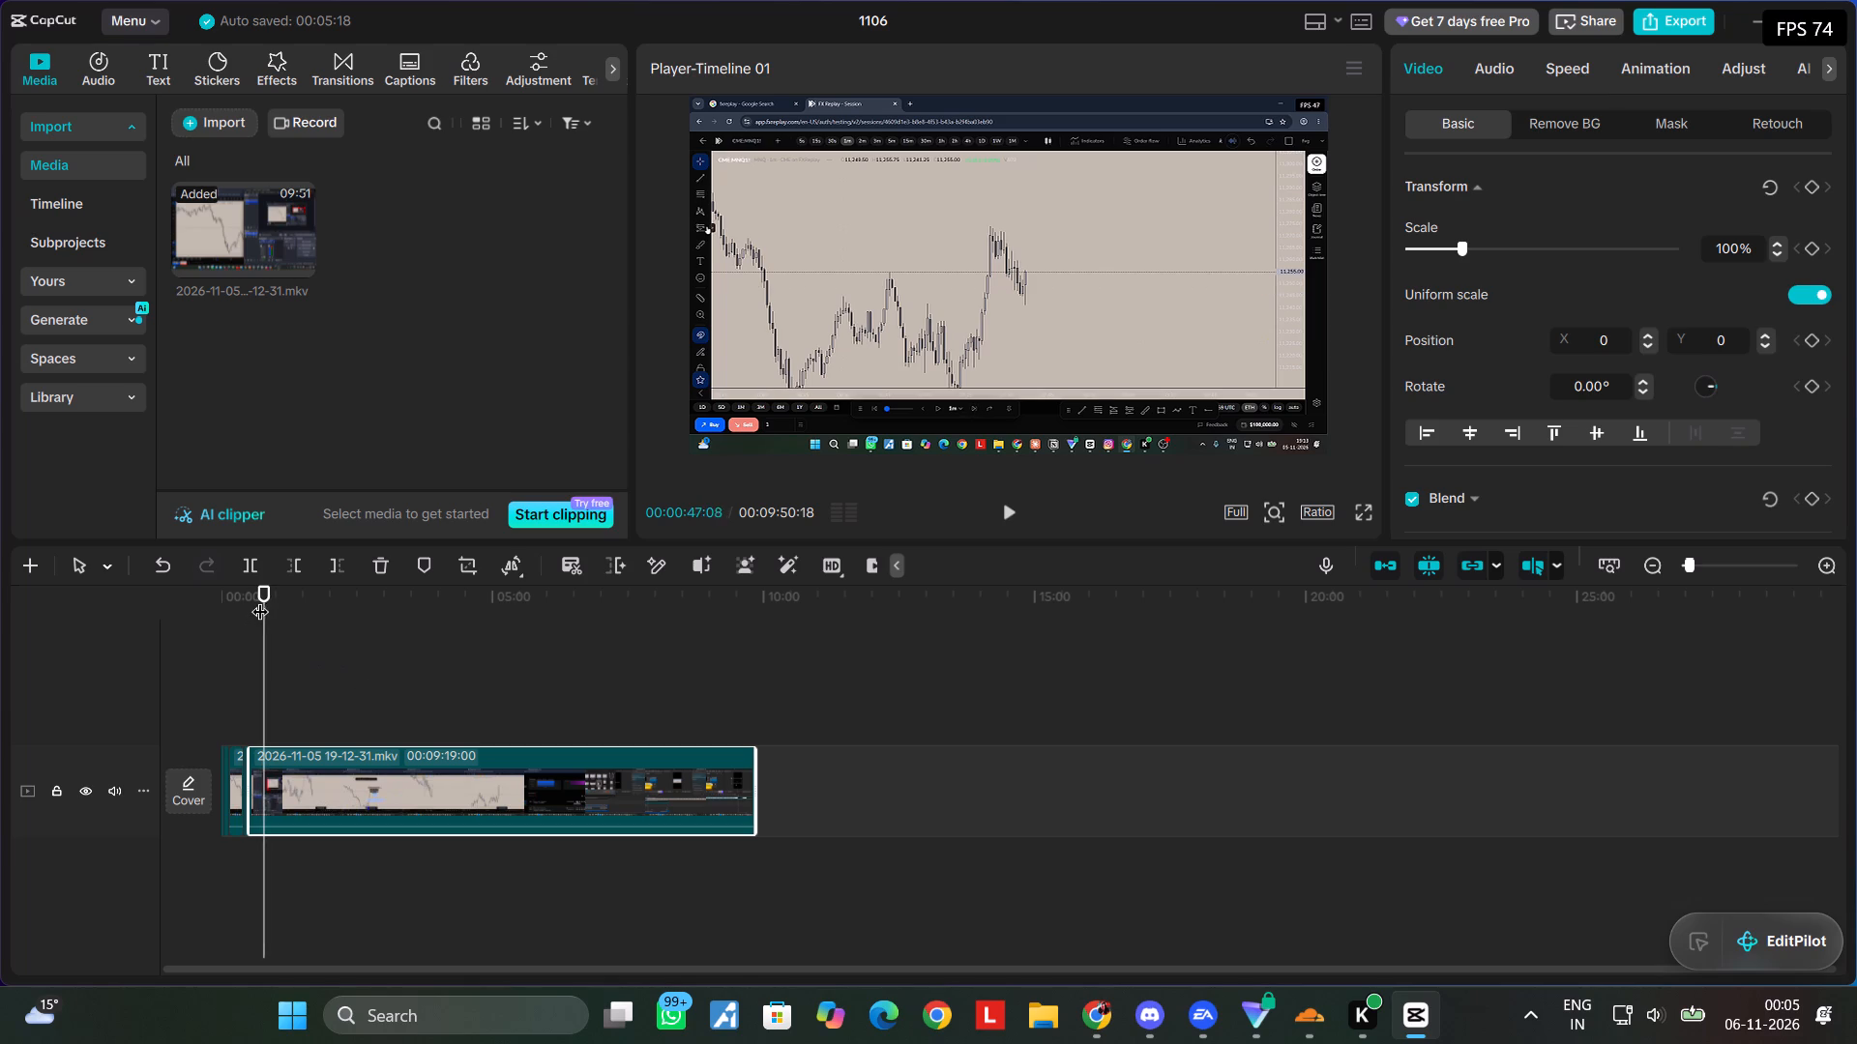
{"action": "left_click_drag", "start_coordinate": [262, 595], "coordinate": [303, 600]}
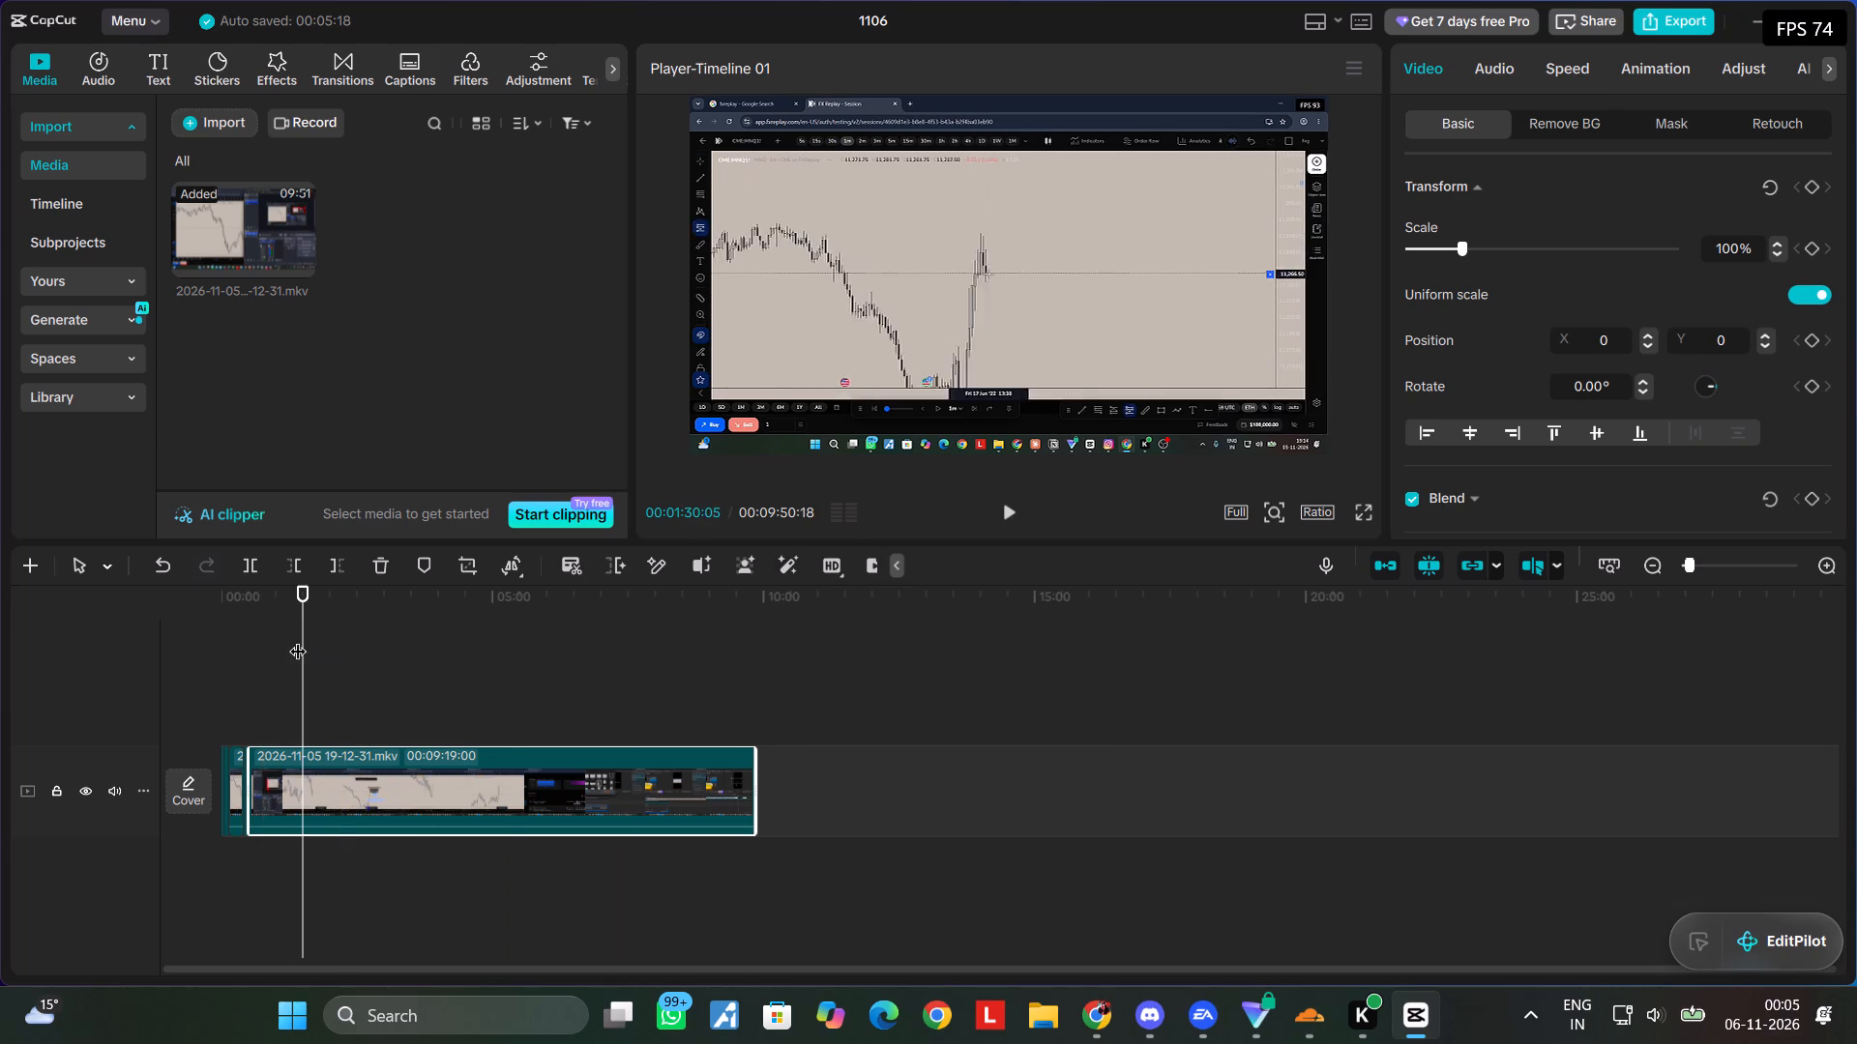
{"action": "left_click_drag", "start_coordinate": [300, 634], "coordinate": [286, 634]}
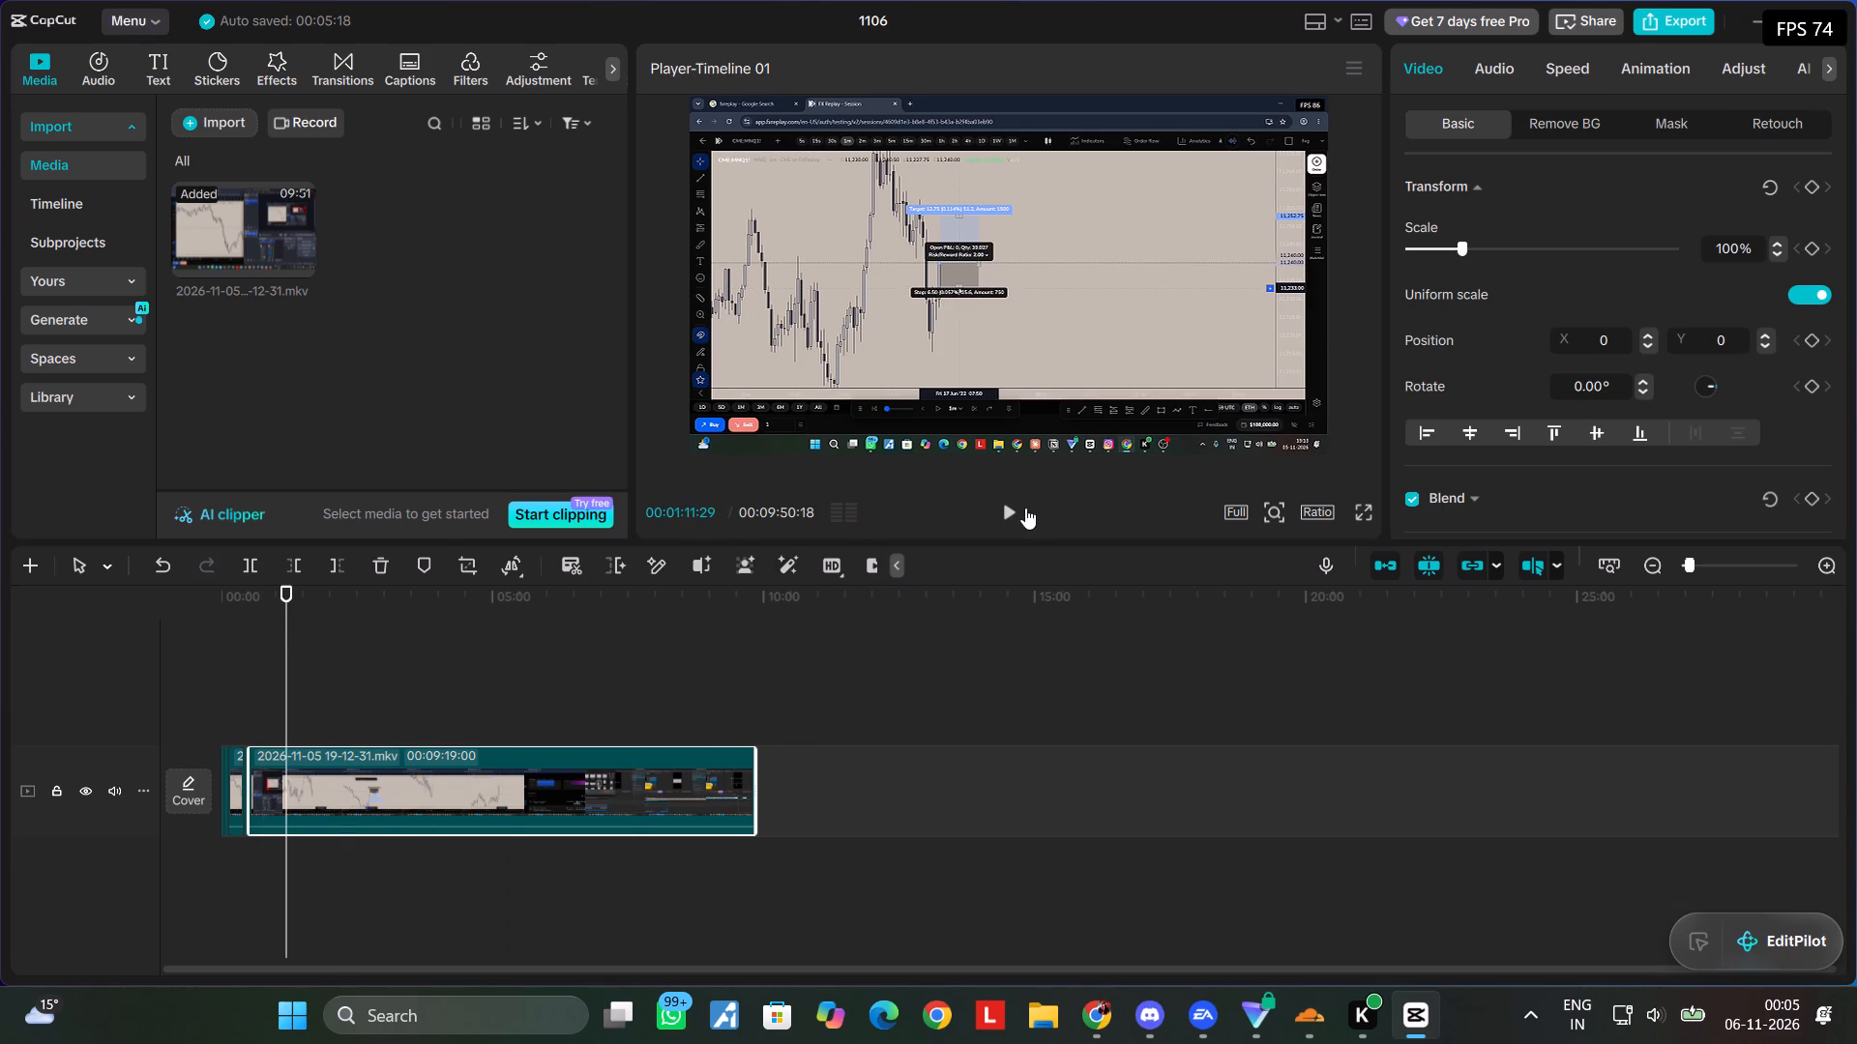
{"action": "left_click", "coordinate": [993, 515]}
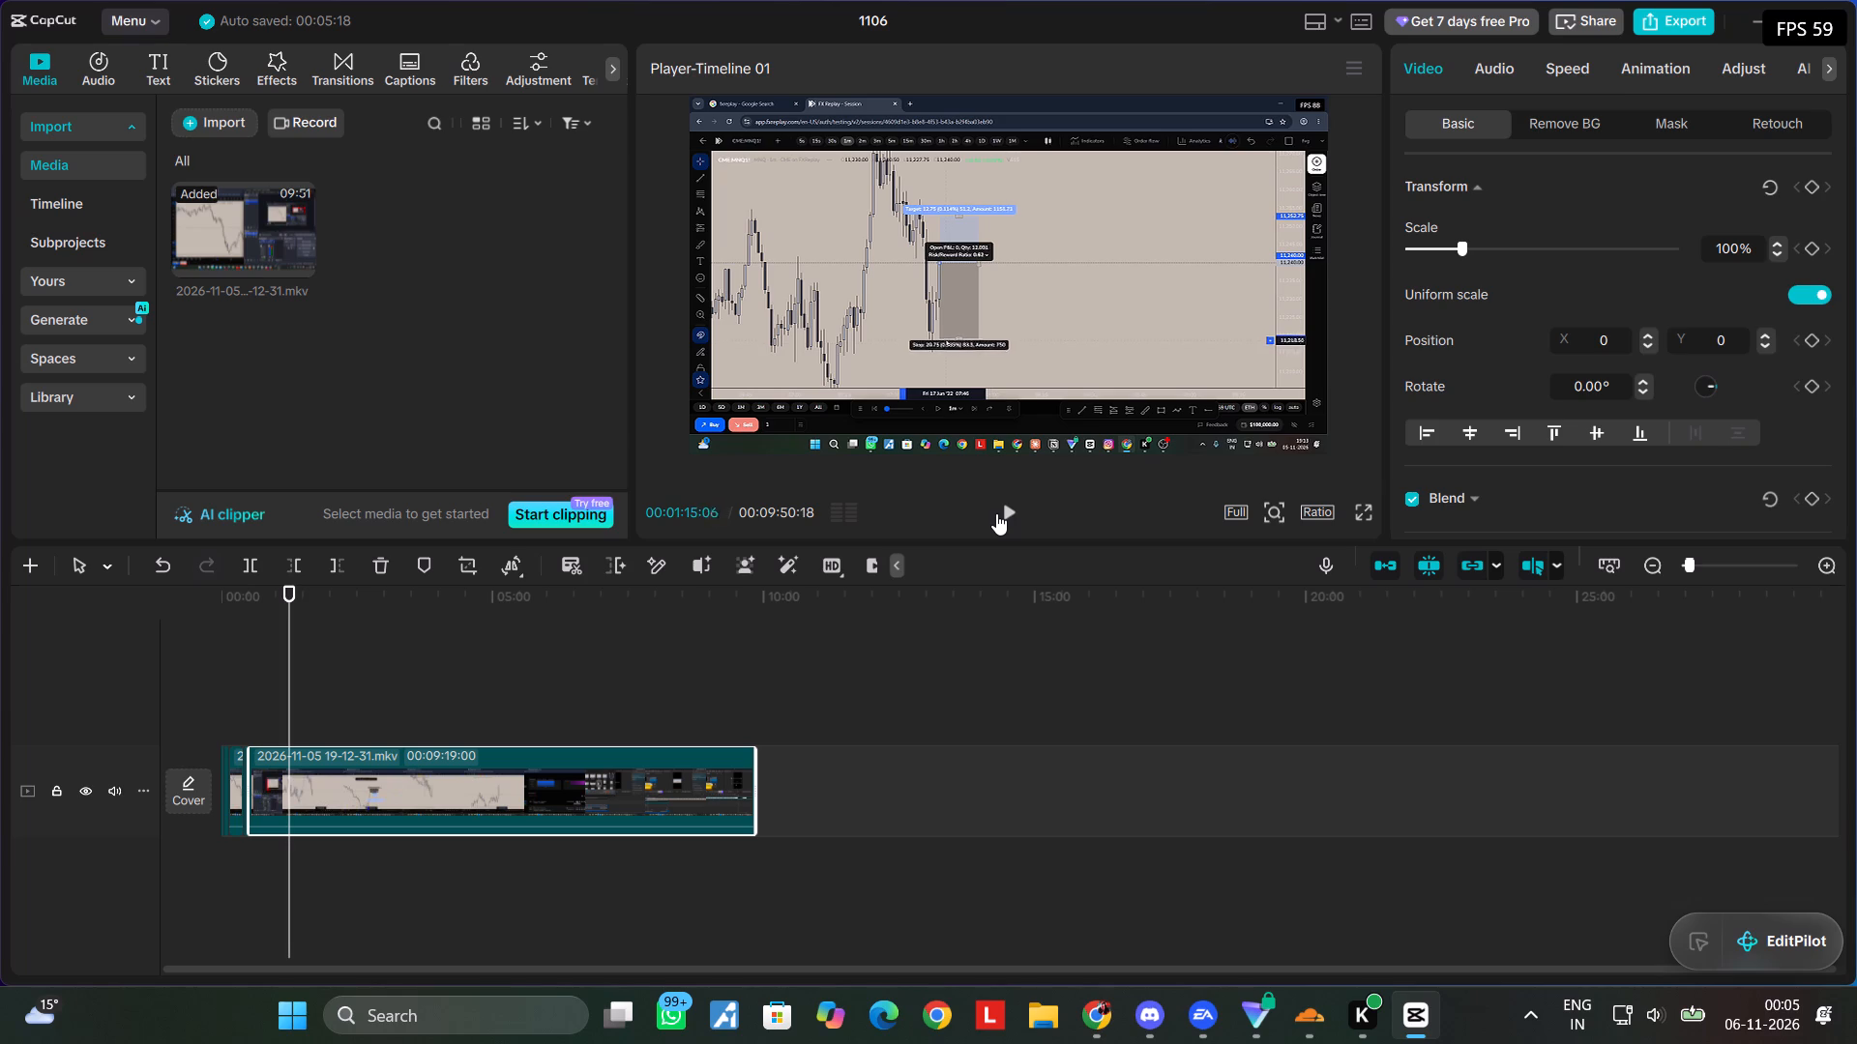
{"action": "left_click", "coordinate": [996, 513]}
{"action": "left_click", "coordinate": [1005, 509]}
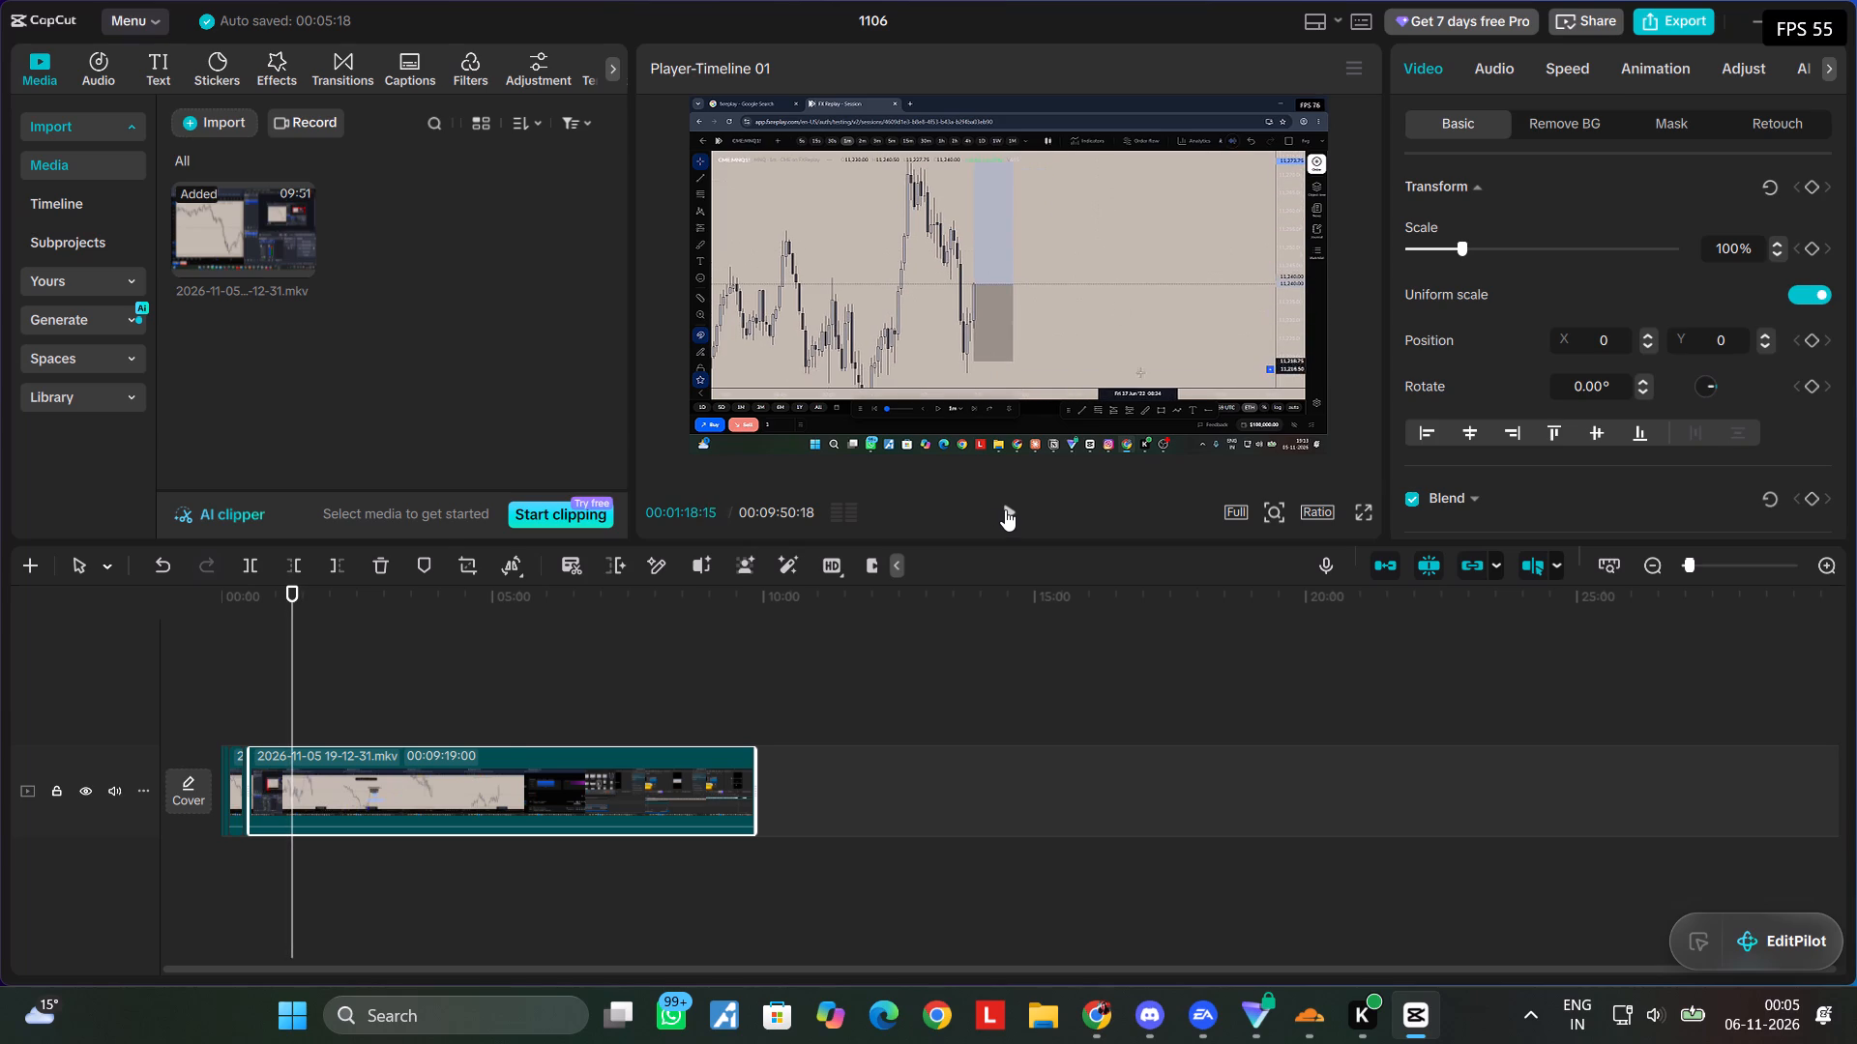
{"action": "key", "text": "ctrl+b"}
{"action": "left_click", "coordinate": [1005, 509]}
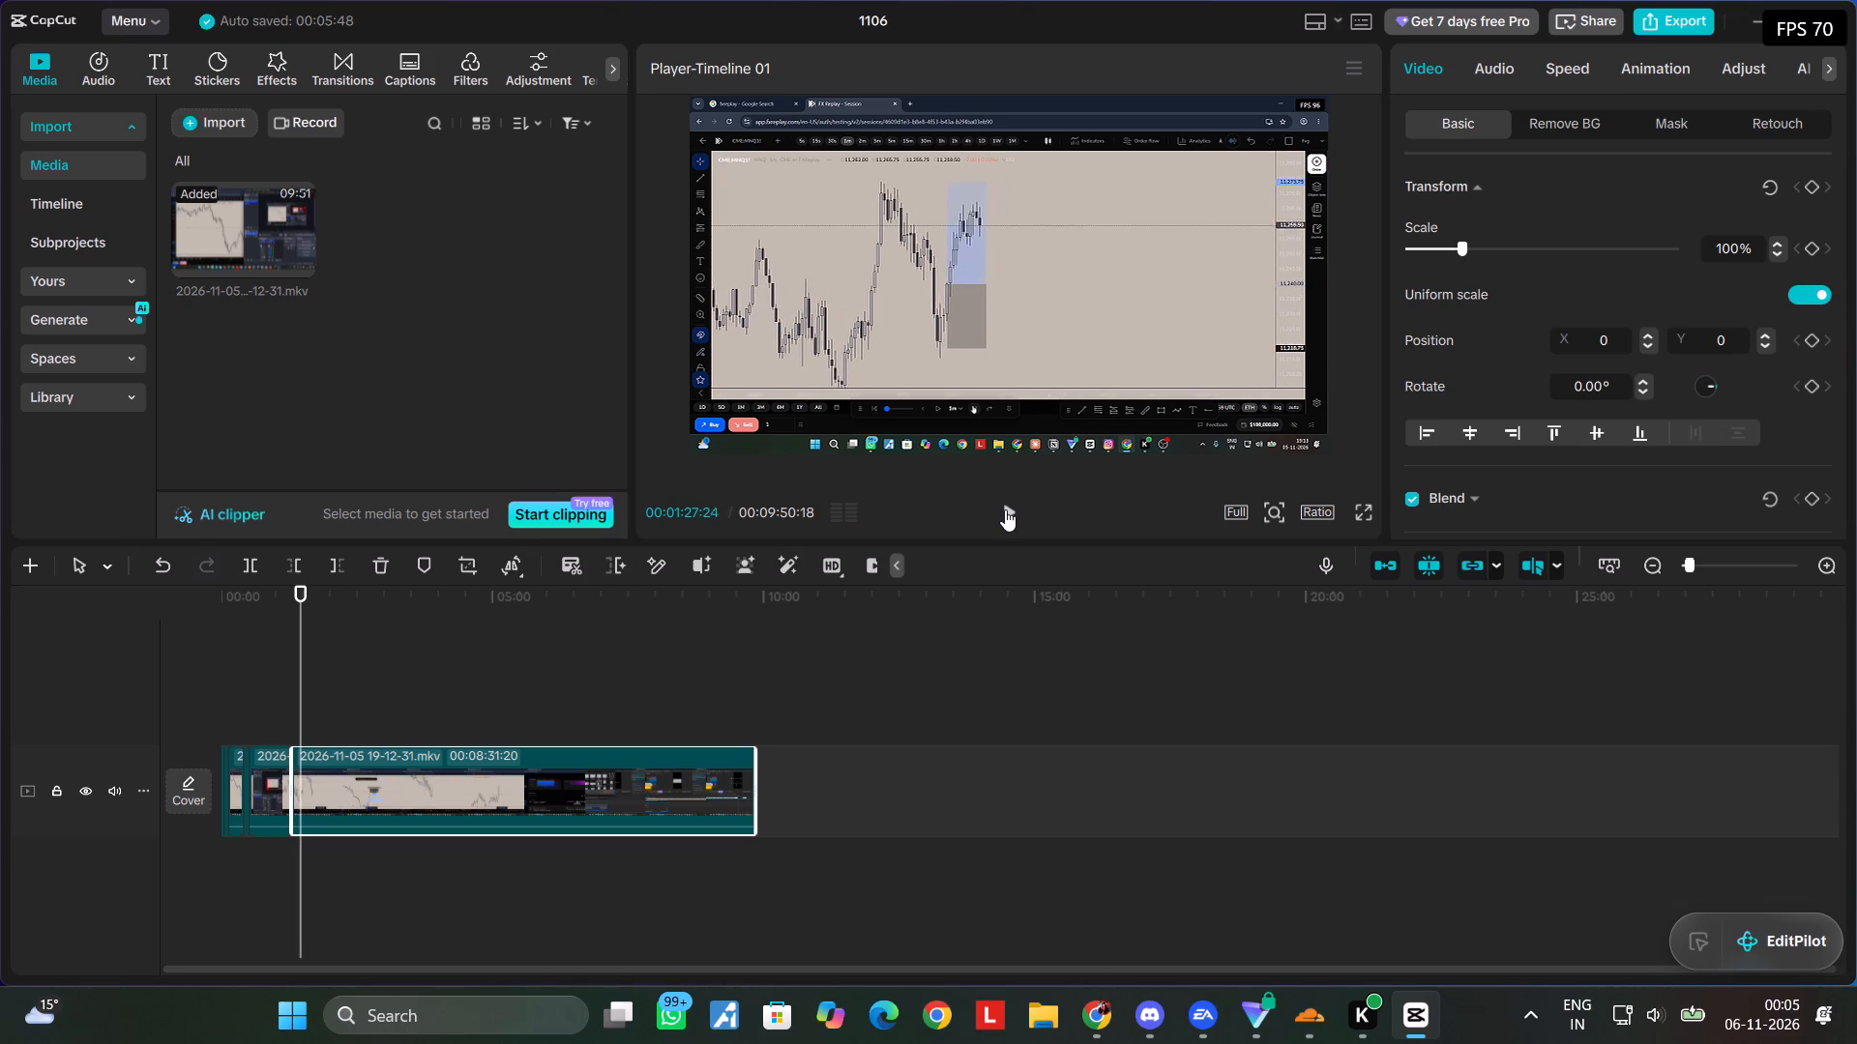
{"action": "left_click", "coordinate": [1005, 509]}
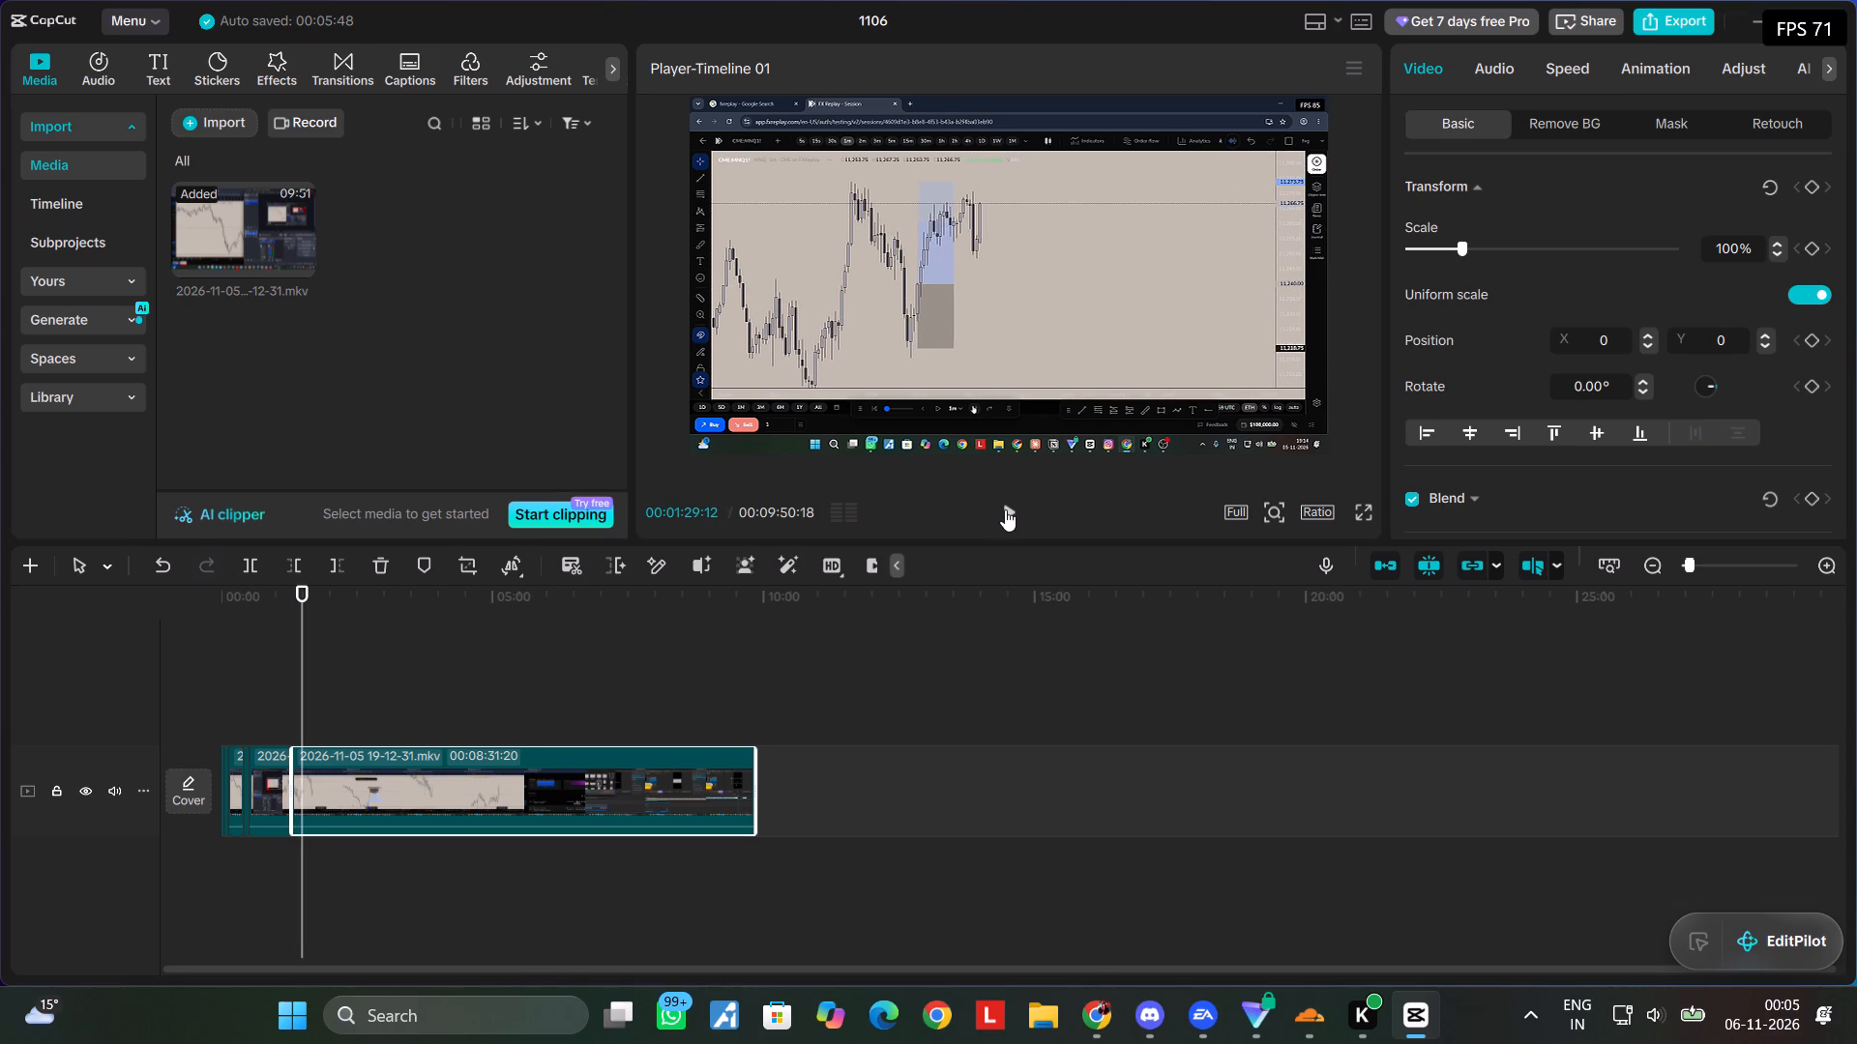
{"action": "key", "text": "ctrl+b"}
Isolate the fourth trade replay by splitting the recording at 00:02:16:20 and at about 00:02:22.
{"action": "left_click", "coordinate": [1013, 507]}
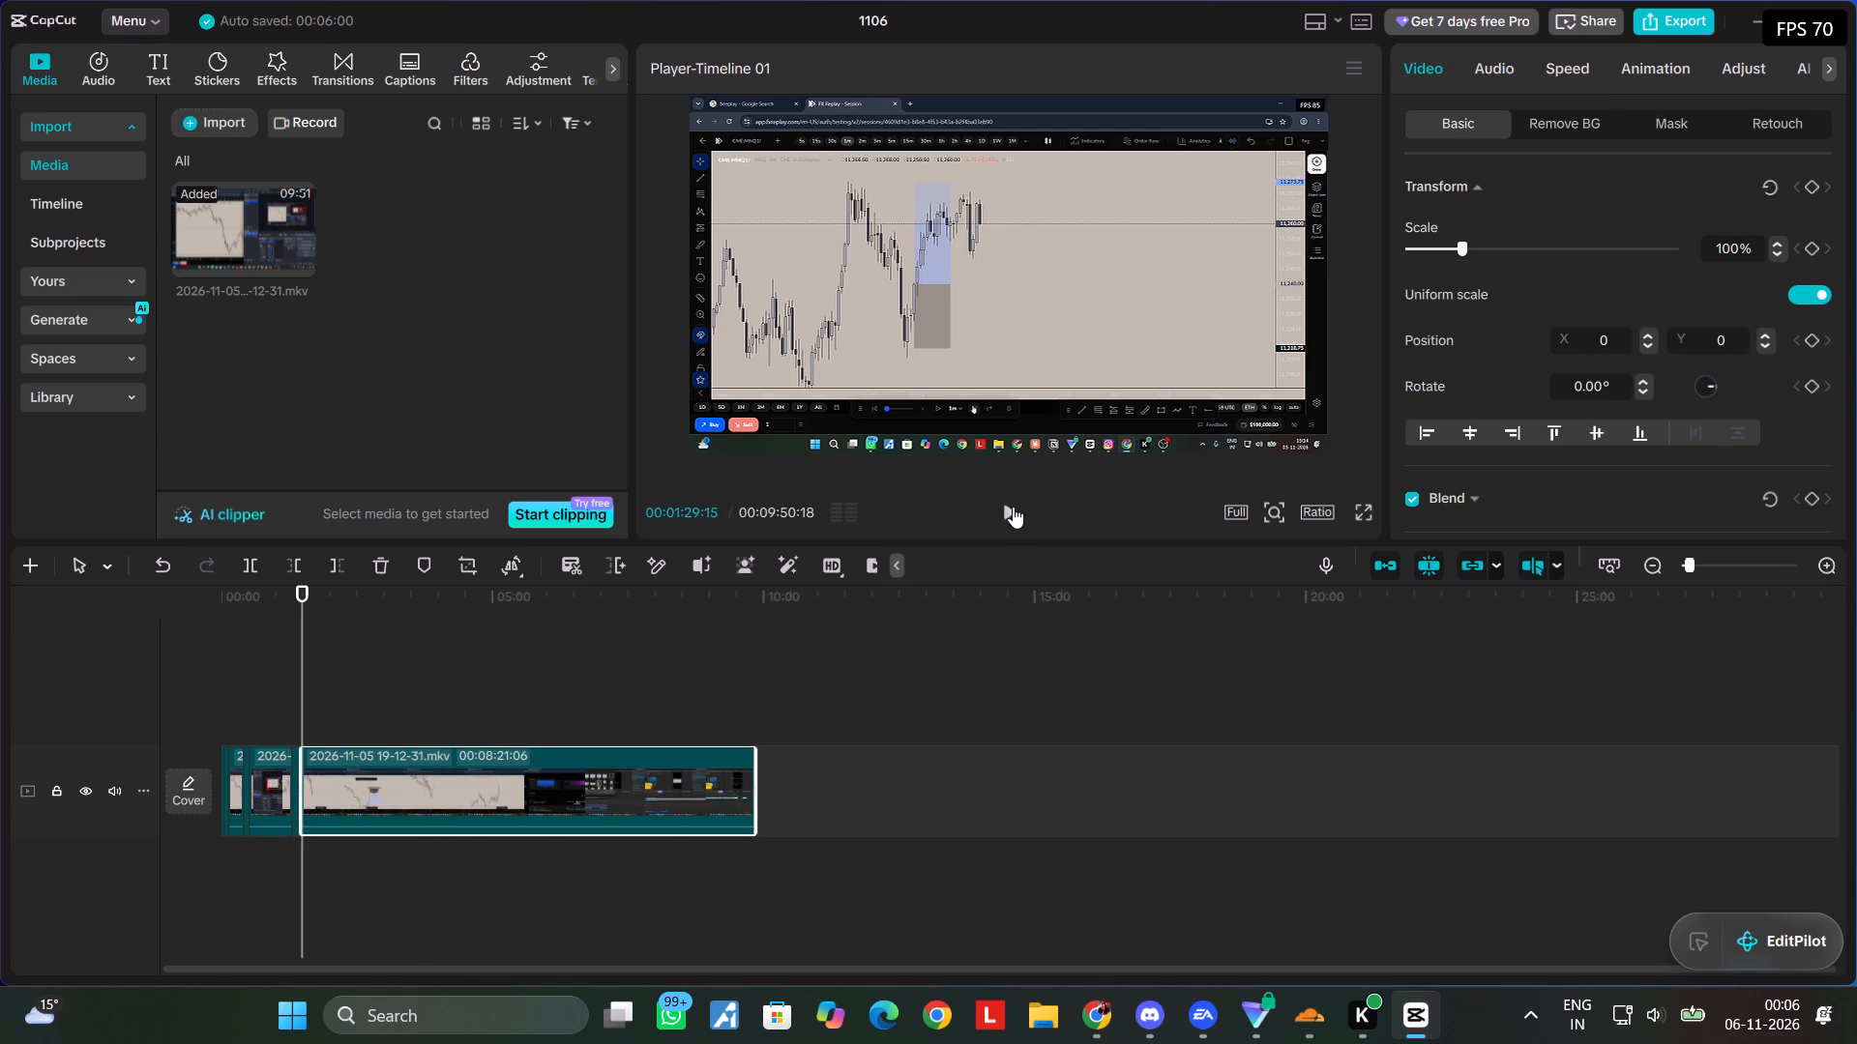
{"action": "left_click_drag", "start_coordinate": [305, 607], "coordinate": [329, 609]}
{"action": "left_click_drag", "start_coordinate": [329, 609], "coordinate": [308, 614]}
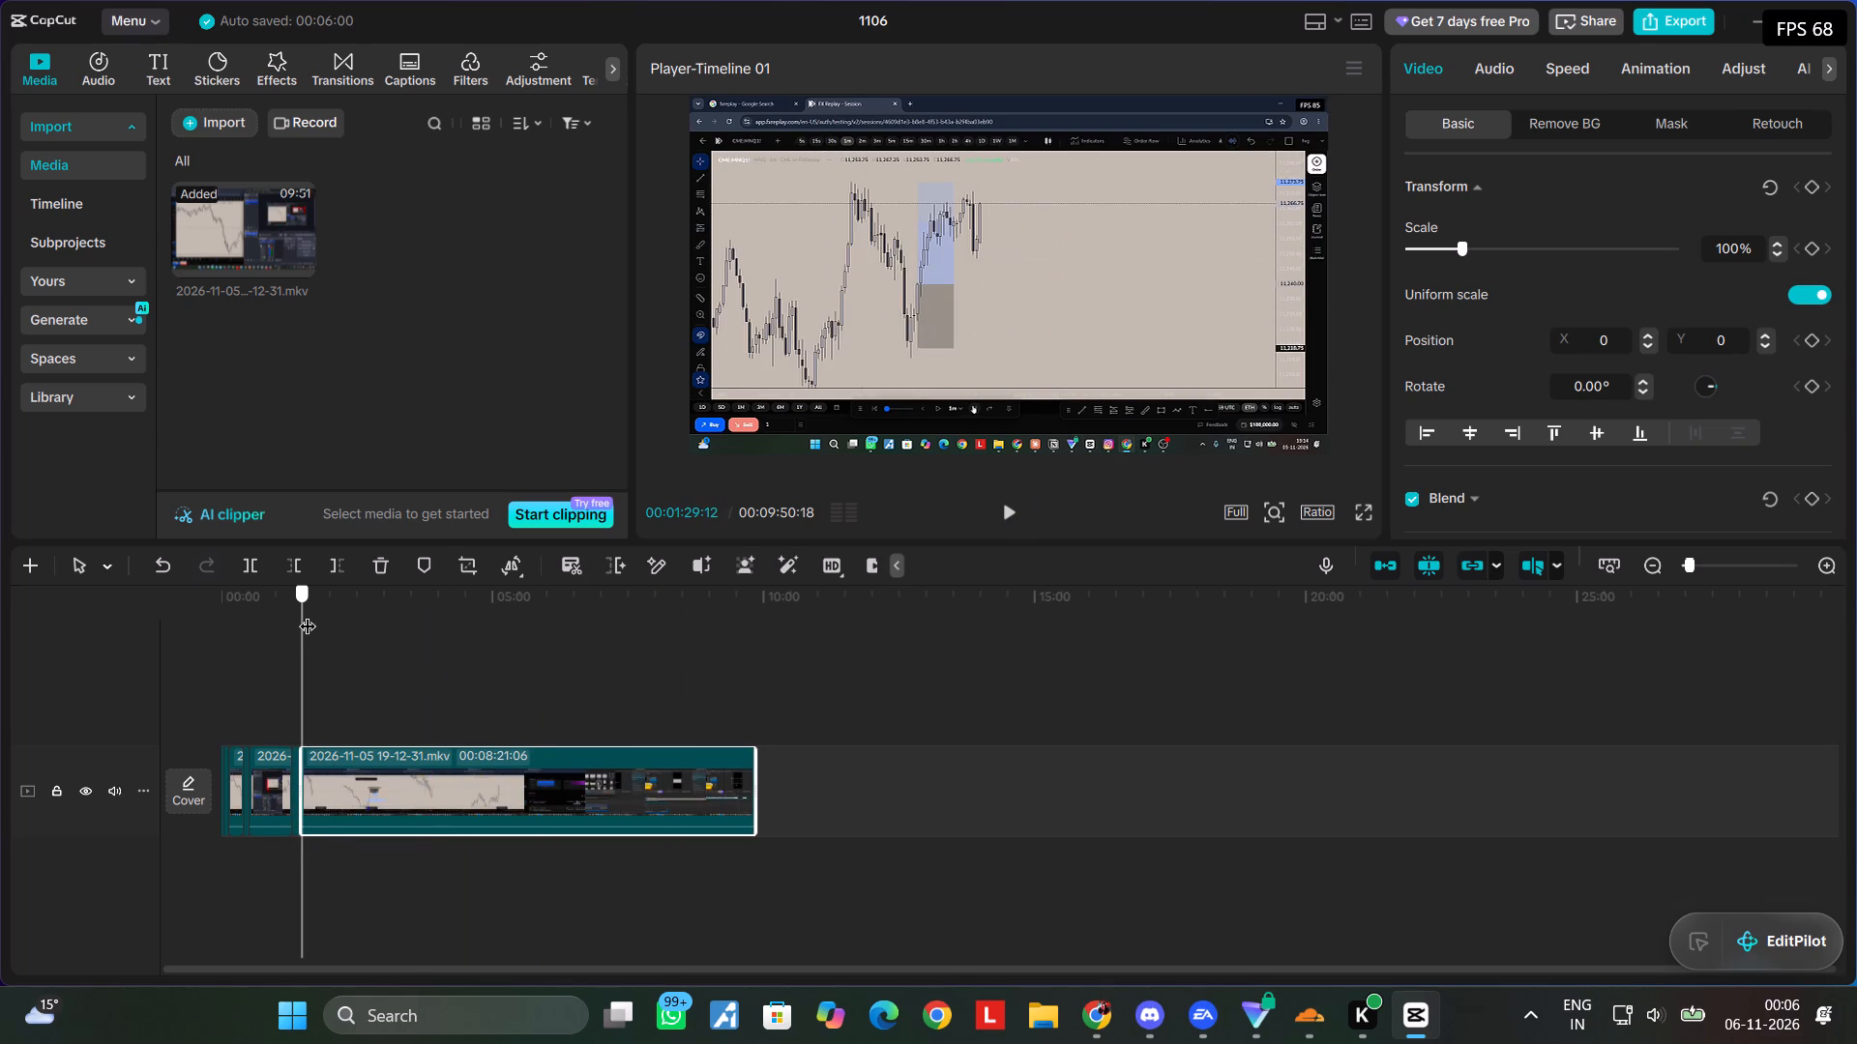
{"action": "left_click_drag", "start_coordinate": [308, 614], "coordinate": [335, 619]}
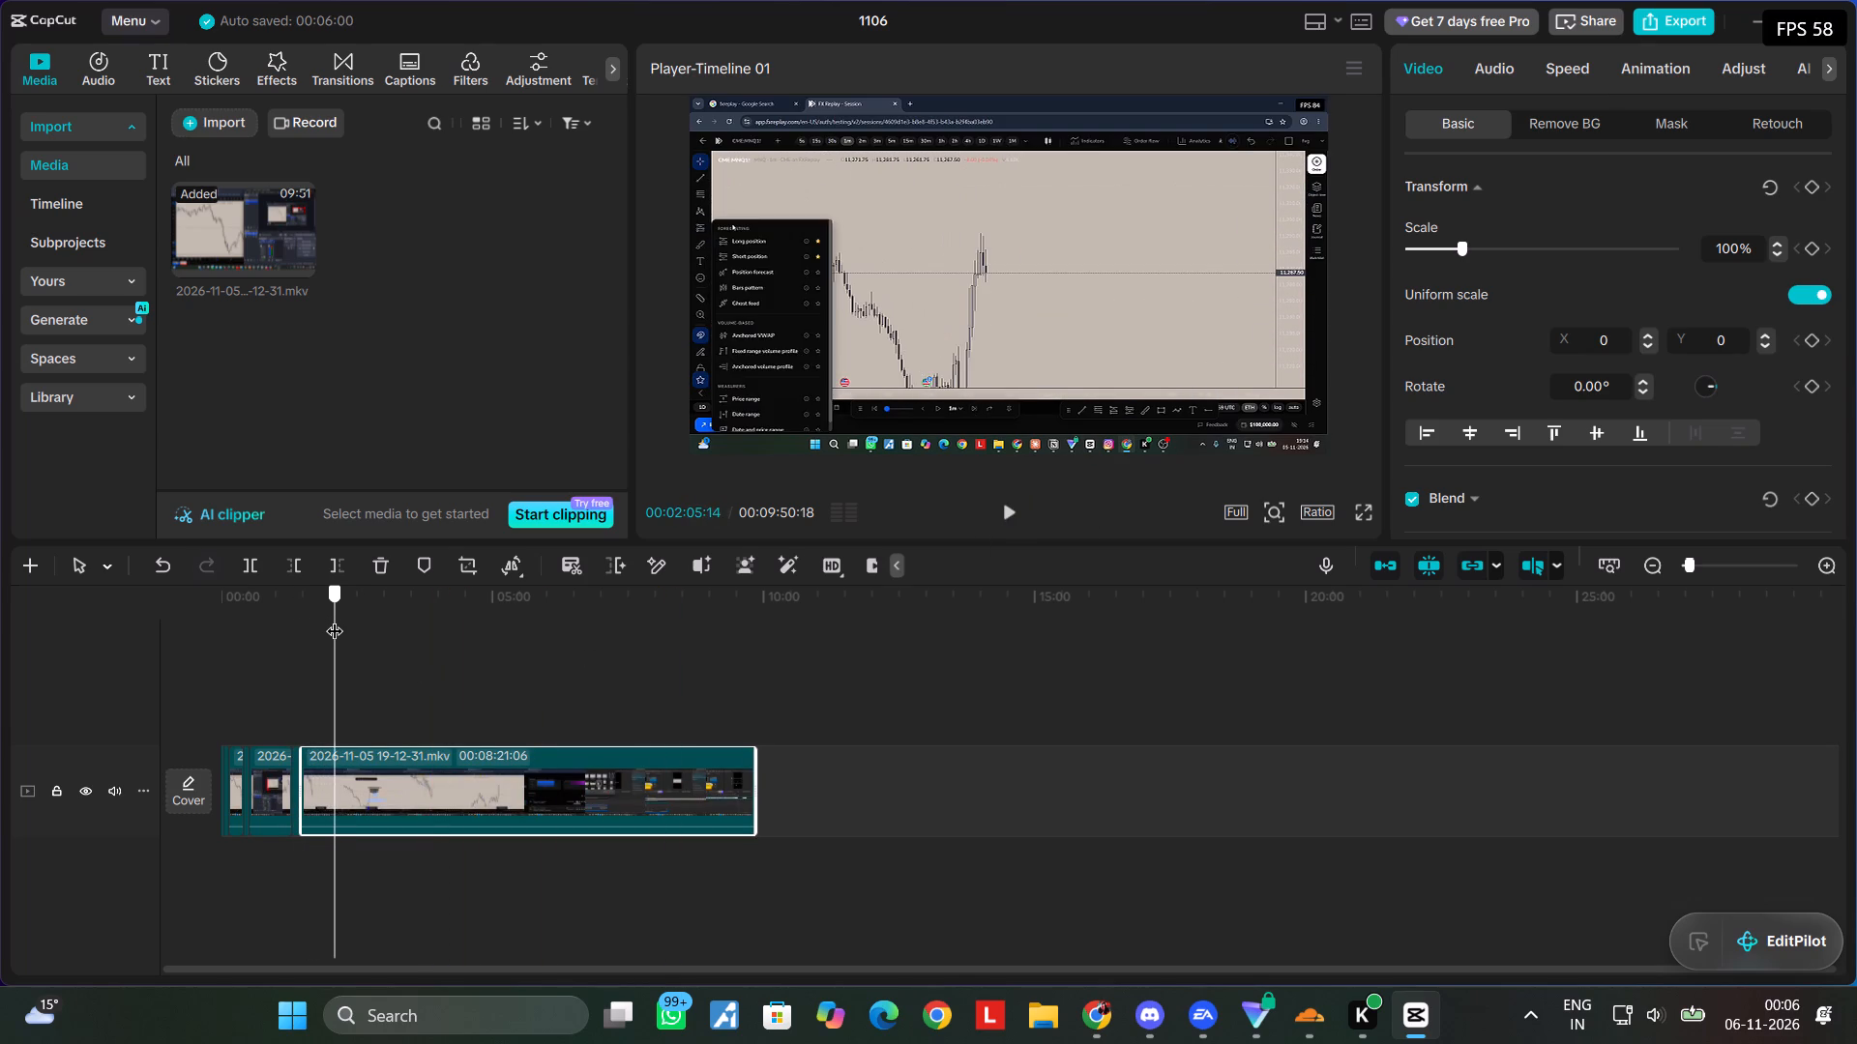
{"action": "left_click_drag", "start_coordinate": [335, 619], "coordinate": [332, 622]}
{"action": "left_click", "coordinate": [1012, 508]}
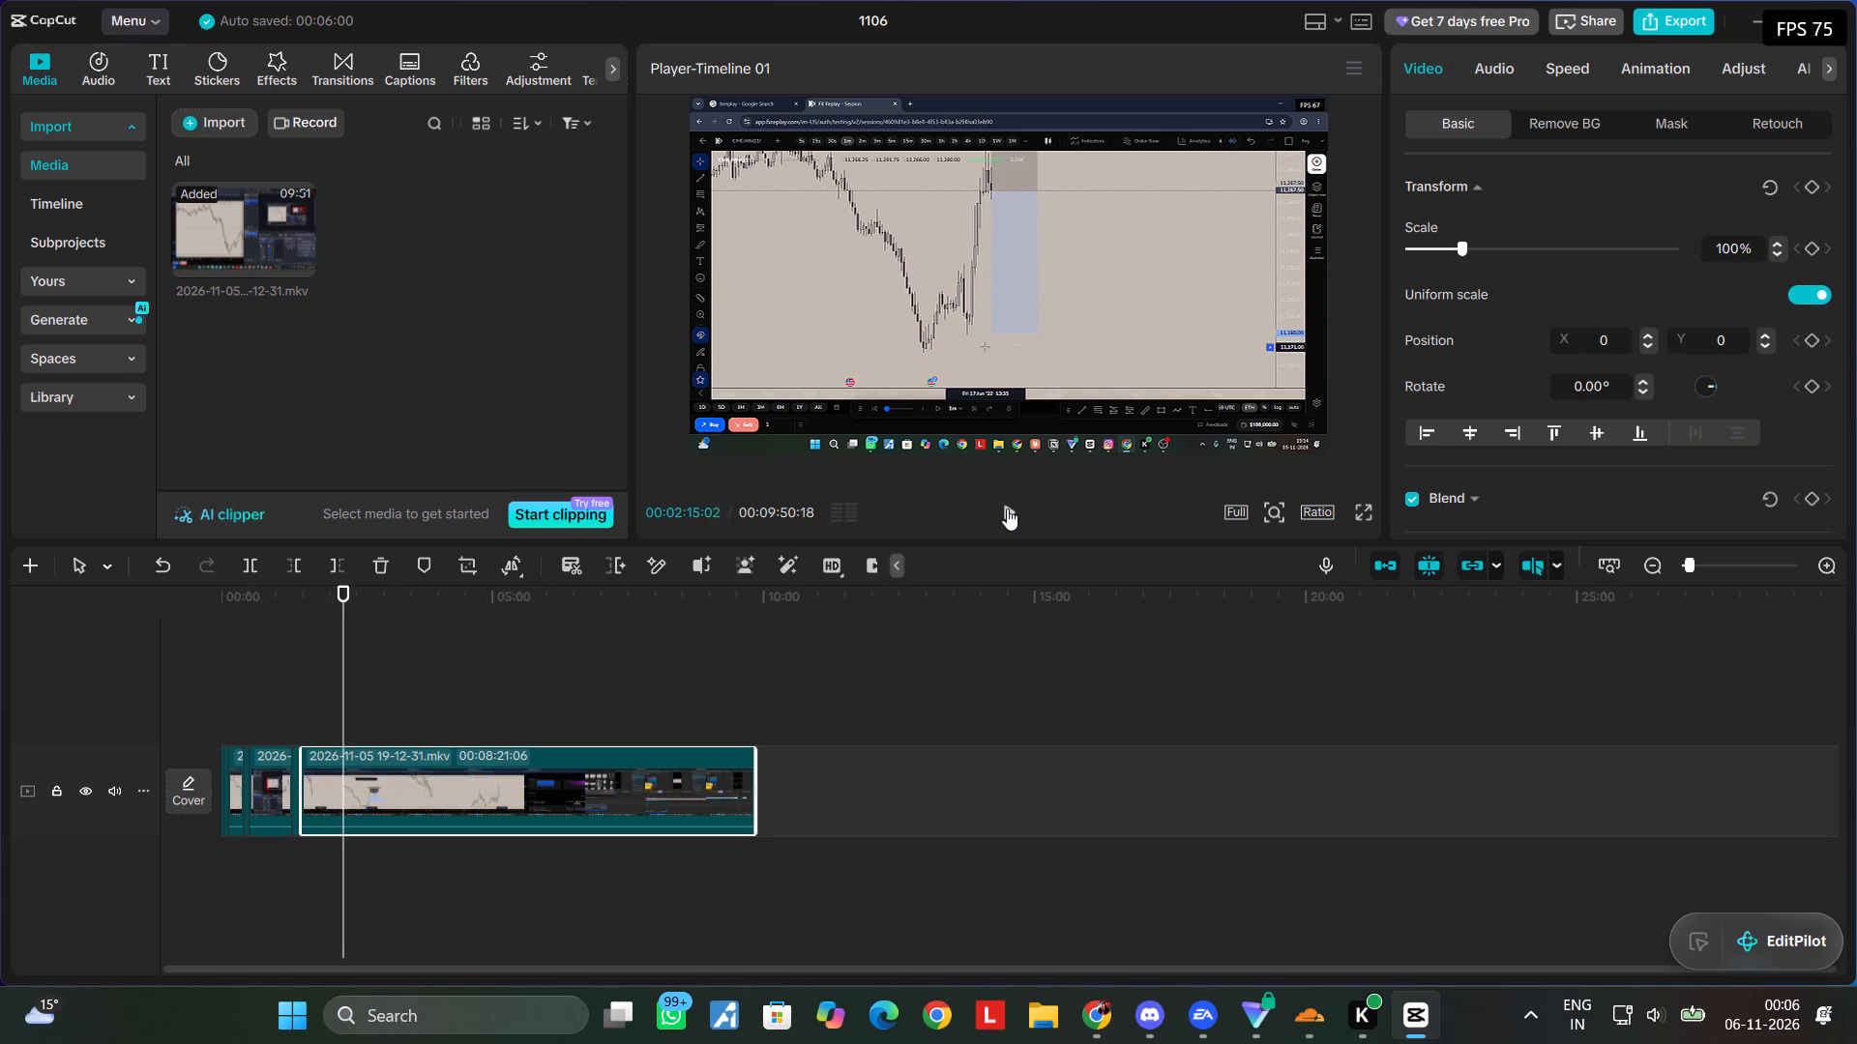
{"action": "key", "text": "ctrl+b"}
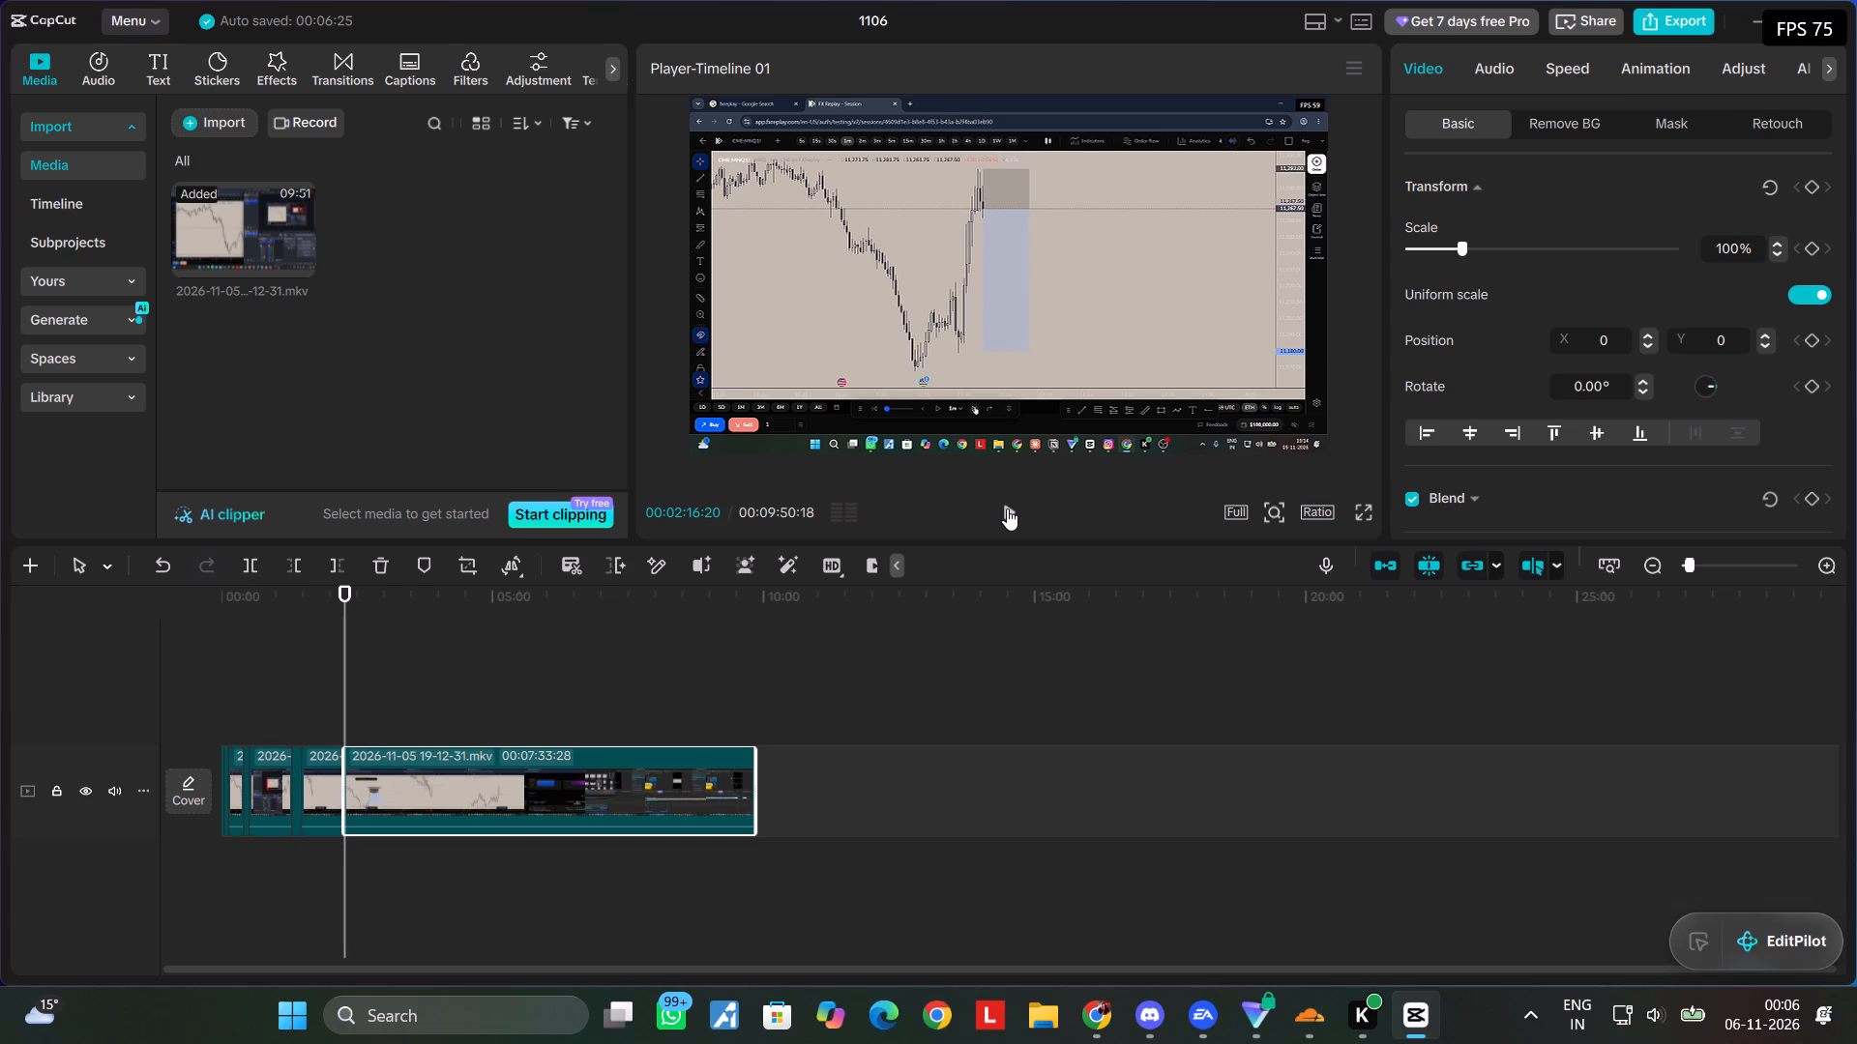
{"action": "left_click", "coordinate": [1007, 508]}
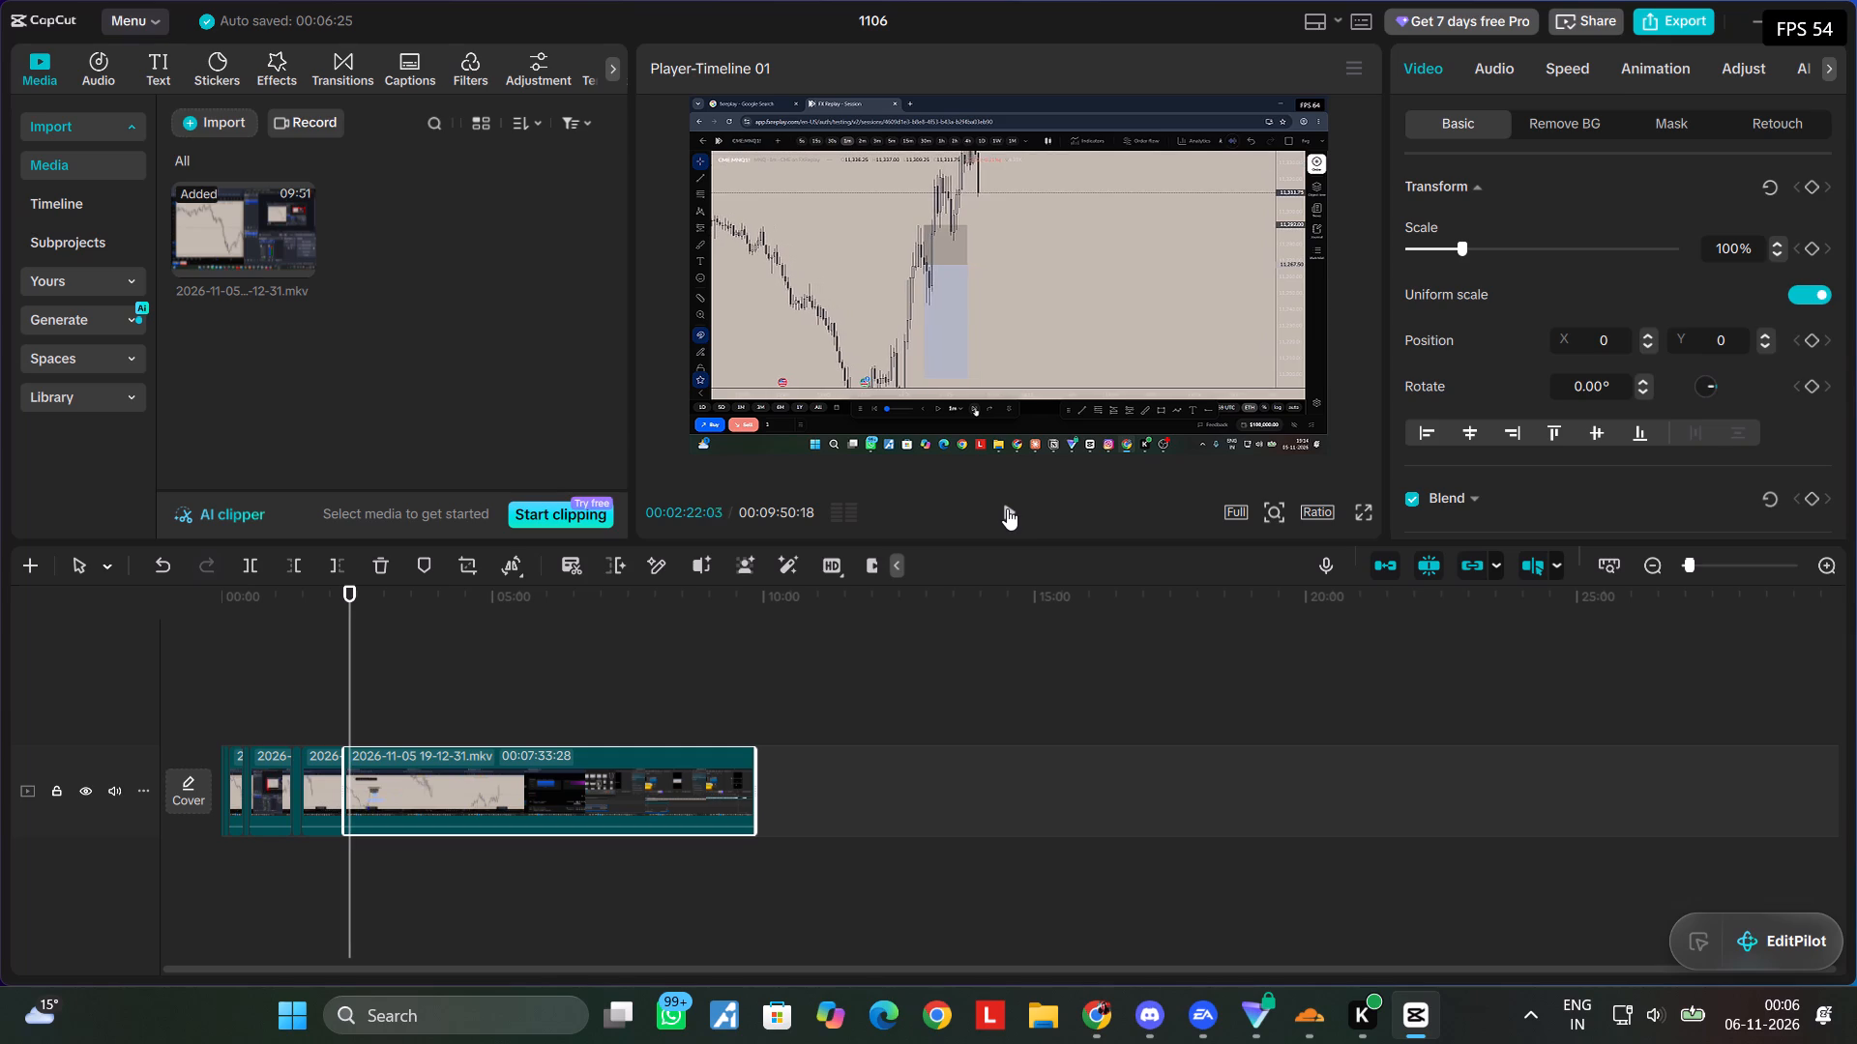
{"action": "left_click", "coordinate": [1007, 508]}
{"action": "key", "text": "ctrl+b"}
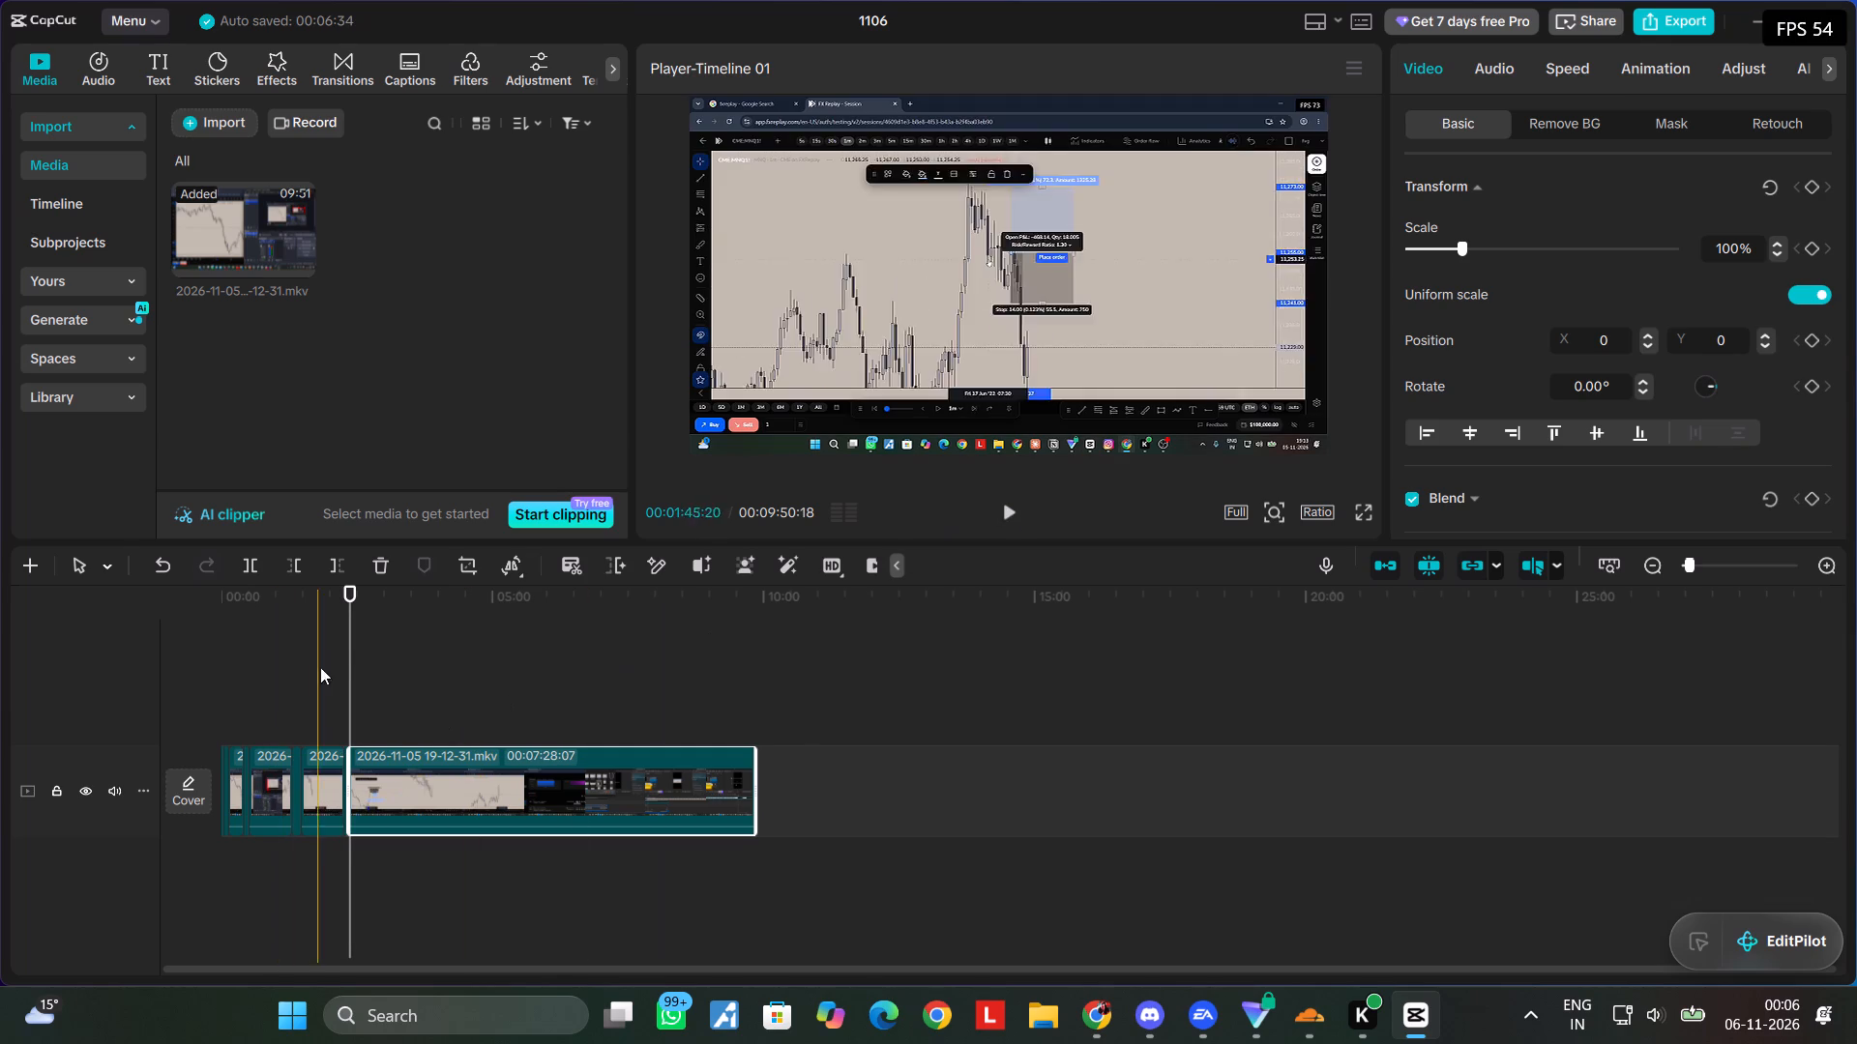
Check the cut segments by playing briefly from about 00:01:18 and from the start of the timeline.
{"action": "left_click_drag", "start_coordinate": [353, 628], "coordinate": [296, 648]}
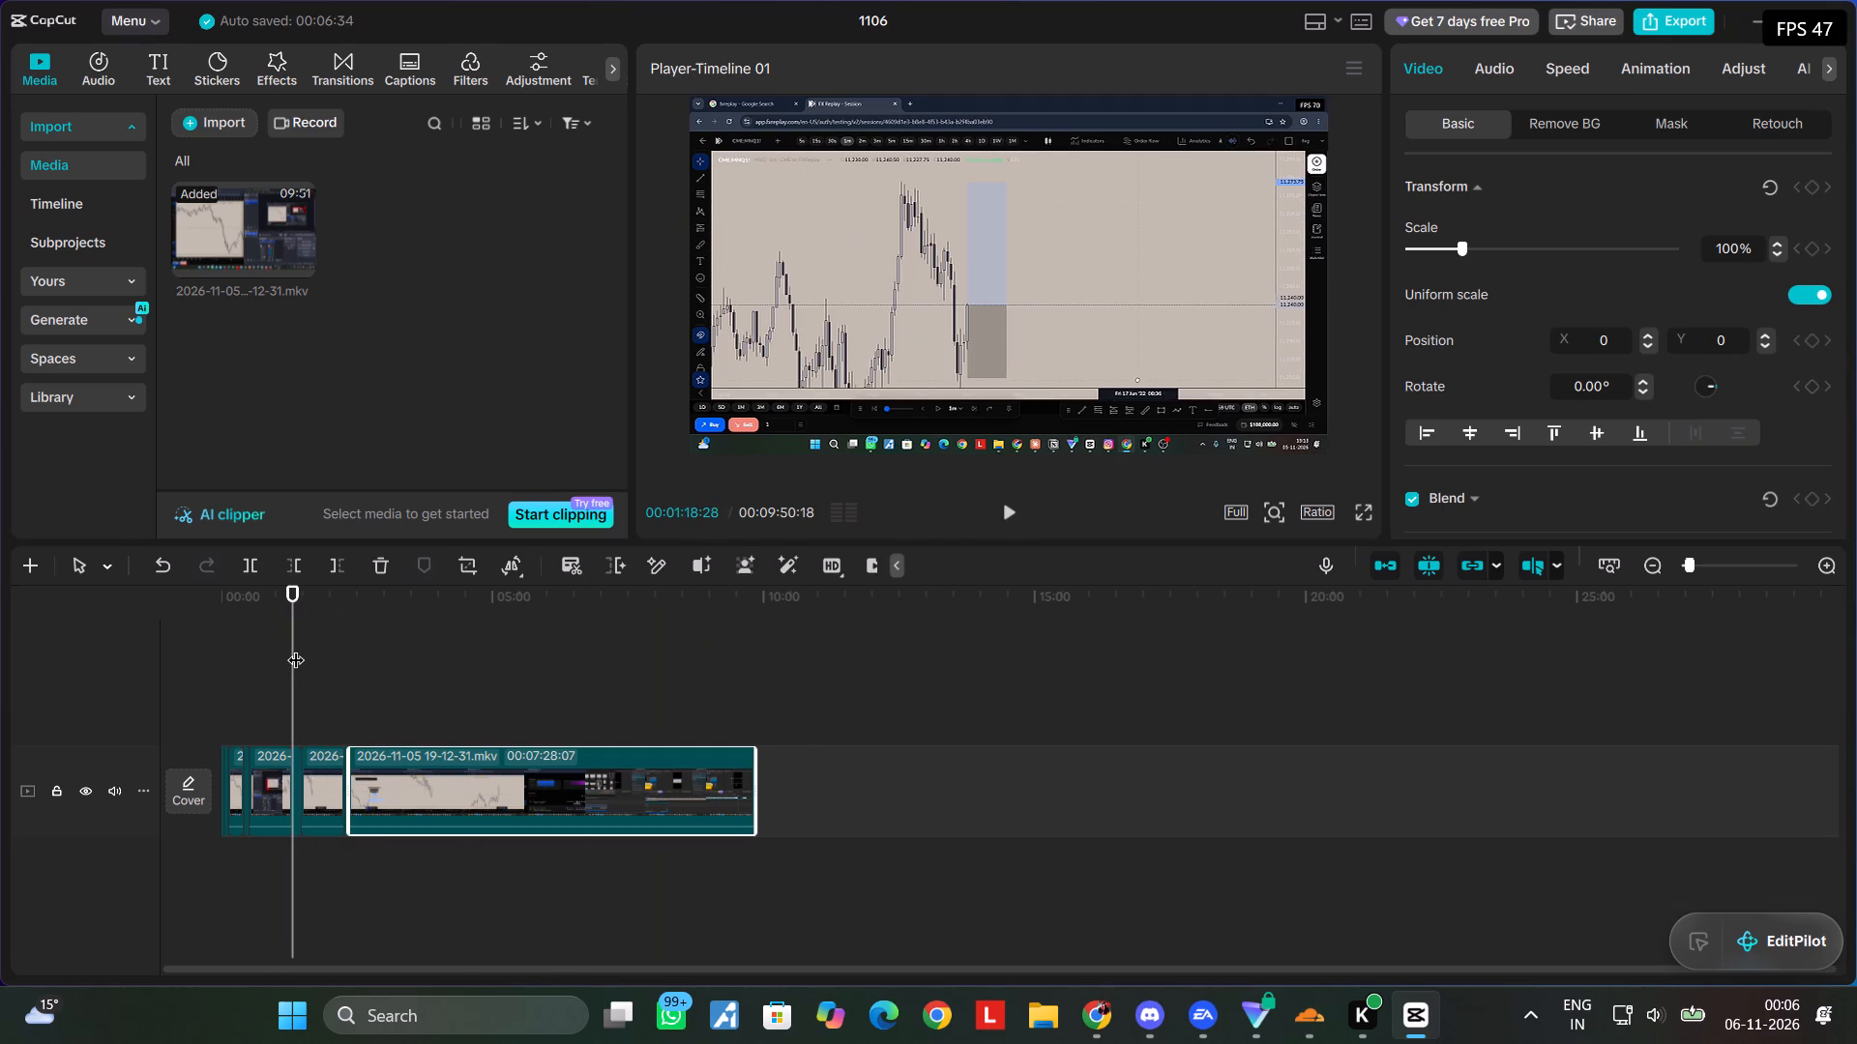
{"action": "left_click", "coordinate": [1004, 500]}
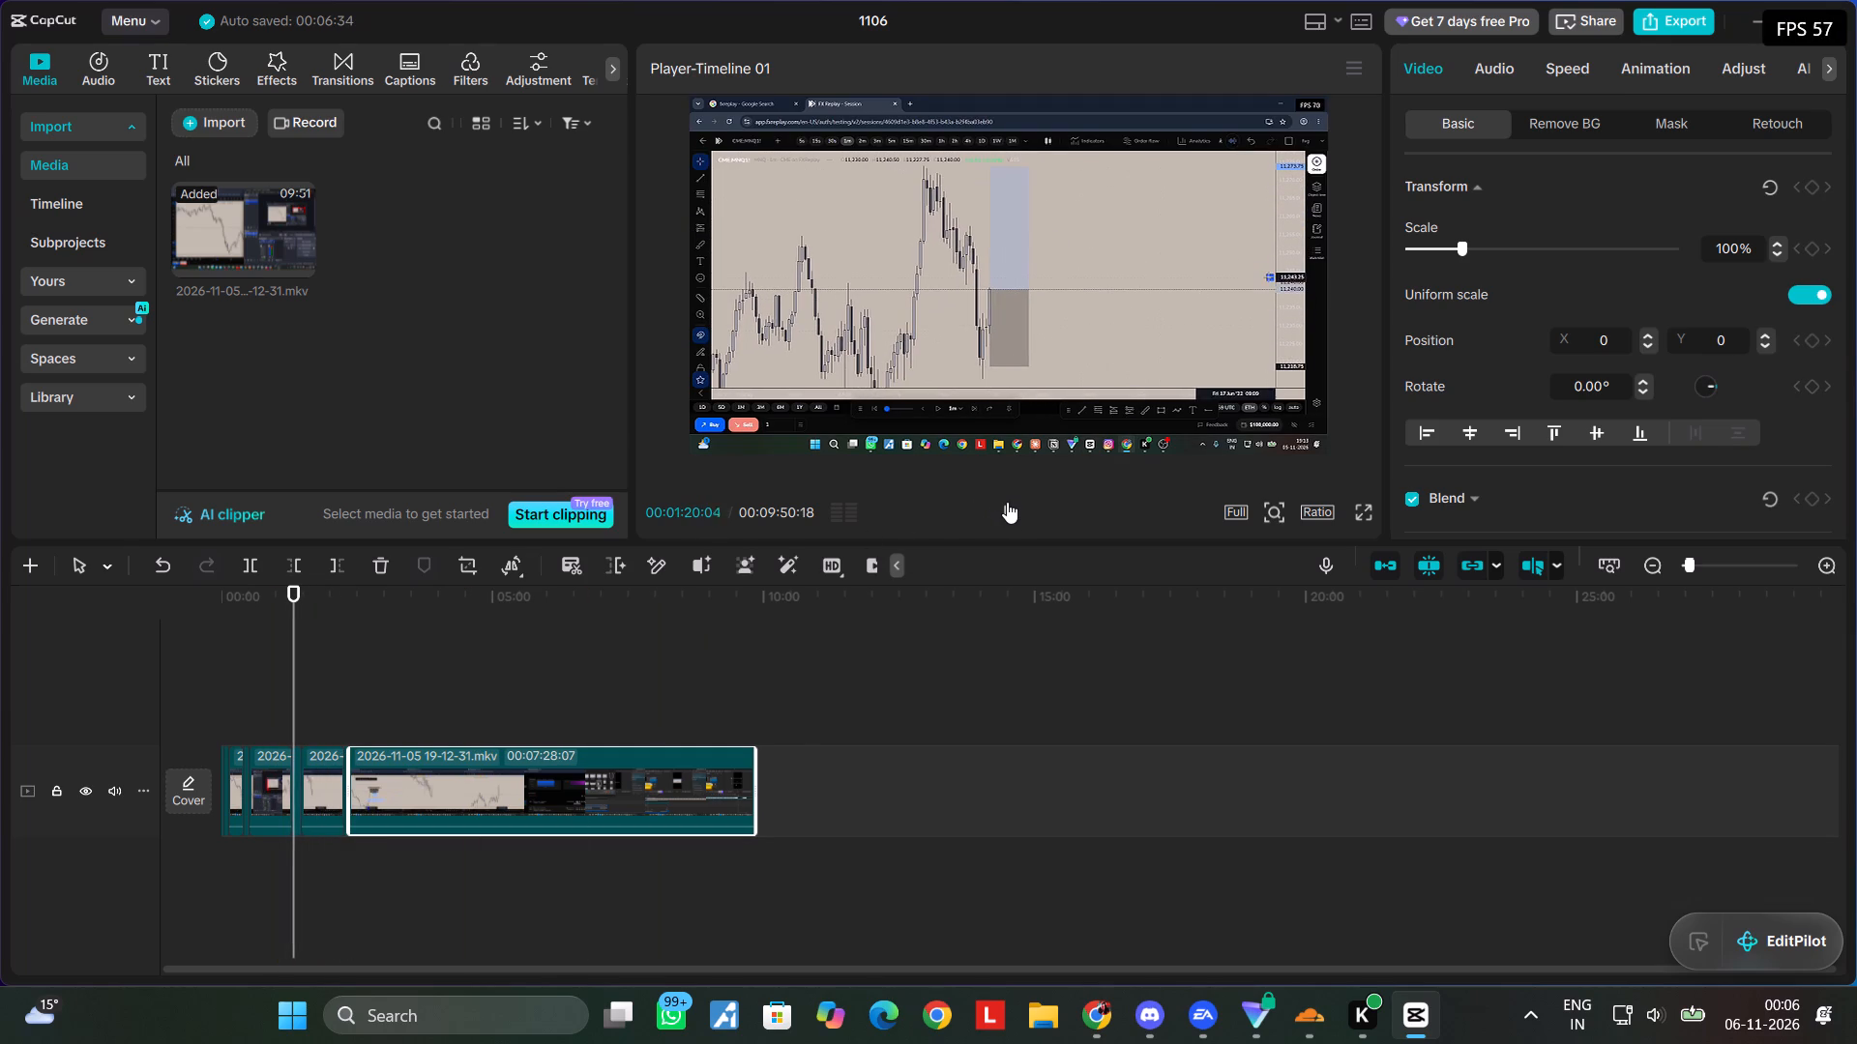
{"action": "left_click_drag", "start_coordinate": [301, 641], "coordinate": [153, 670]}
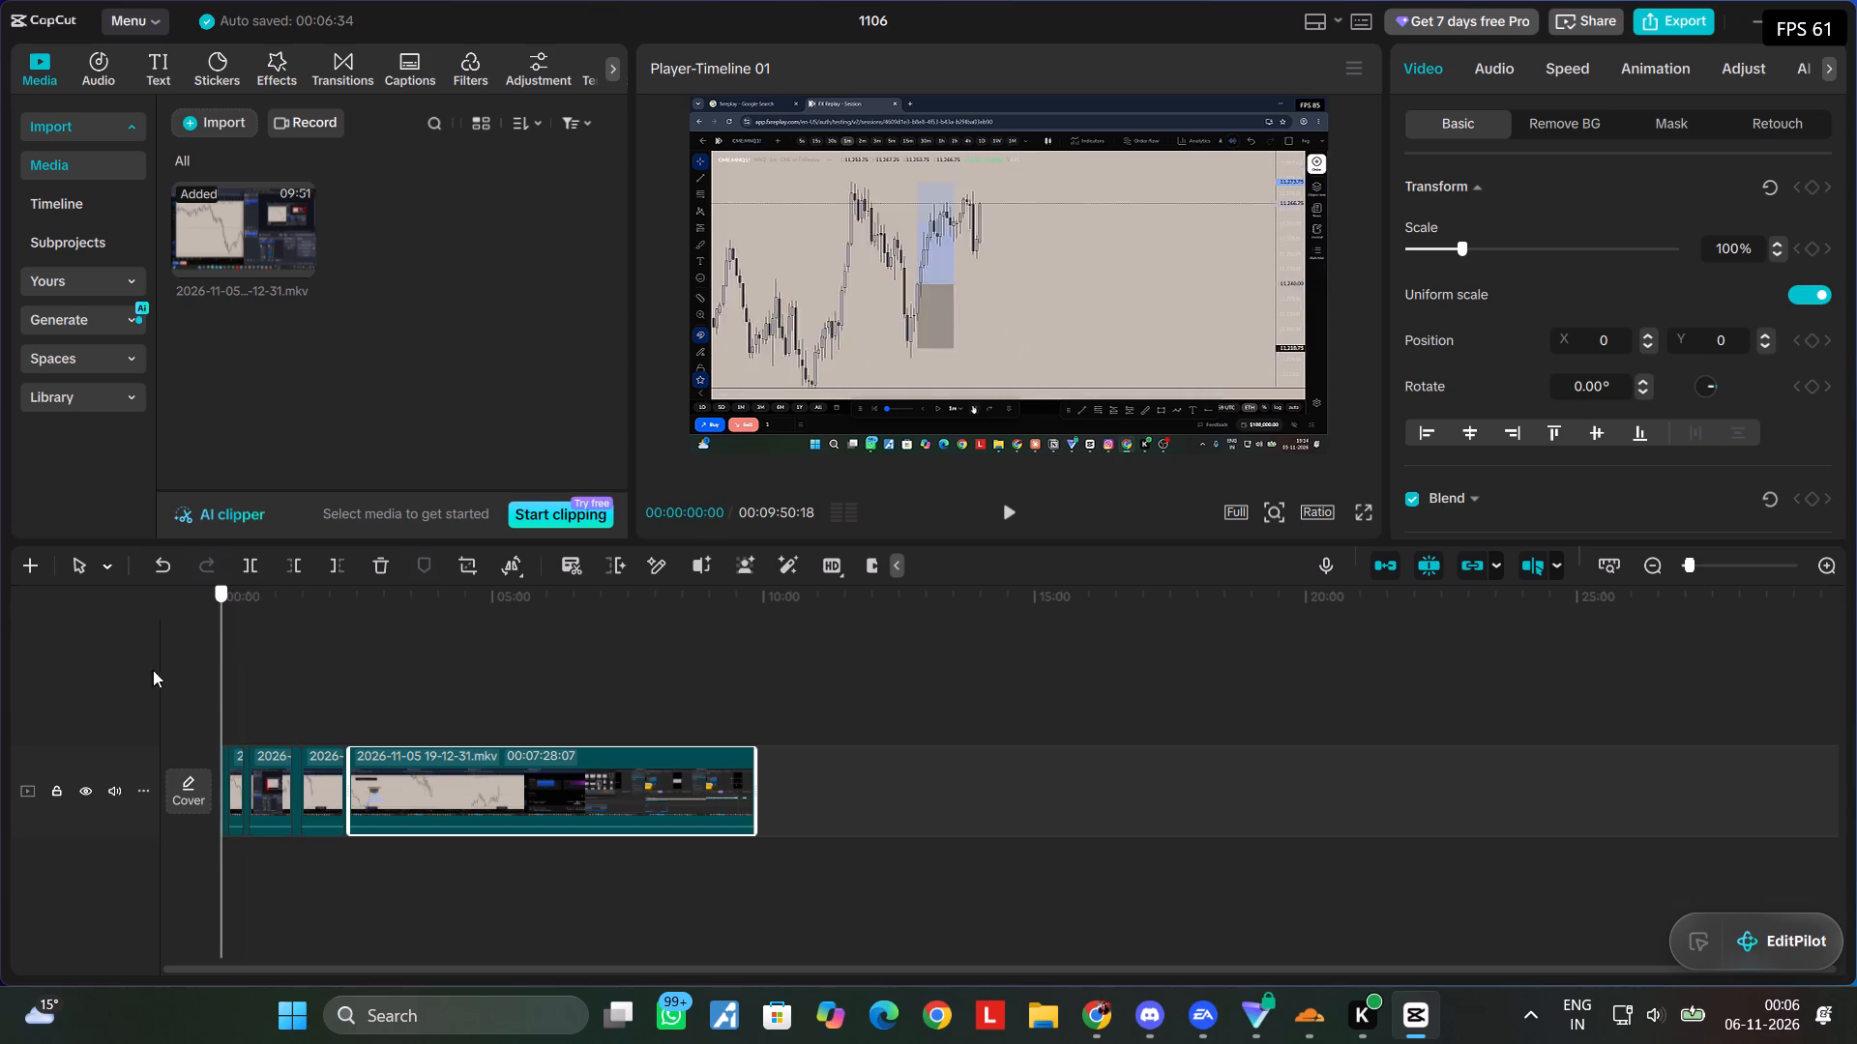
{"action": "left_click_drag", "start_coordinate": [153, 670], "coordinate": [137, 671]}
{"action": "left_click", "coordinate": [1002, 507]}
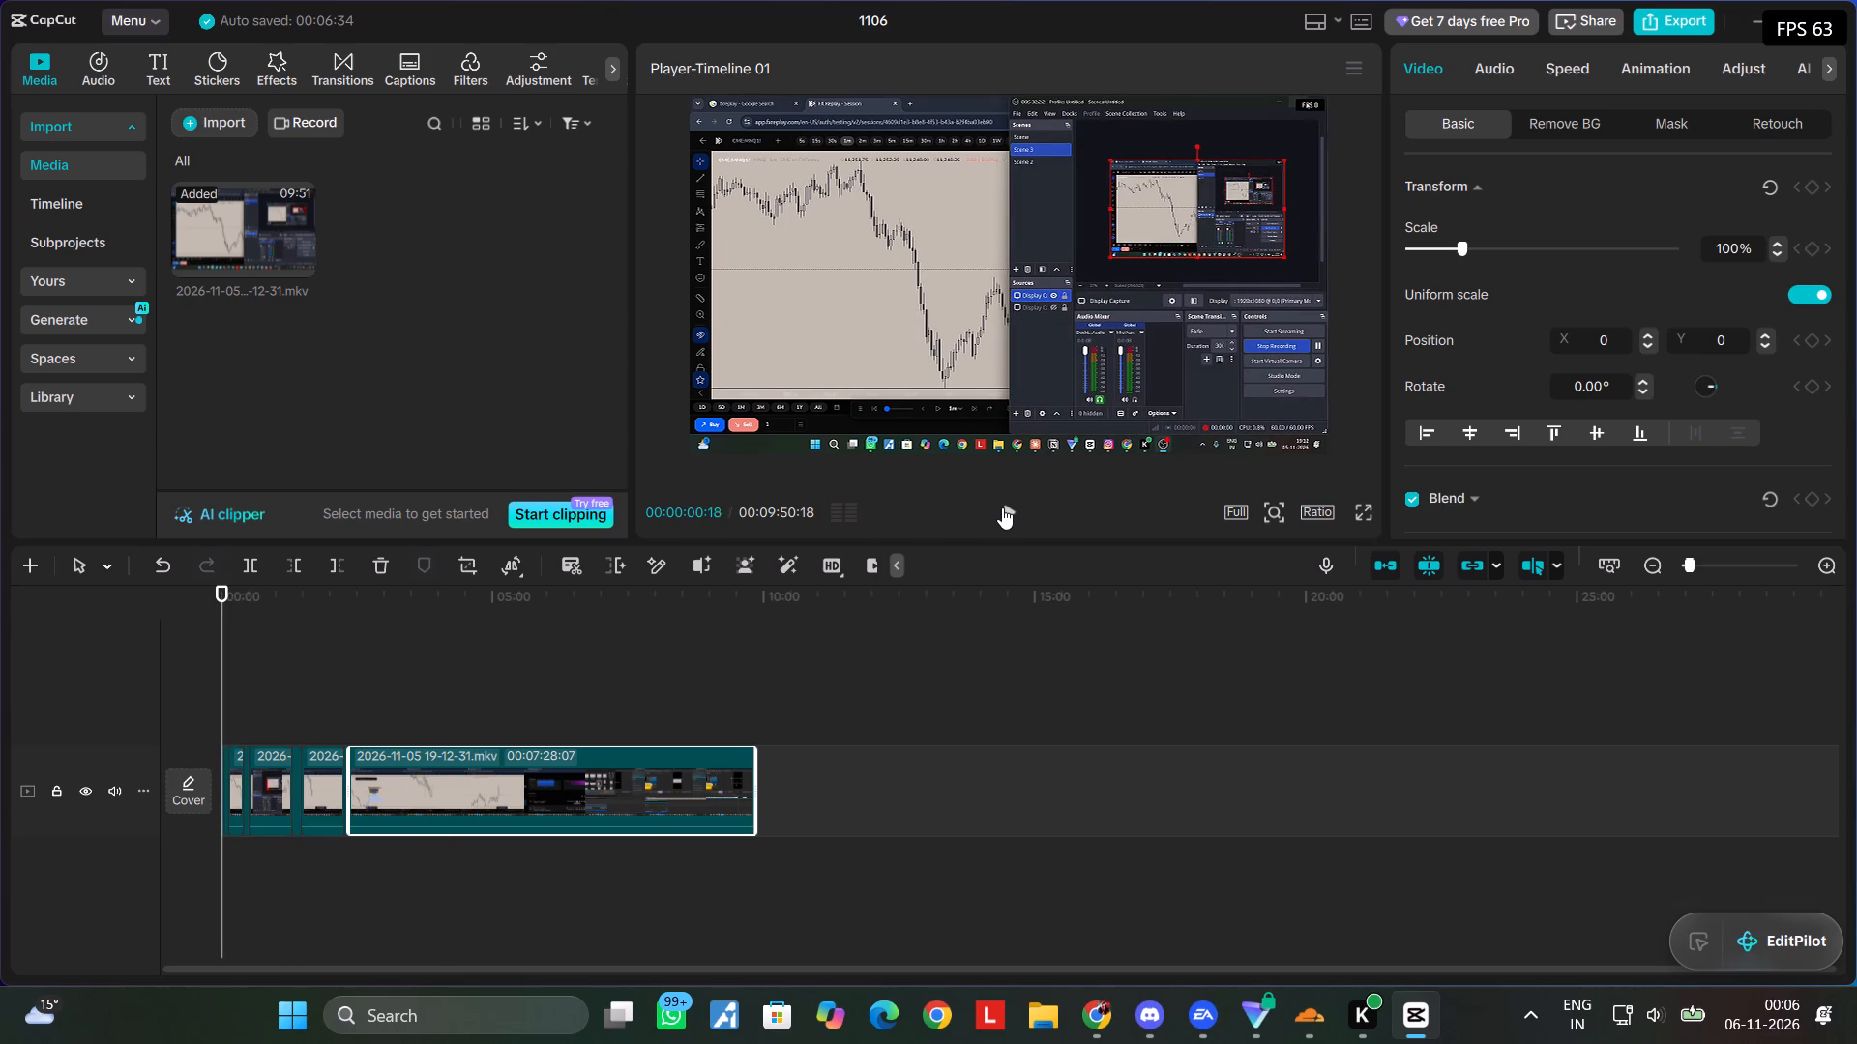
{"action": "left_click", "coordinate": [1002, 507]}
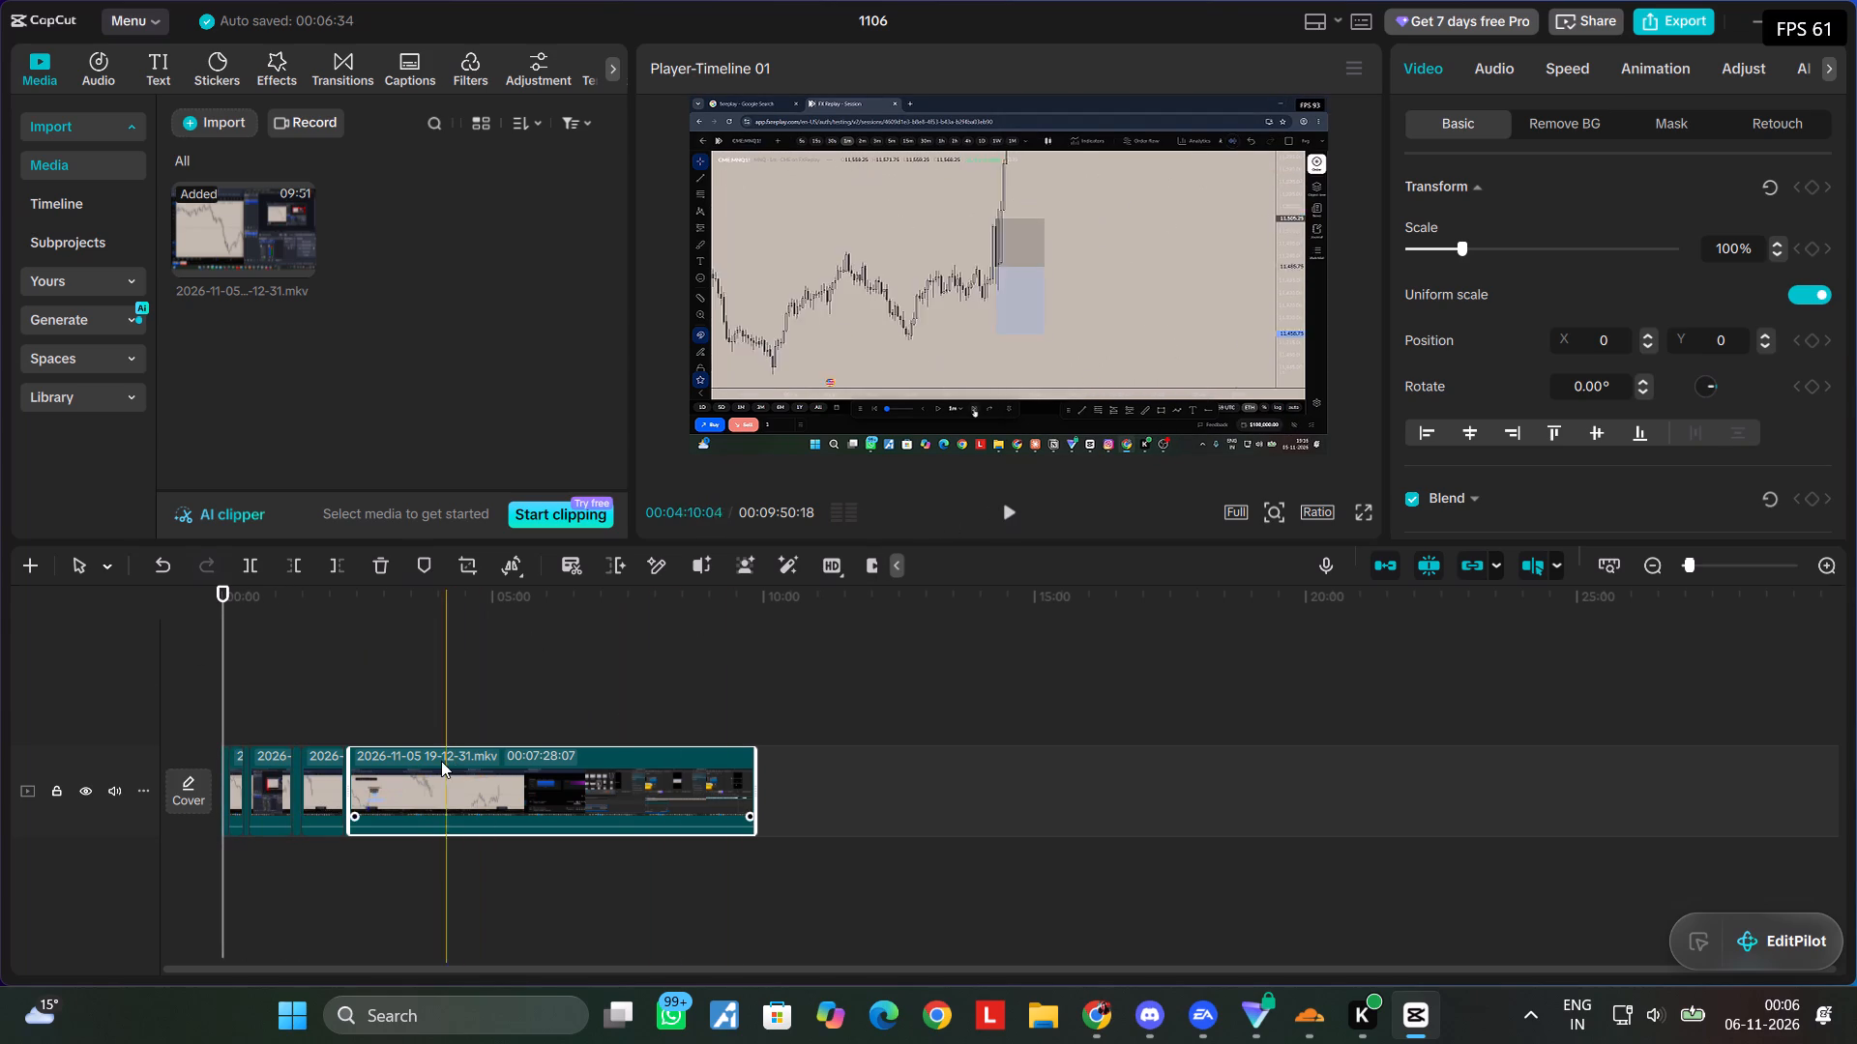
Split the long last clip so its final piece lasts 00:05:59:06, and put the playhead at 00:08:01:16.
{"action": "key", "text": "ctrl+b"}
{"action": "left_click", "coordinate": [656, 652]}
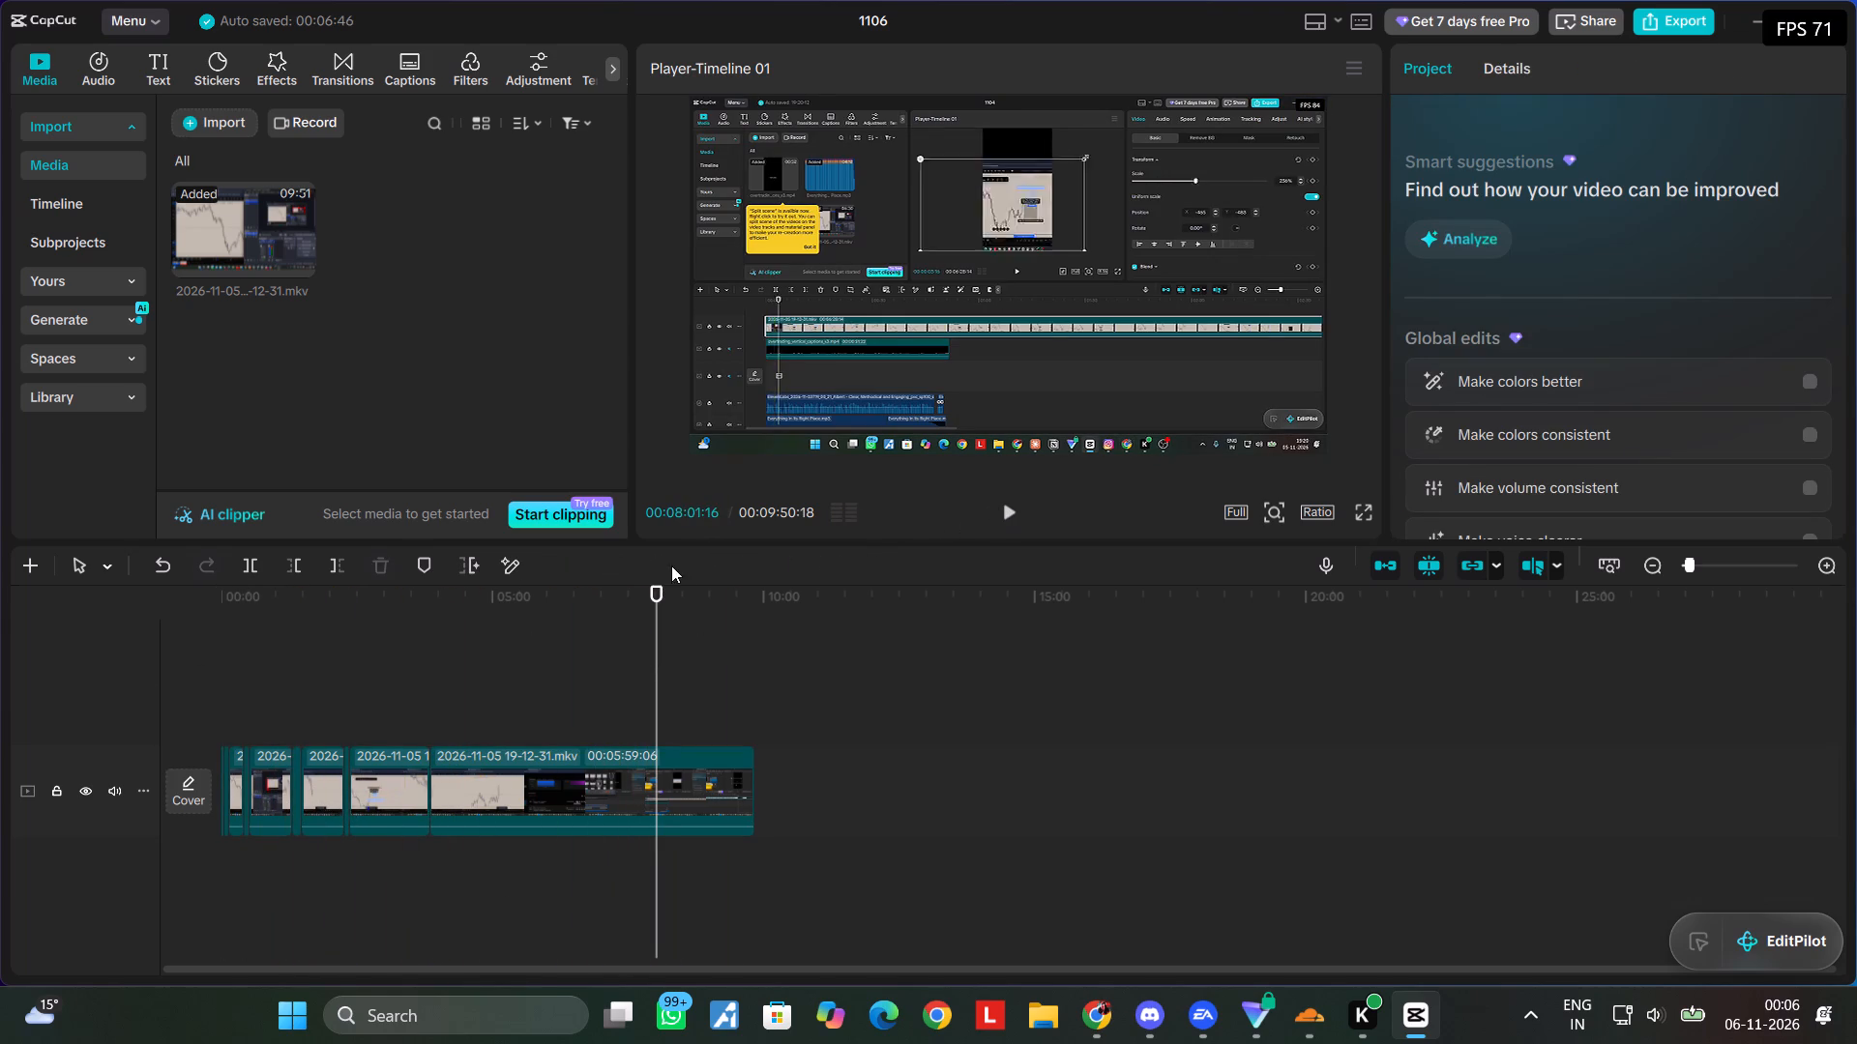
Return the playhead to the timeline start and play the first few seconds to check where the first trade replay begins.
{"action": "left_click_drag", "start_coordinate": [661, 595], "coordinate": [32, 643]}
{"action": "left_click", "coordinate": [1006, 510]}
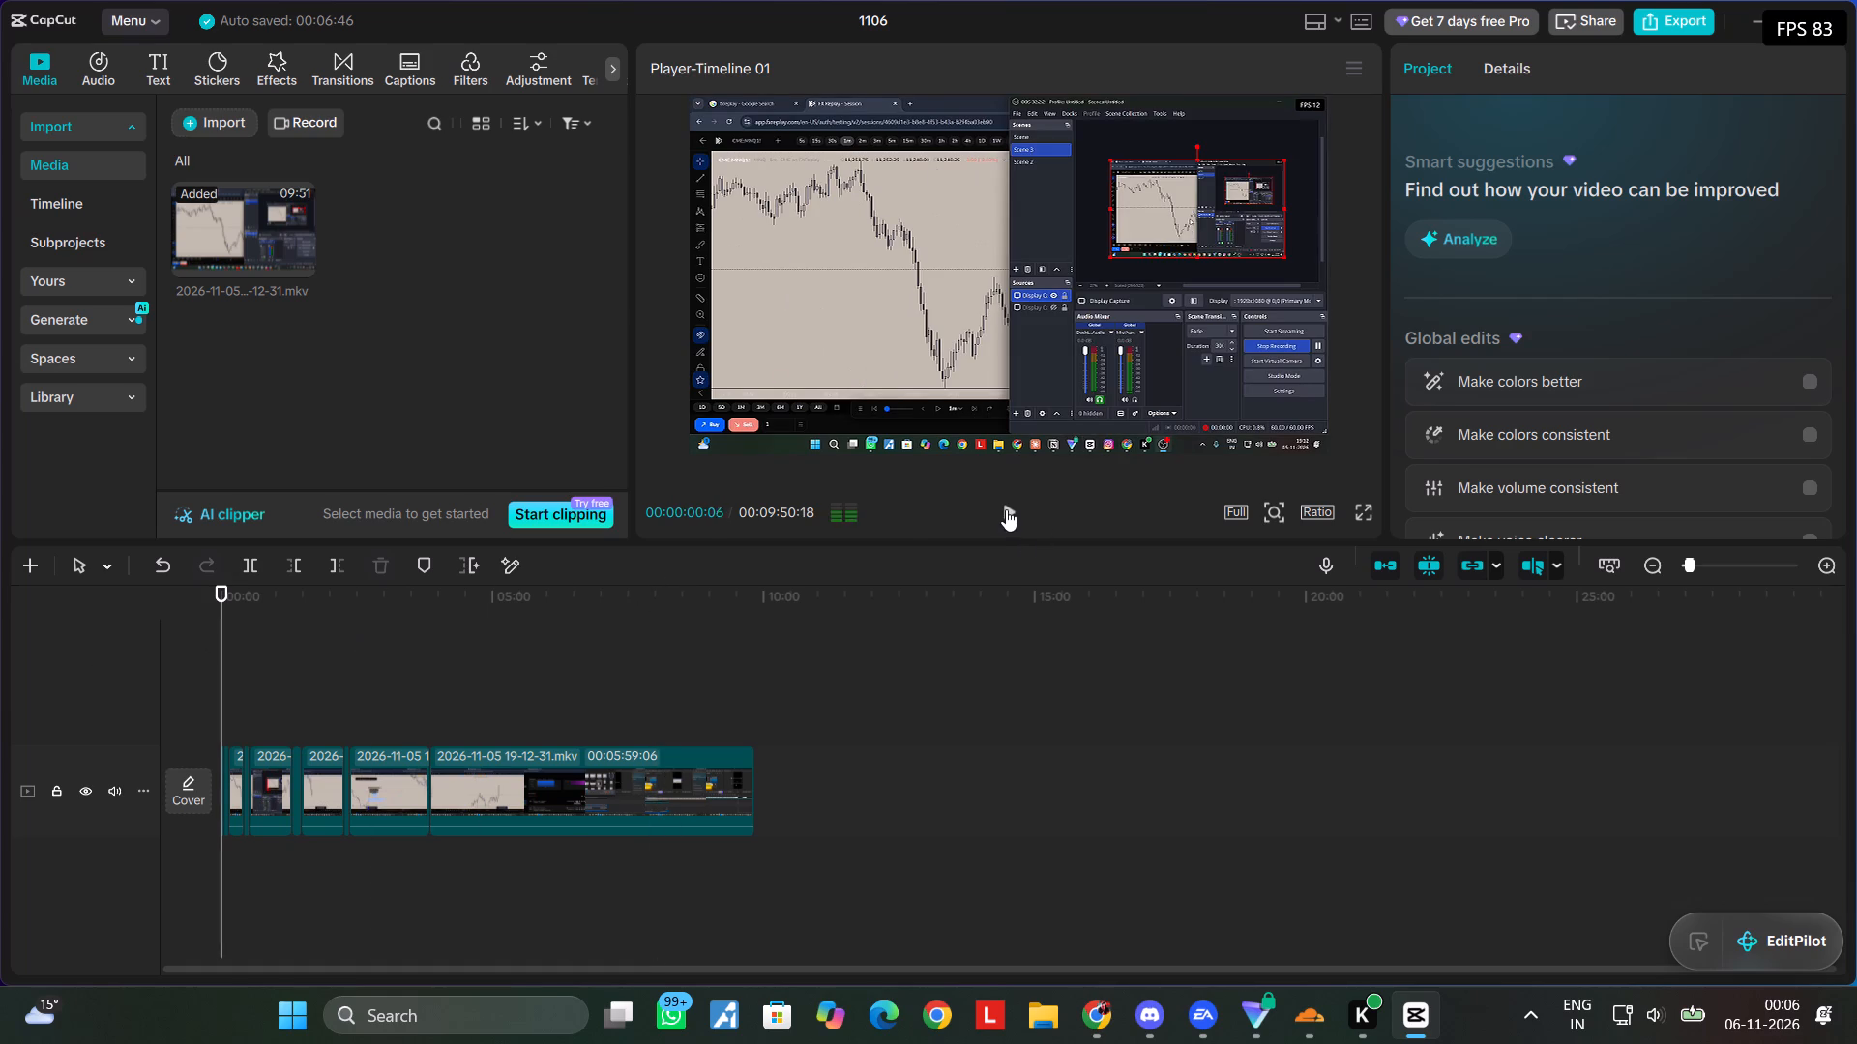
{"action": "left_click", "coordinate": [1006, 509]}
{"action": "left_click", "coordinate": [1006, 509]}
{"action": "left_click", "coordinate": [1006, 509]}
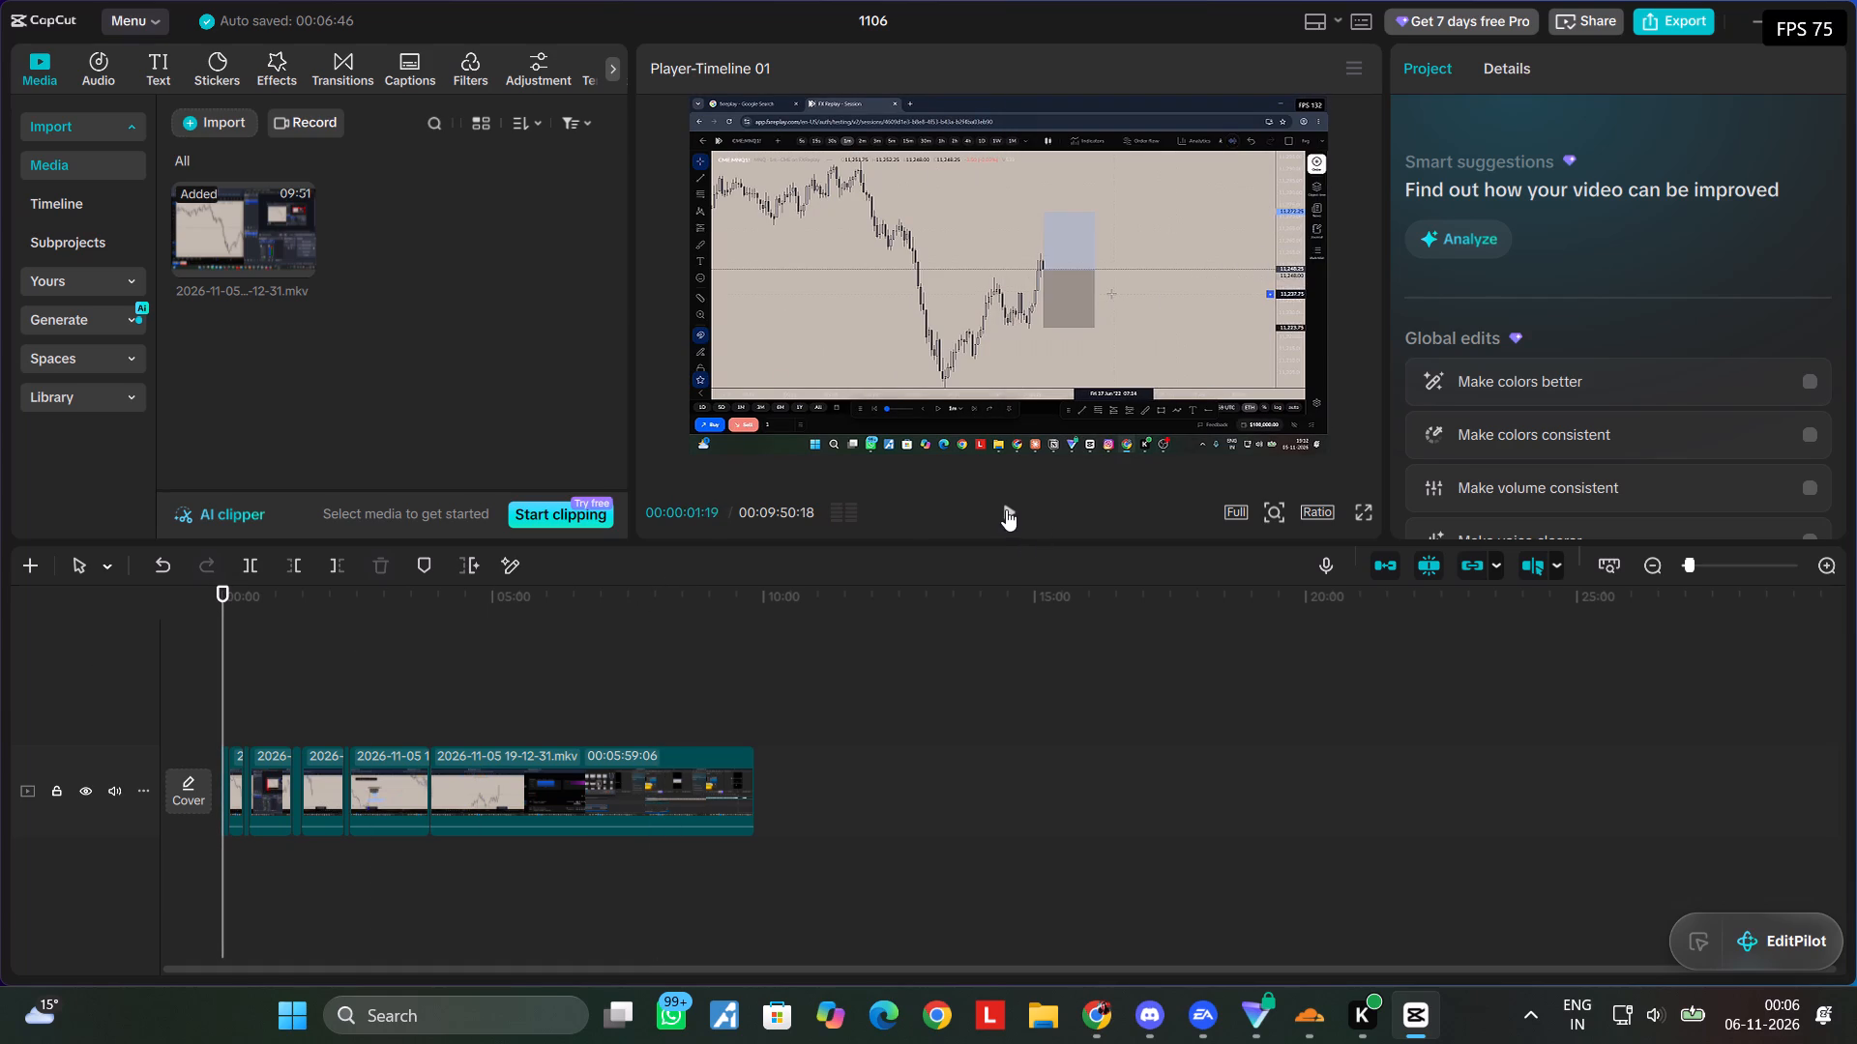
{"action": "left_click", "coordinate": [1006, 509]}
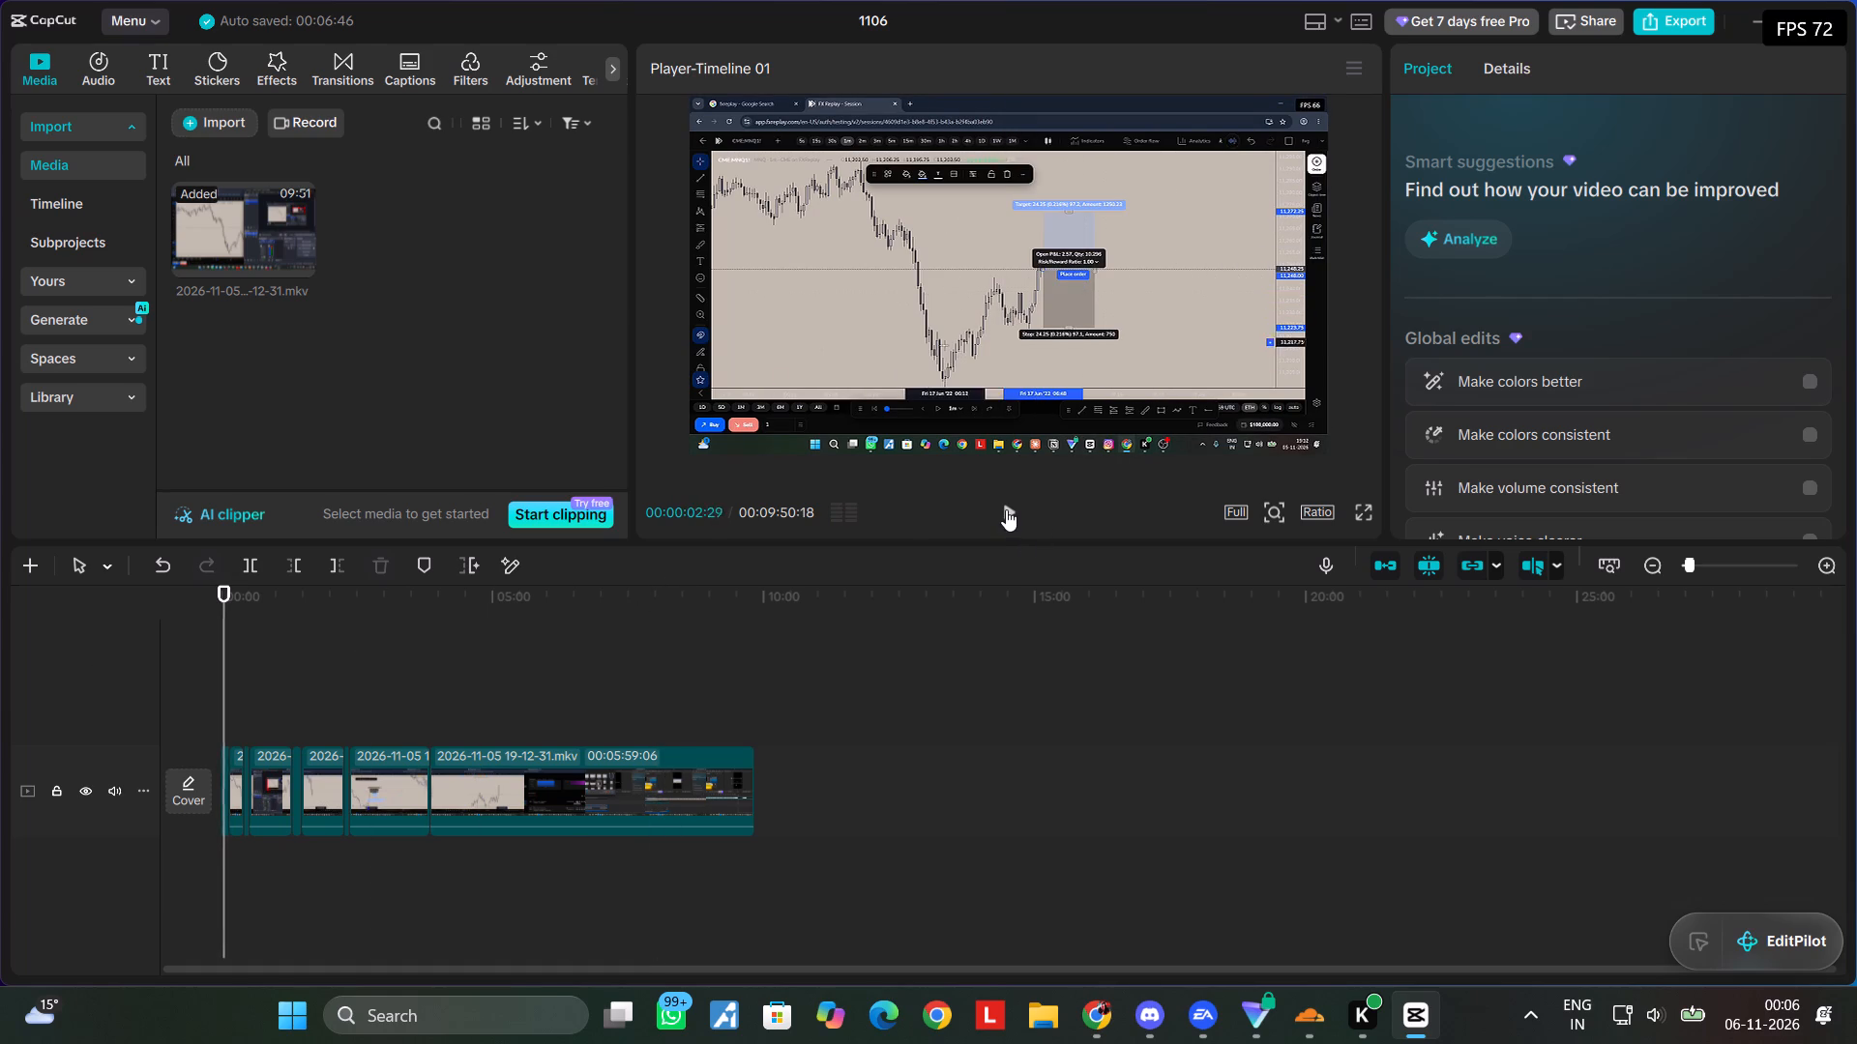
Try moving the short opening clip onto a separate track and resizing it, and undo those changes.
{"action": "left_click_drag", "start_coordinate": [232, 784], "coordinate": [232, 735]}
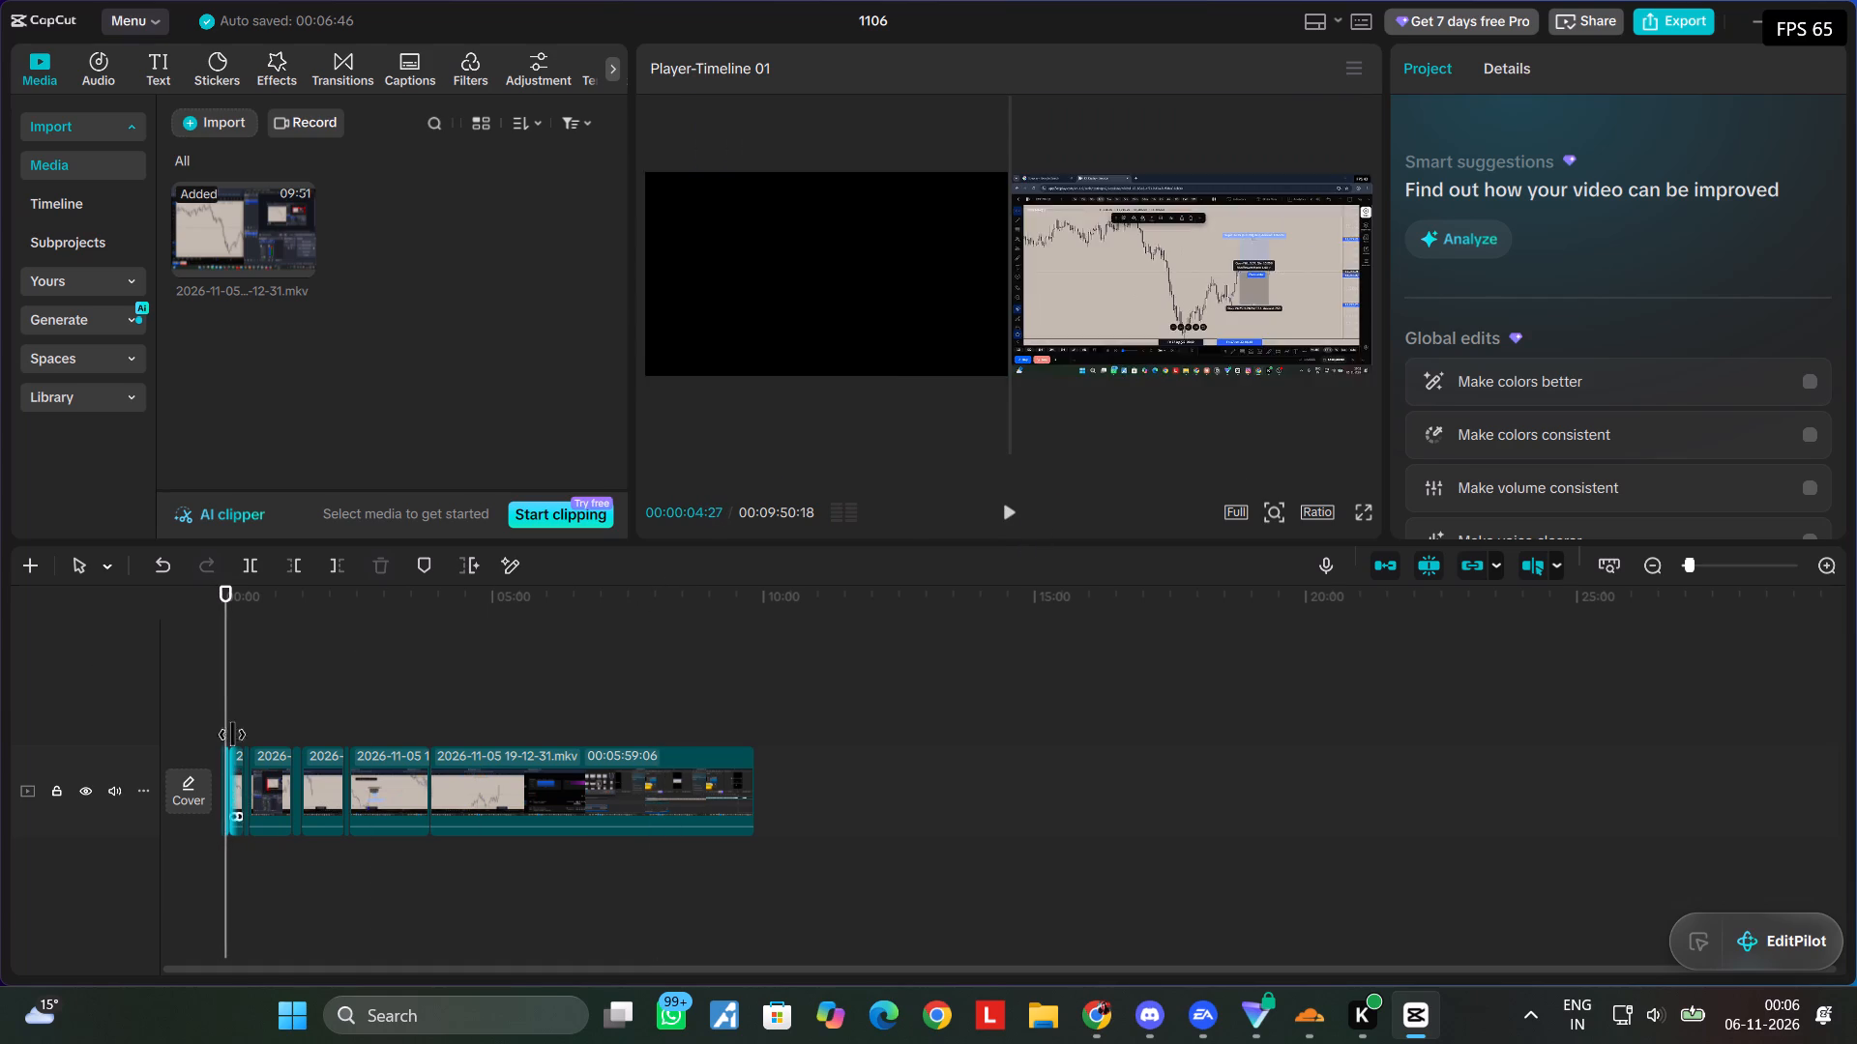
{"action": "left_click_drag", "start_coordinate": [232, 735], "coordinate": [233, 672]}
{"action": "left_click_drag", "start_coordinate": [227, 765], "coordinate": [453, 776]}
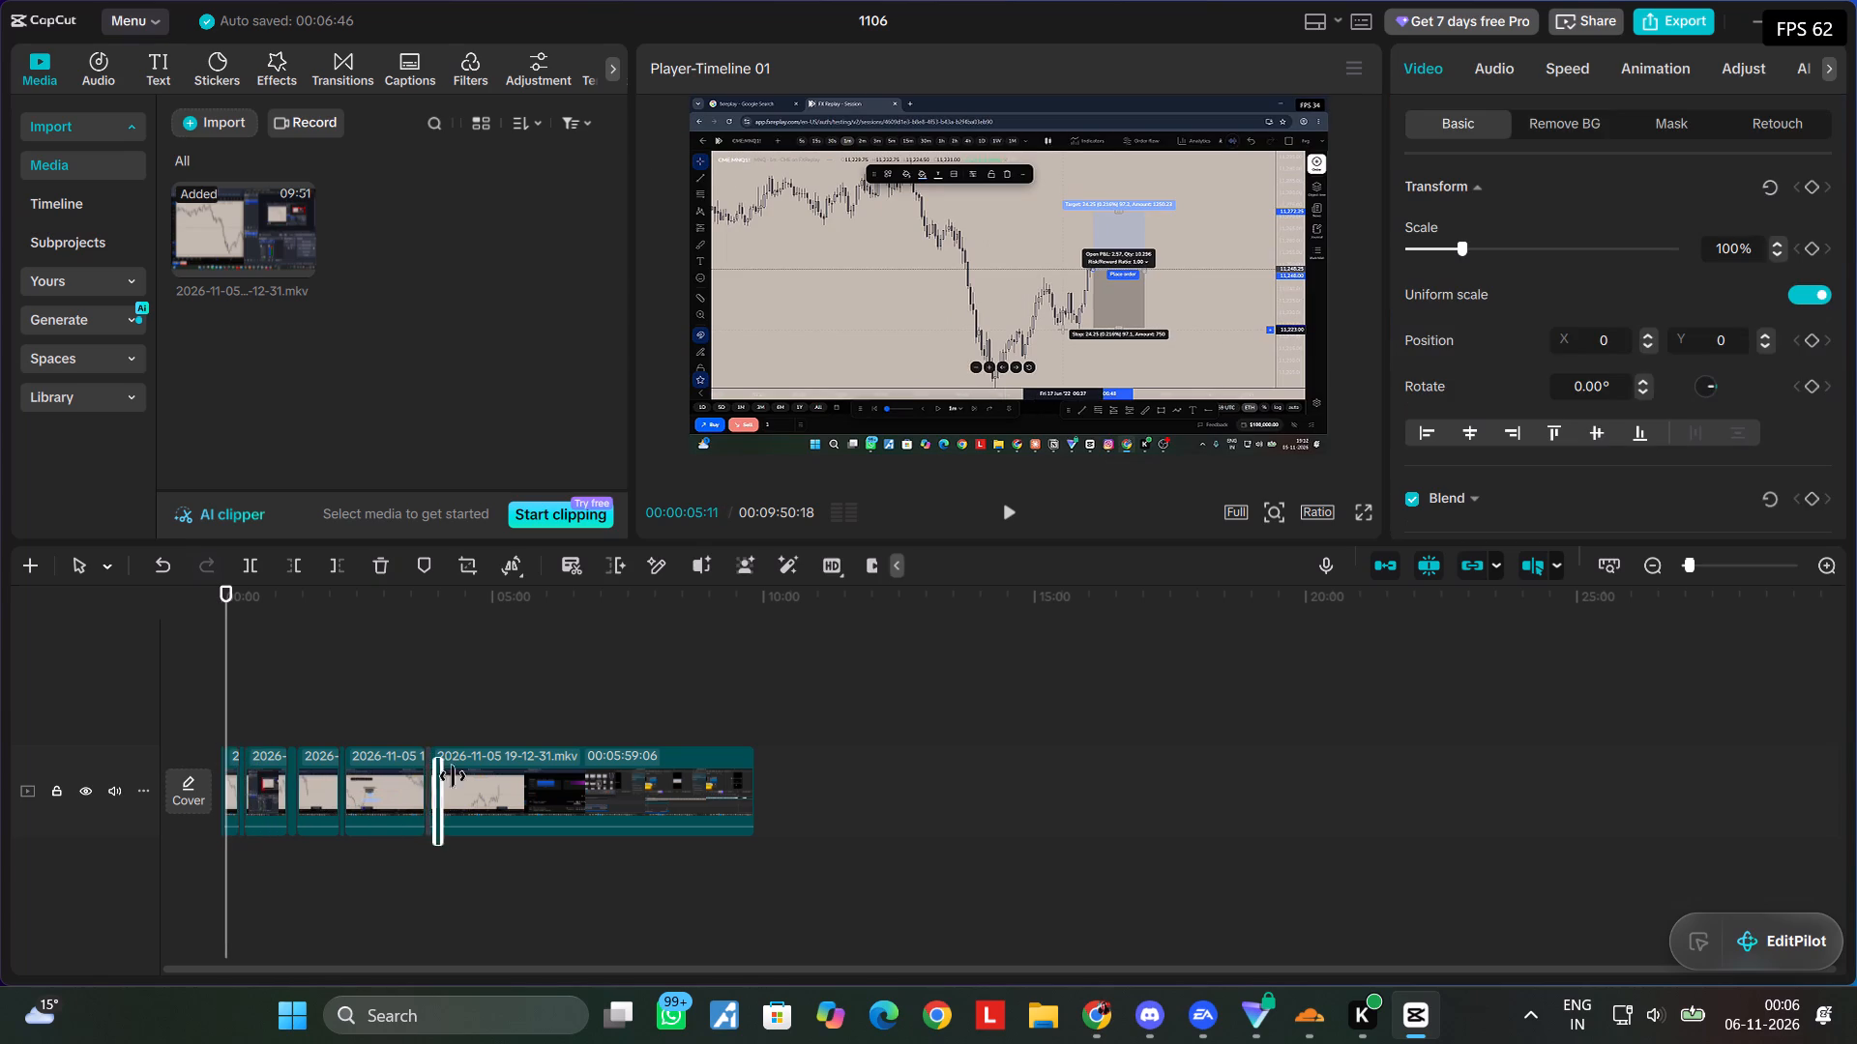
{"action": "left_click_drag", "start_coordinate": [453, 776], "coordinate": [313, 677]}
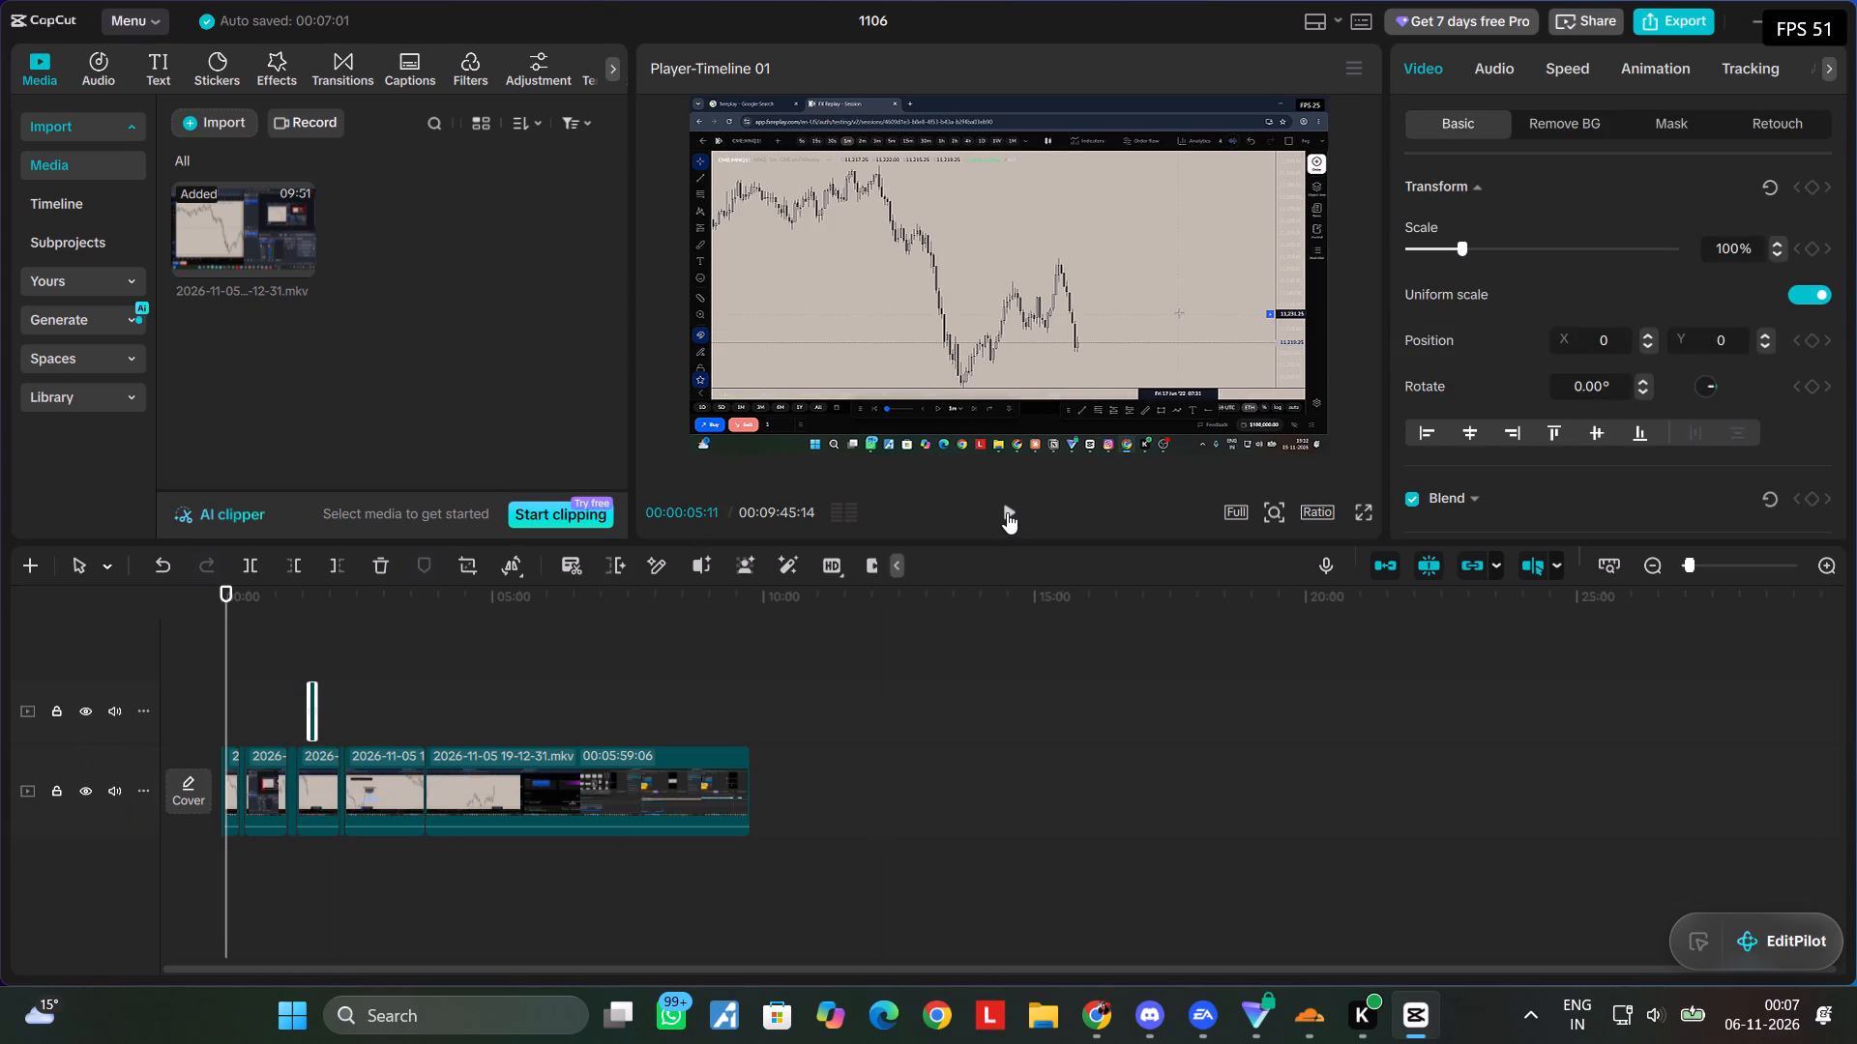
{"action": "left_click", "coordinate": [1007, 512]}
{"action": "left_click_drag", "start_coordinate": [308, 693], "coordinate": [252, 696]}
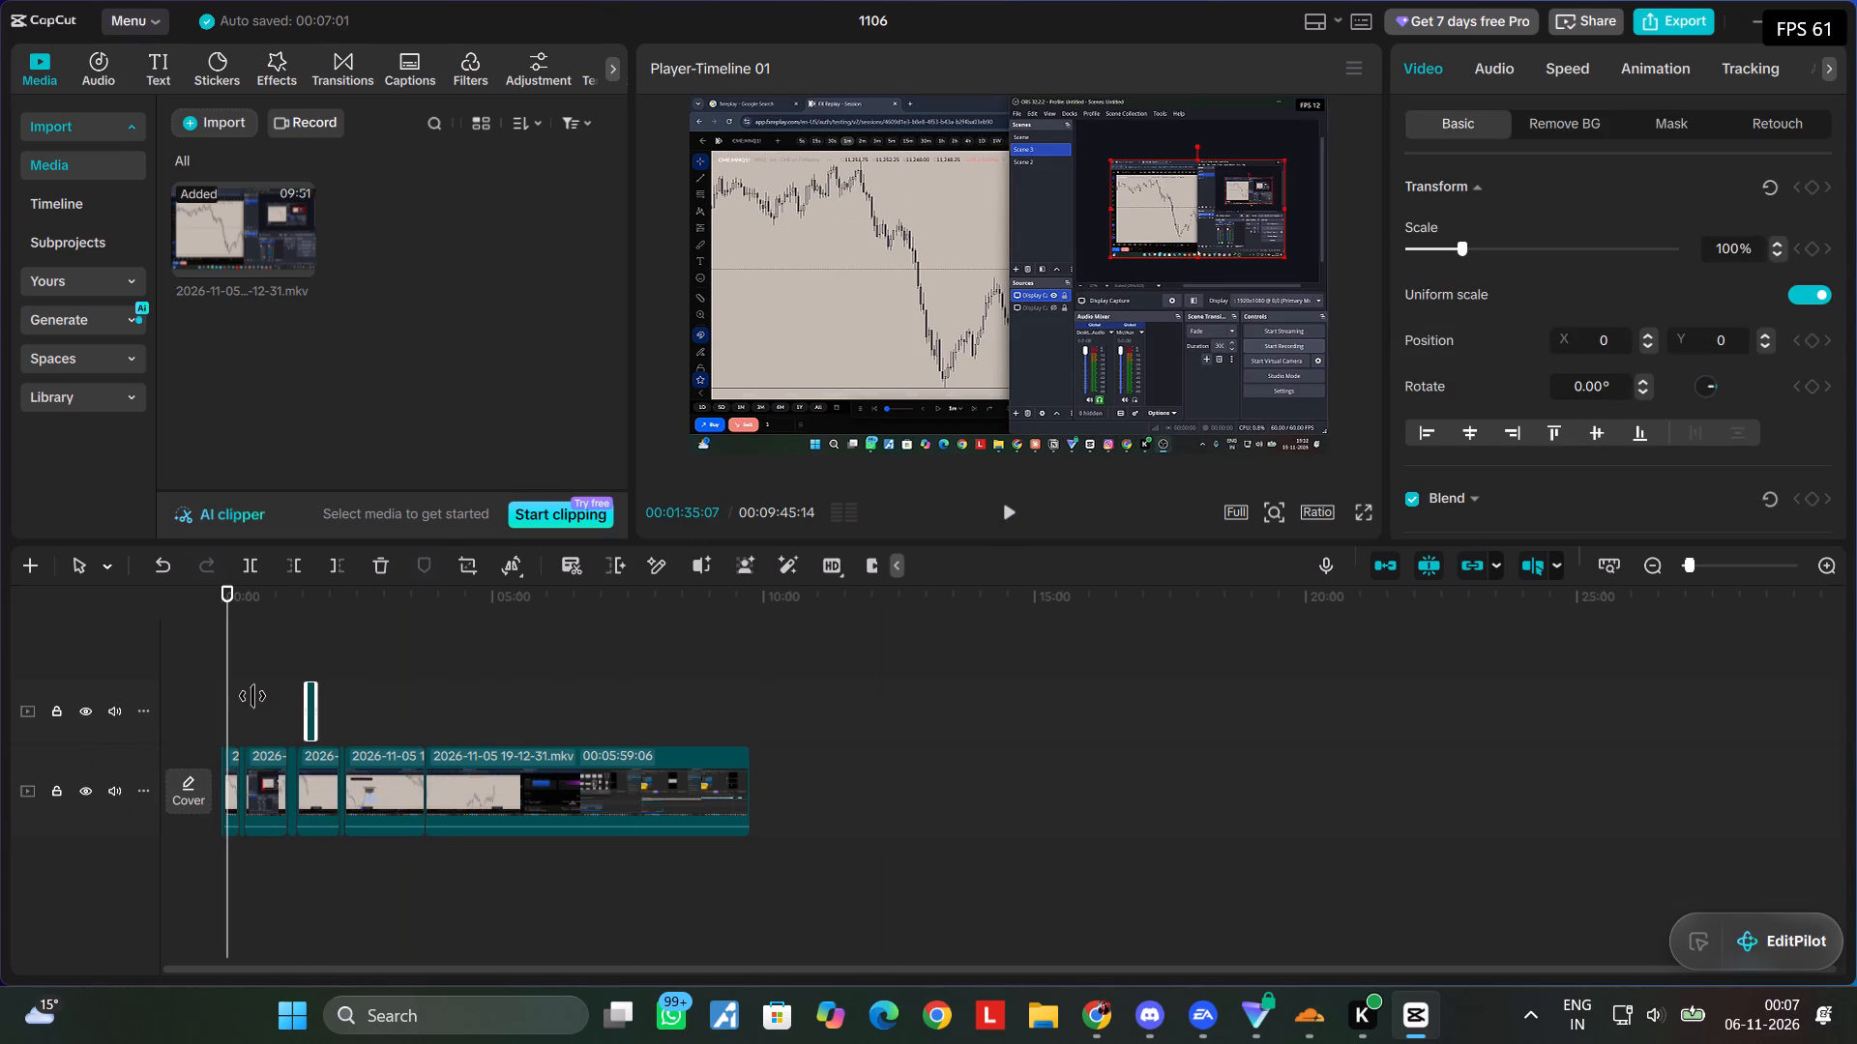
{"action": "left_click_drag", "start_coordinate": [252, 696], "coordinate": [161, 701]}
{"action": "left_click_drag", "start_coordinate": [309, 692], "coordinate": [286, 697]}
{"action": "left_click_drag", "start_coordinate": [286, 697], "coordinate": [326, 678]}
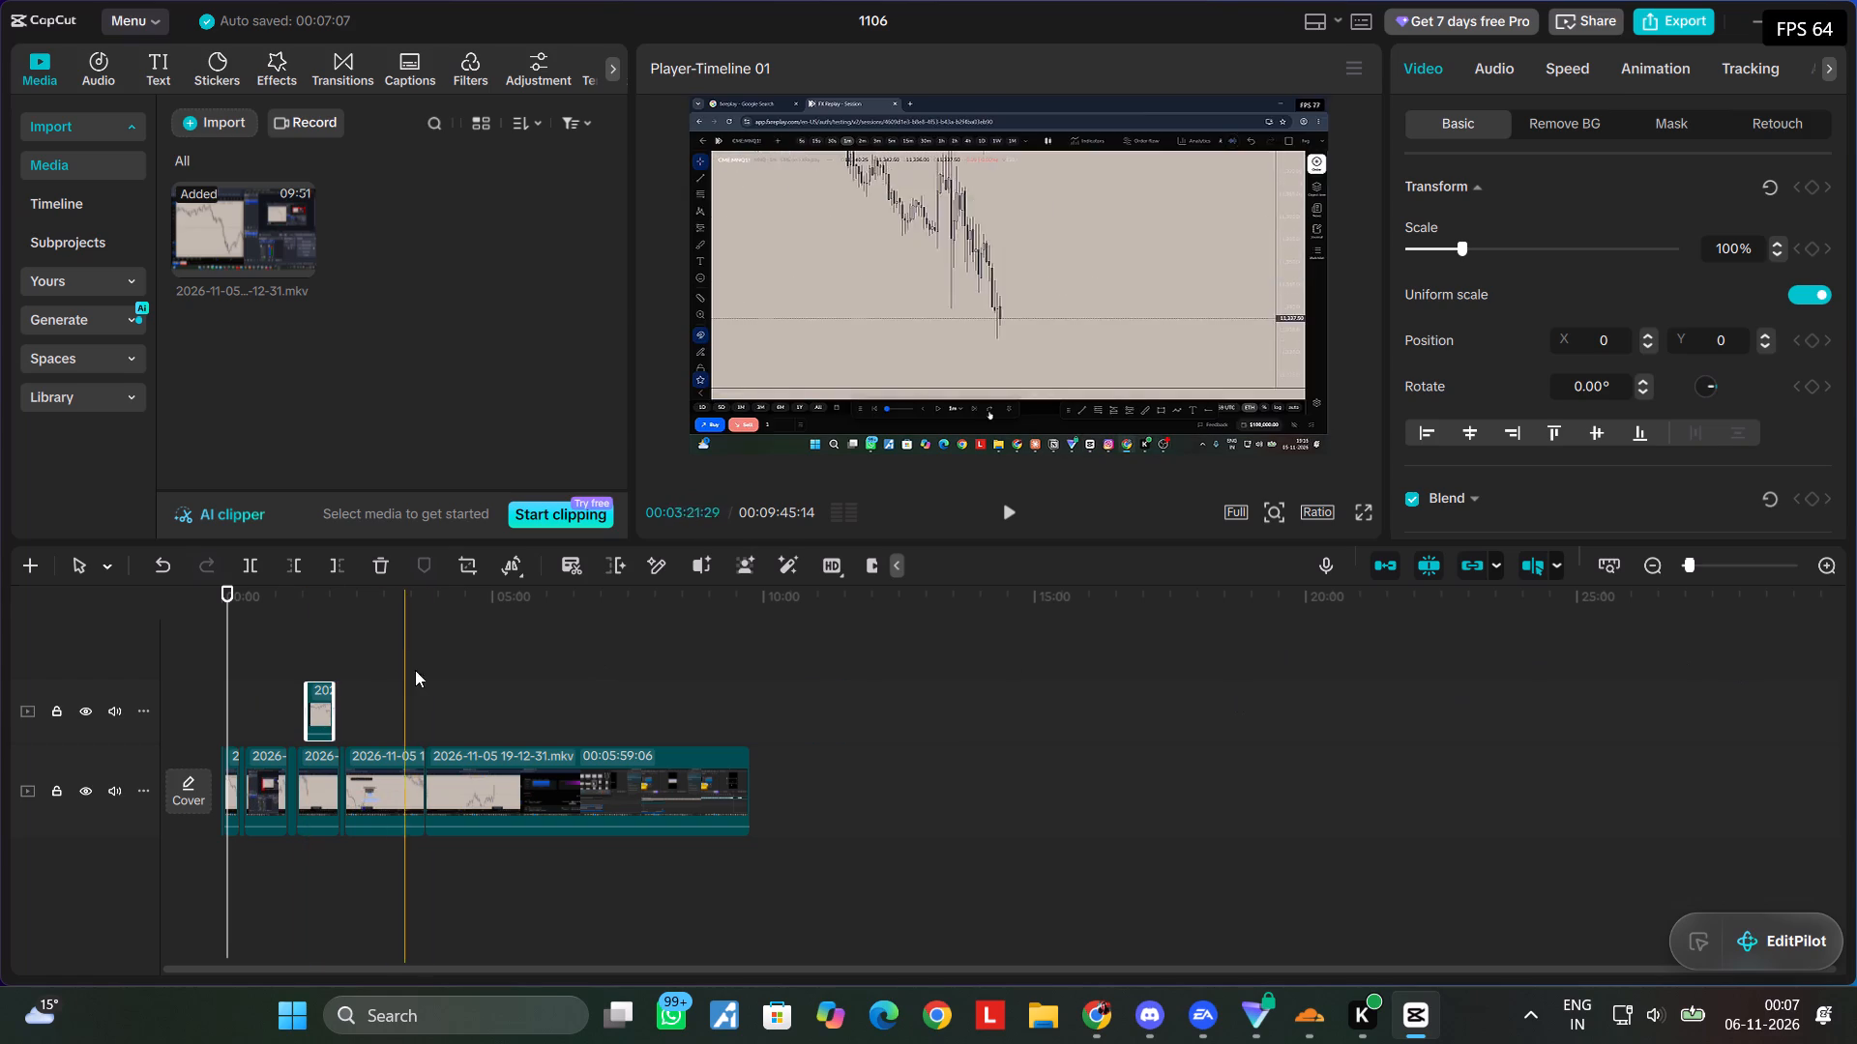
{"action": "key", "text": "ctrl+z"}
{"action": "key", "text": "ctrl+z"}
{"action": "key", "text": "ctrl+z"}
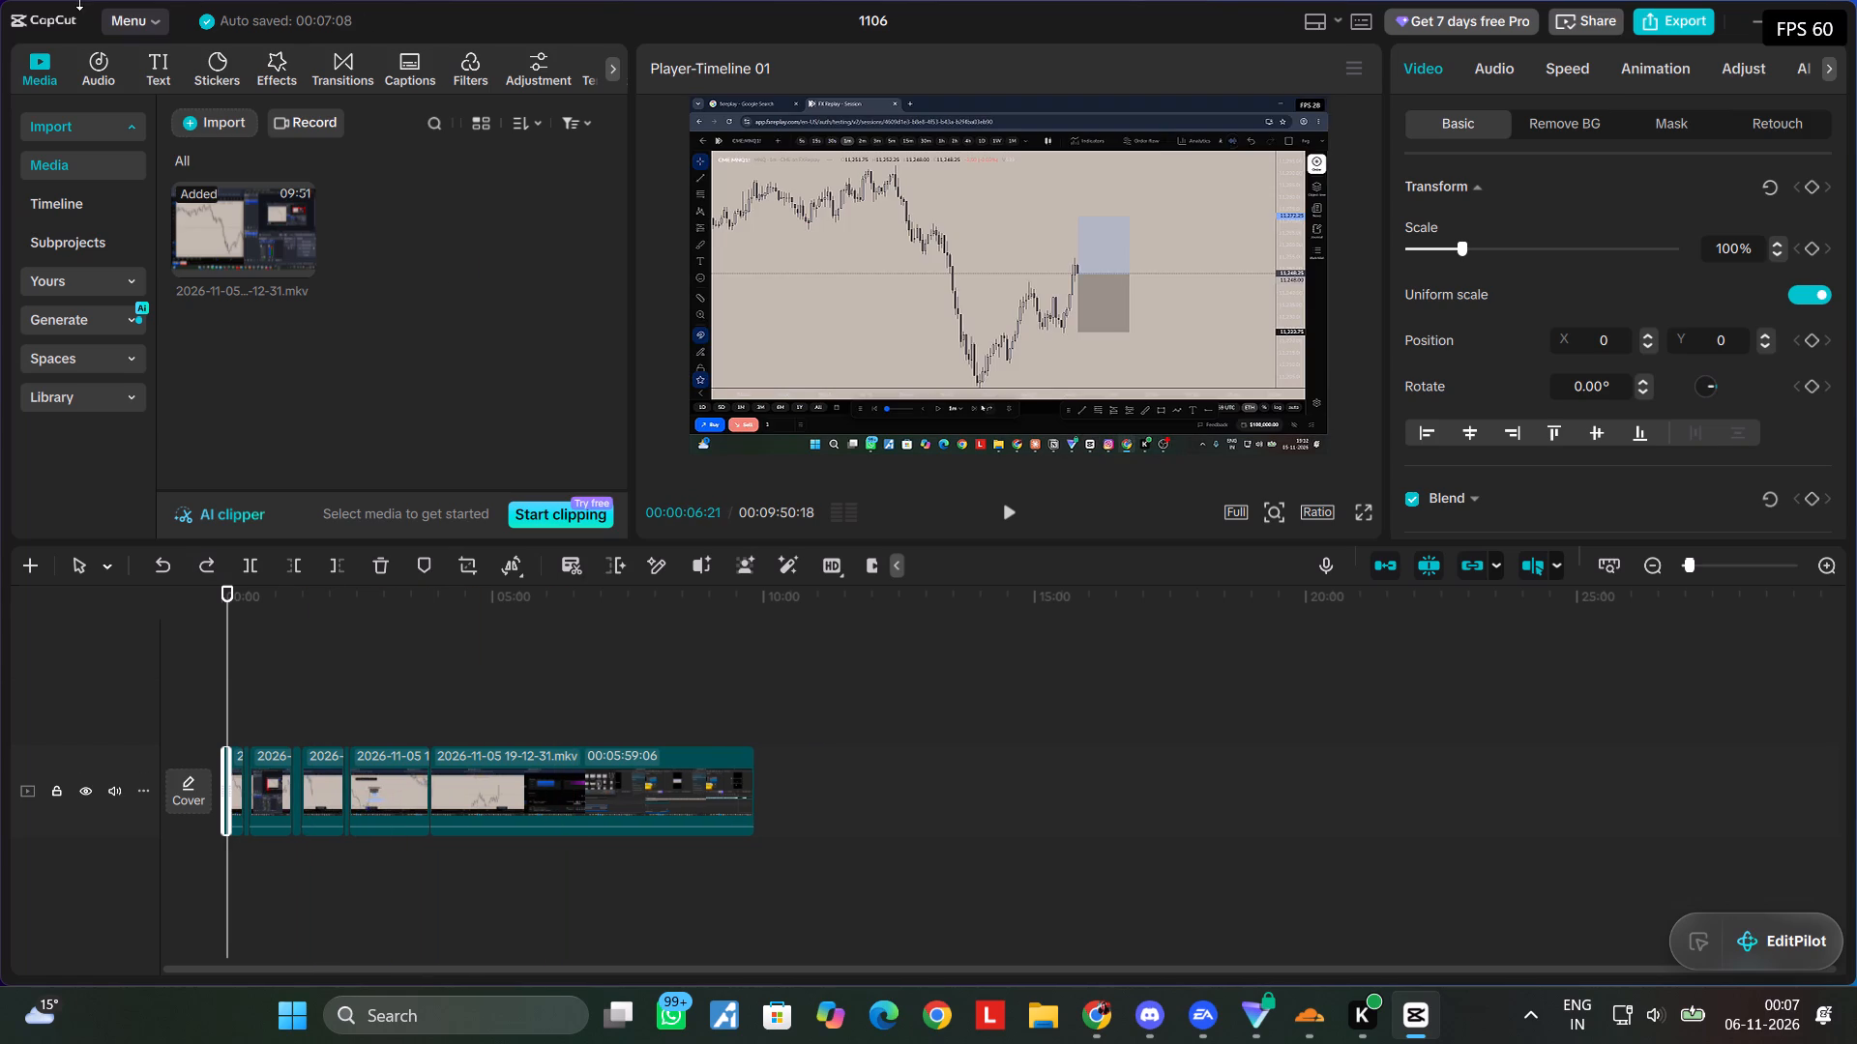
Delete the long final clip lasting 00:05:59:06 from the timeline.
{"action": "left_click_drag", "start_coordinate": [1124, 623], "coordinate": [1110, 634]}
{"action": "left_click", "coordinate": [606, 813]}
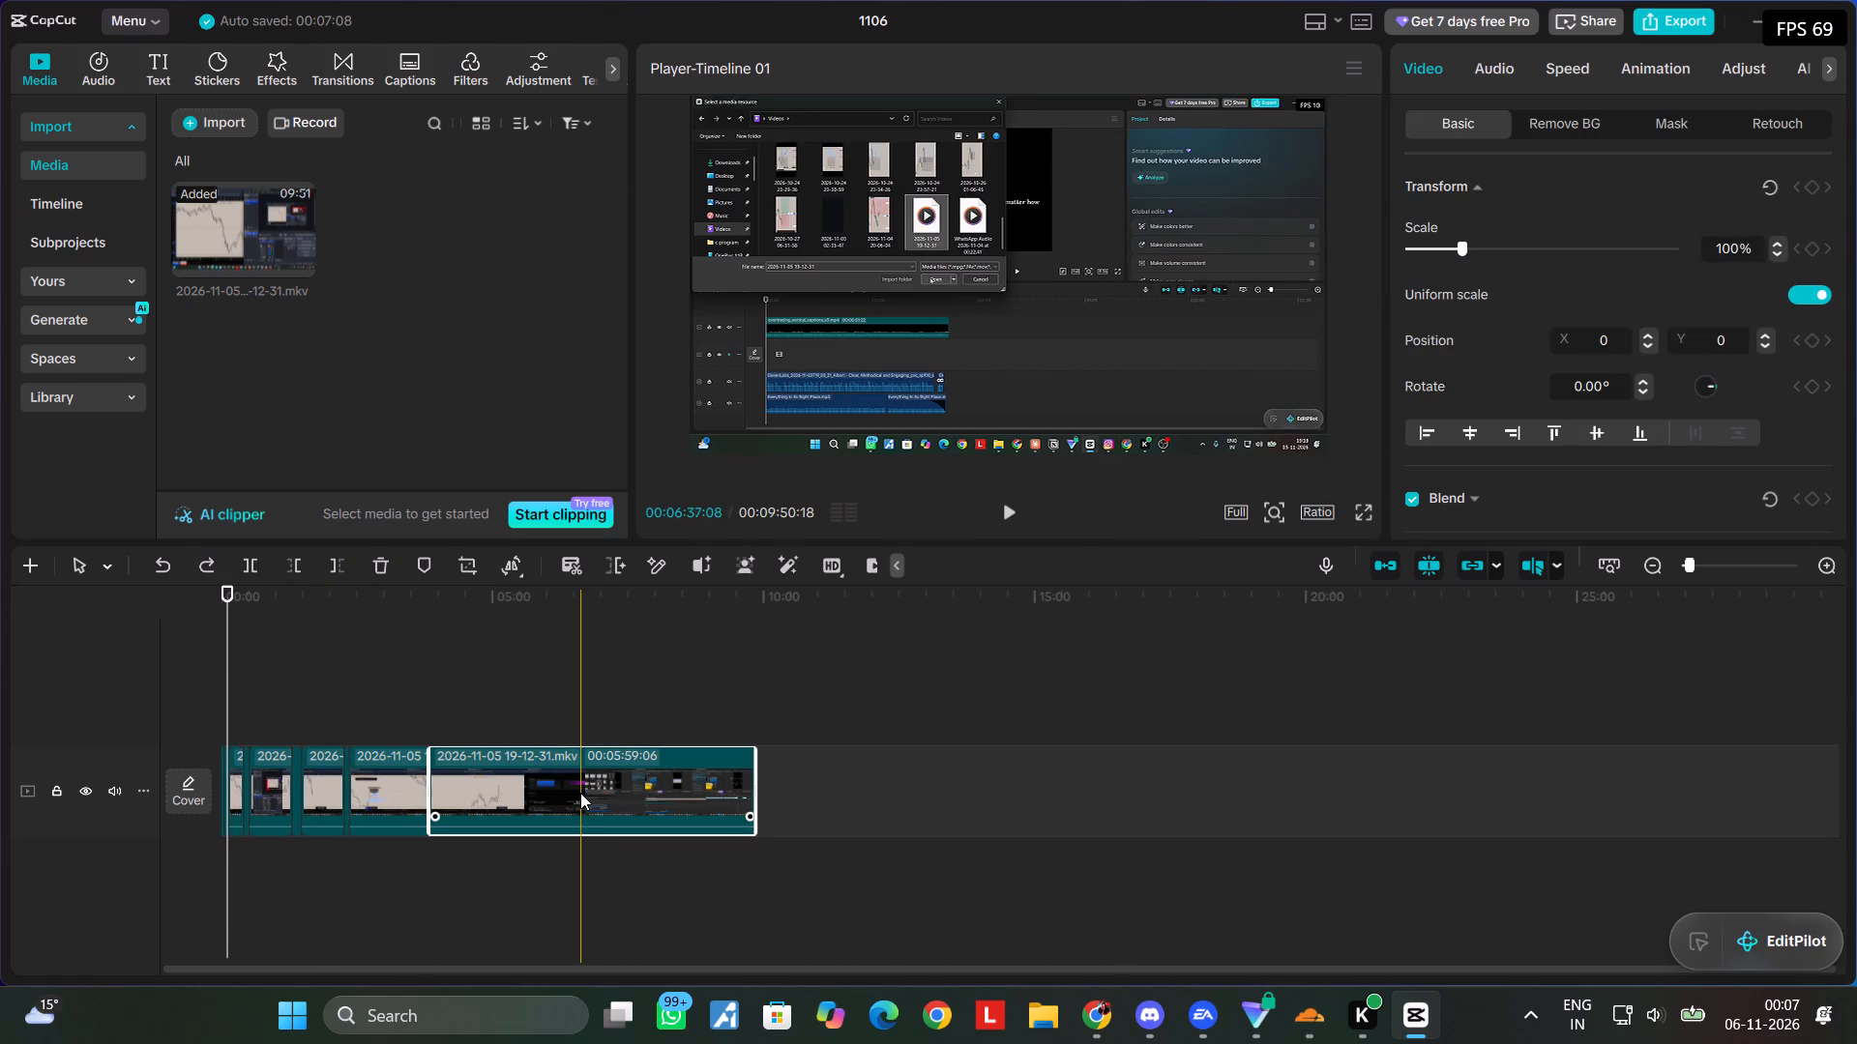
{"action": "key", "text": "Delete"}
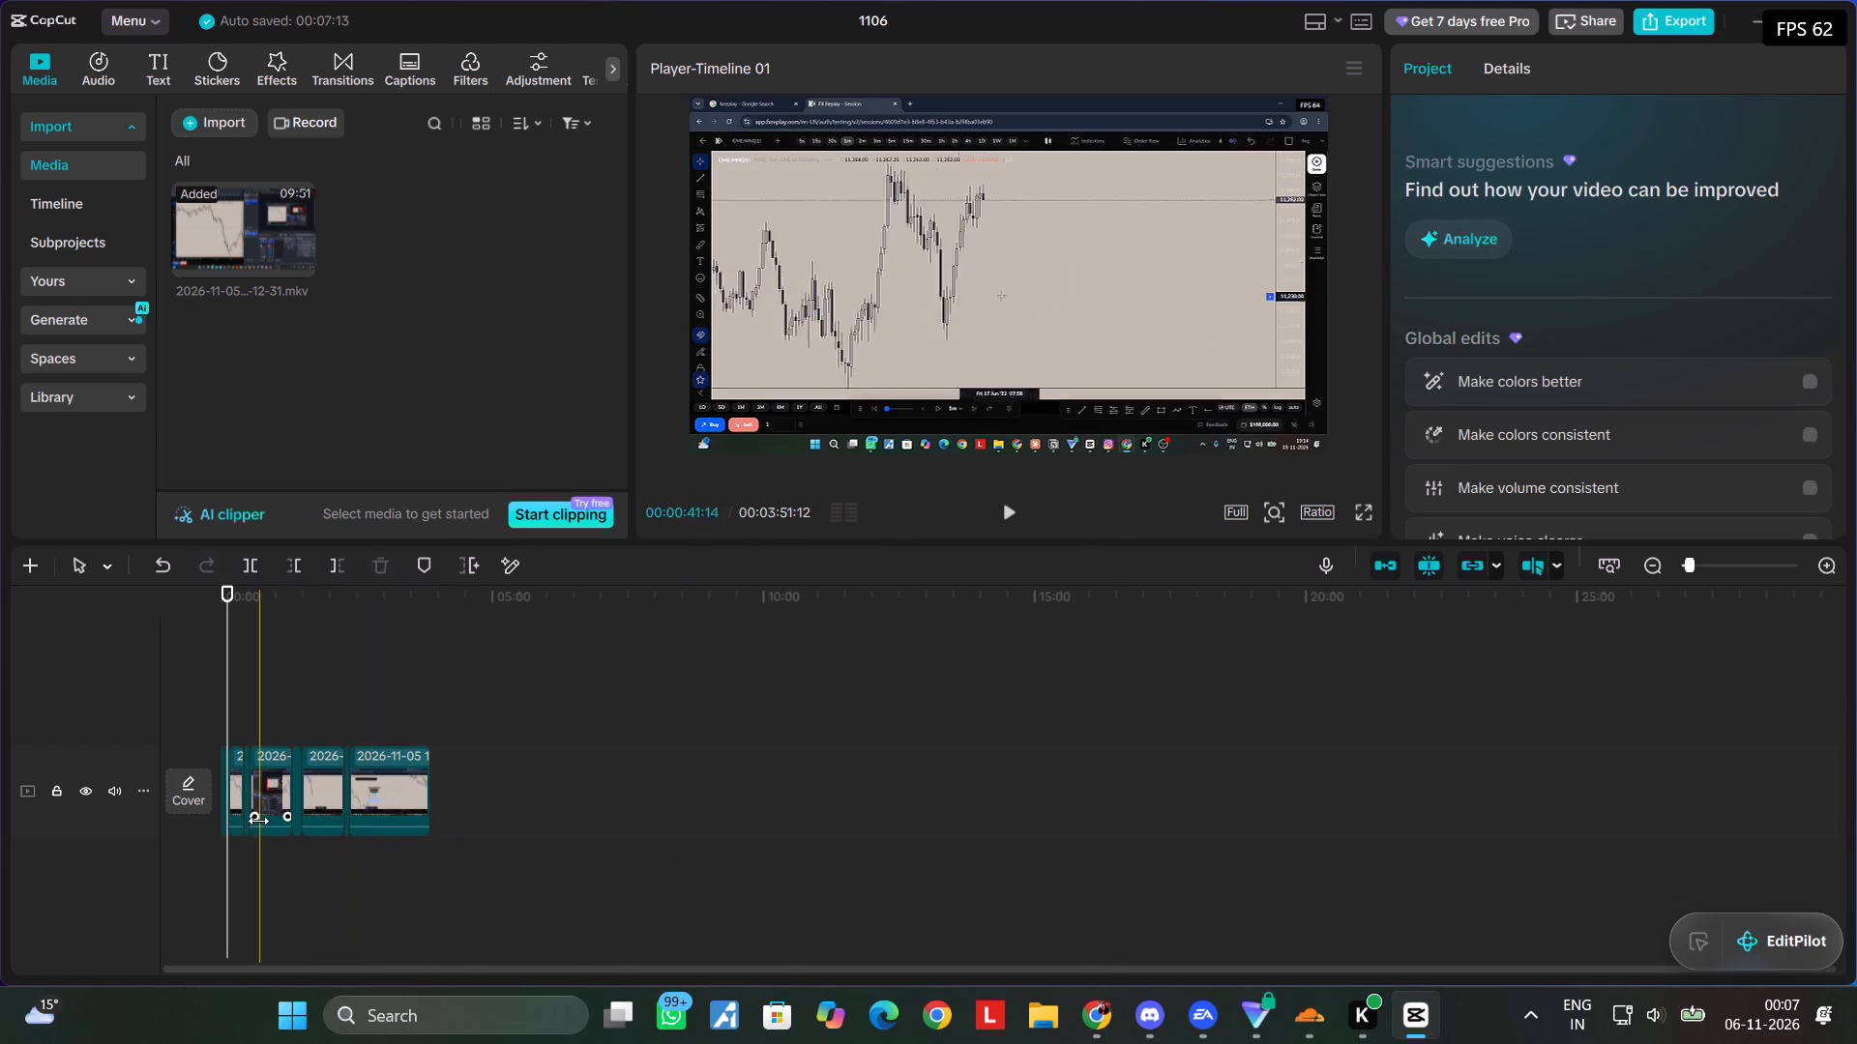
Spread the other trade clips and leftover slivers onto upper tracks beyond 00:05:00, leaving the first trade clip on the main track.
{"action": "left_click_drag", "start_coordinate": [364, 779], "coordinate": [567, 870]}
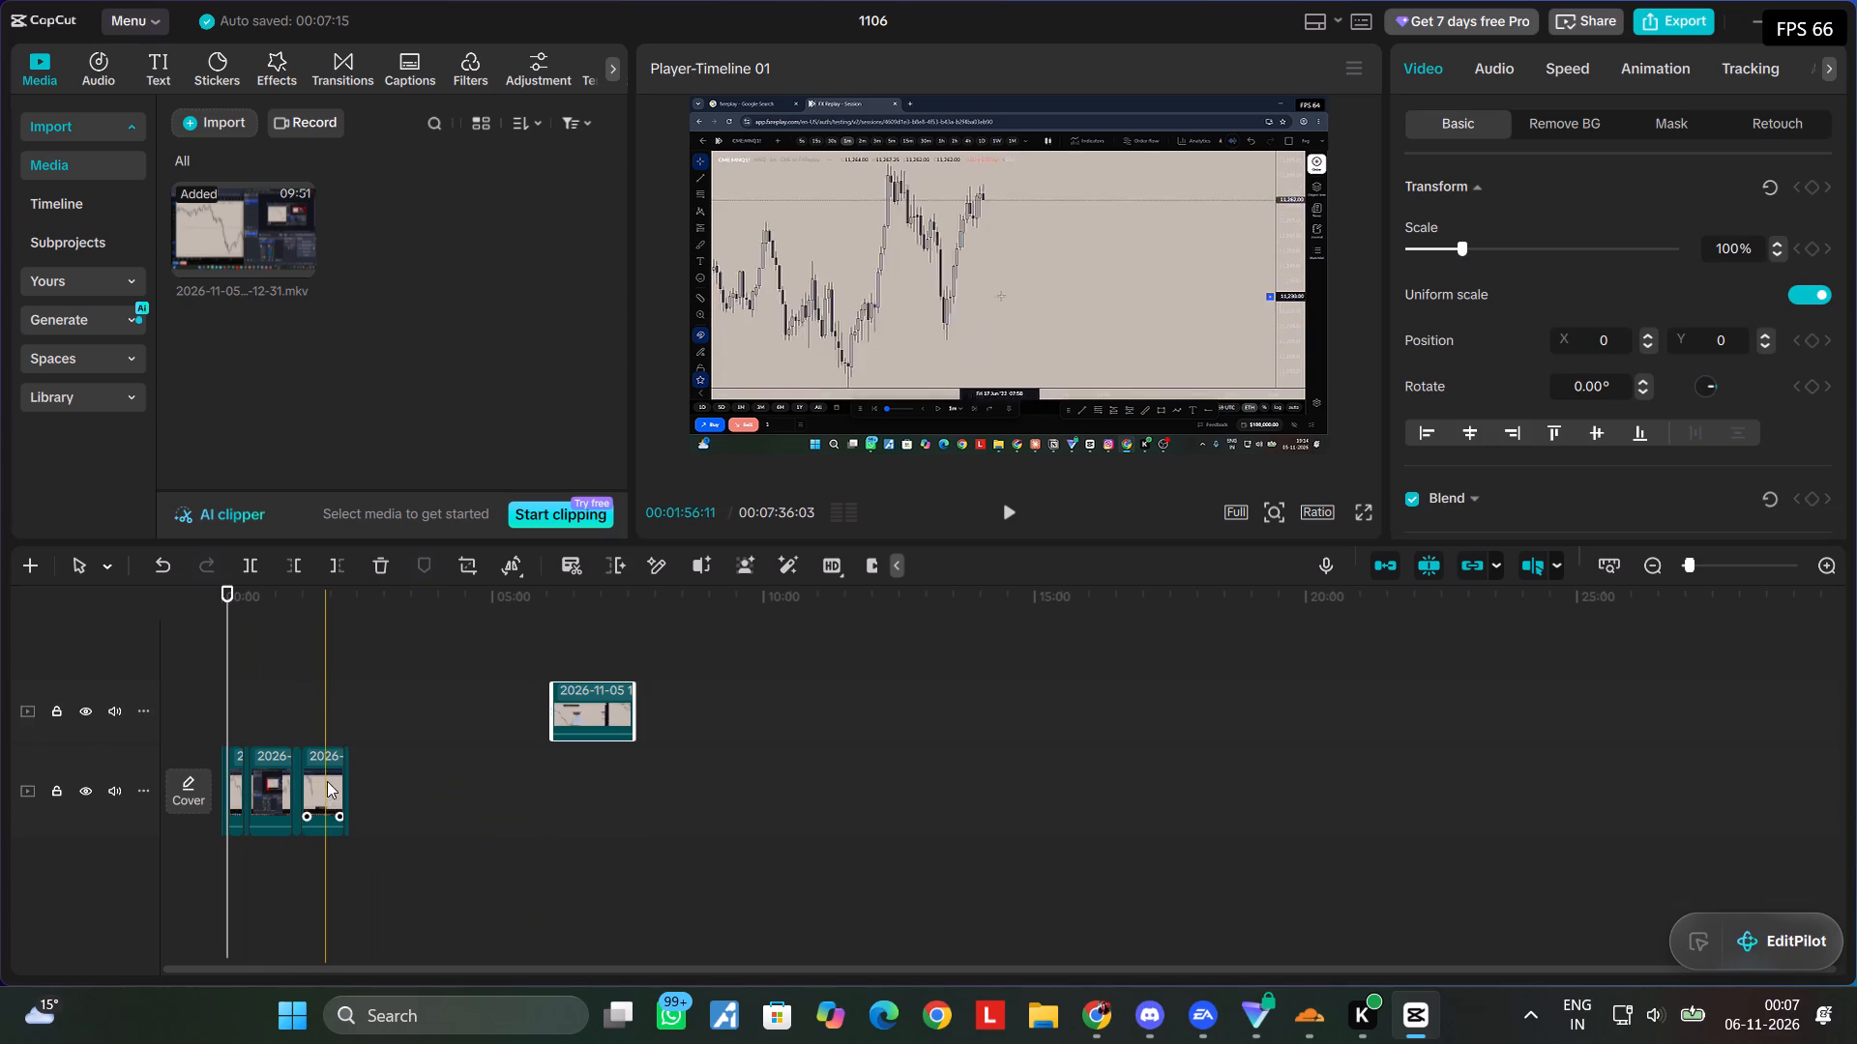
{"action": "left_click_drag", "start_coordinate": [324, 781], "coordinate": [545, 865]}
{"action": "left_click_drag", "start_coordinate": [278, 842], "coordinate": [513, 863]}
{"action": "left_click_drag", "start_coordinate": [282, 855], "coordinate": [701, 782]}
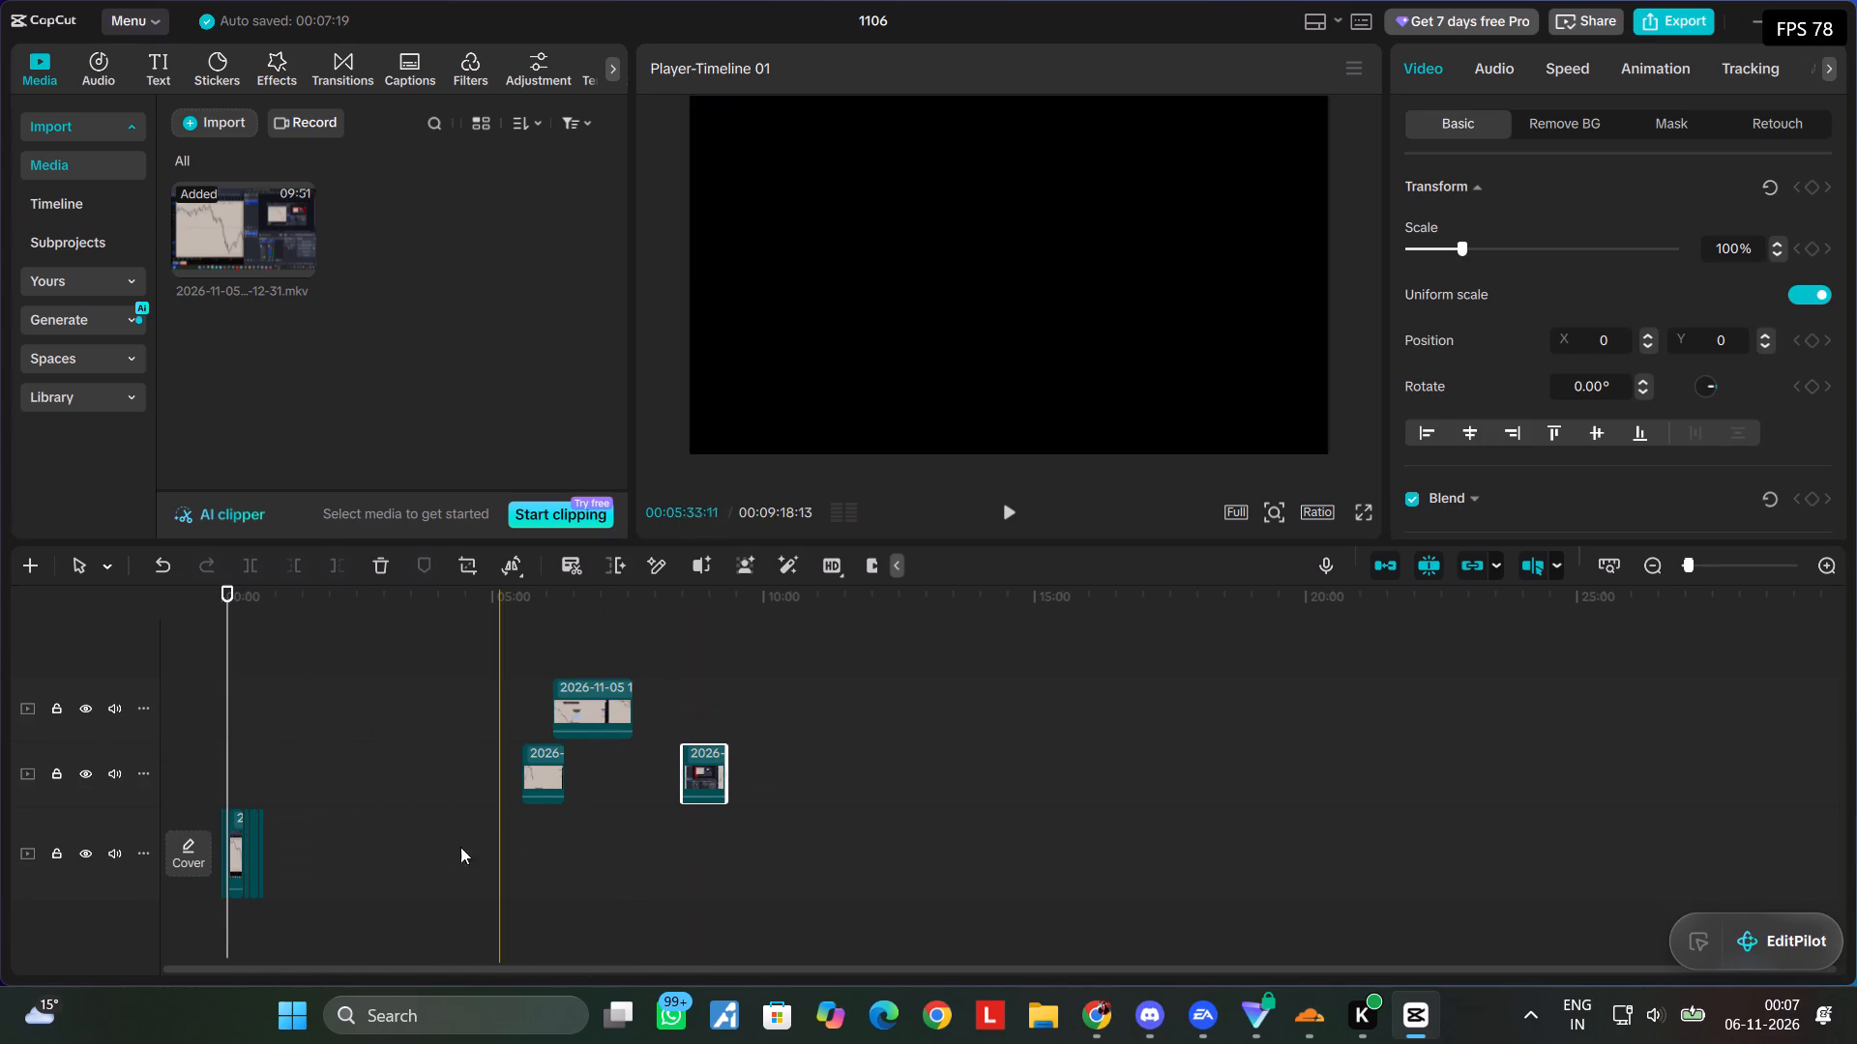
{"action": "left_click_drag", "start_coordinate": [247, 861], "coordinate": [833, 755]}
{"action": "left_click_drag", "start_coordinate": [251, 851], "coordinate": [812, 767]}
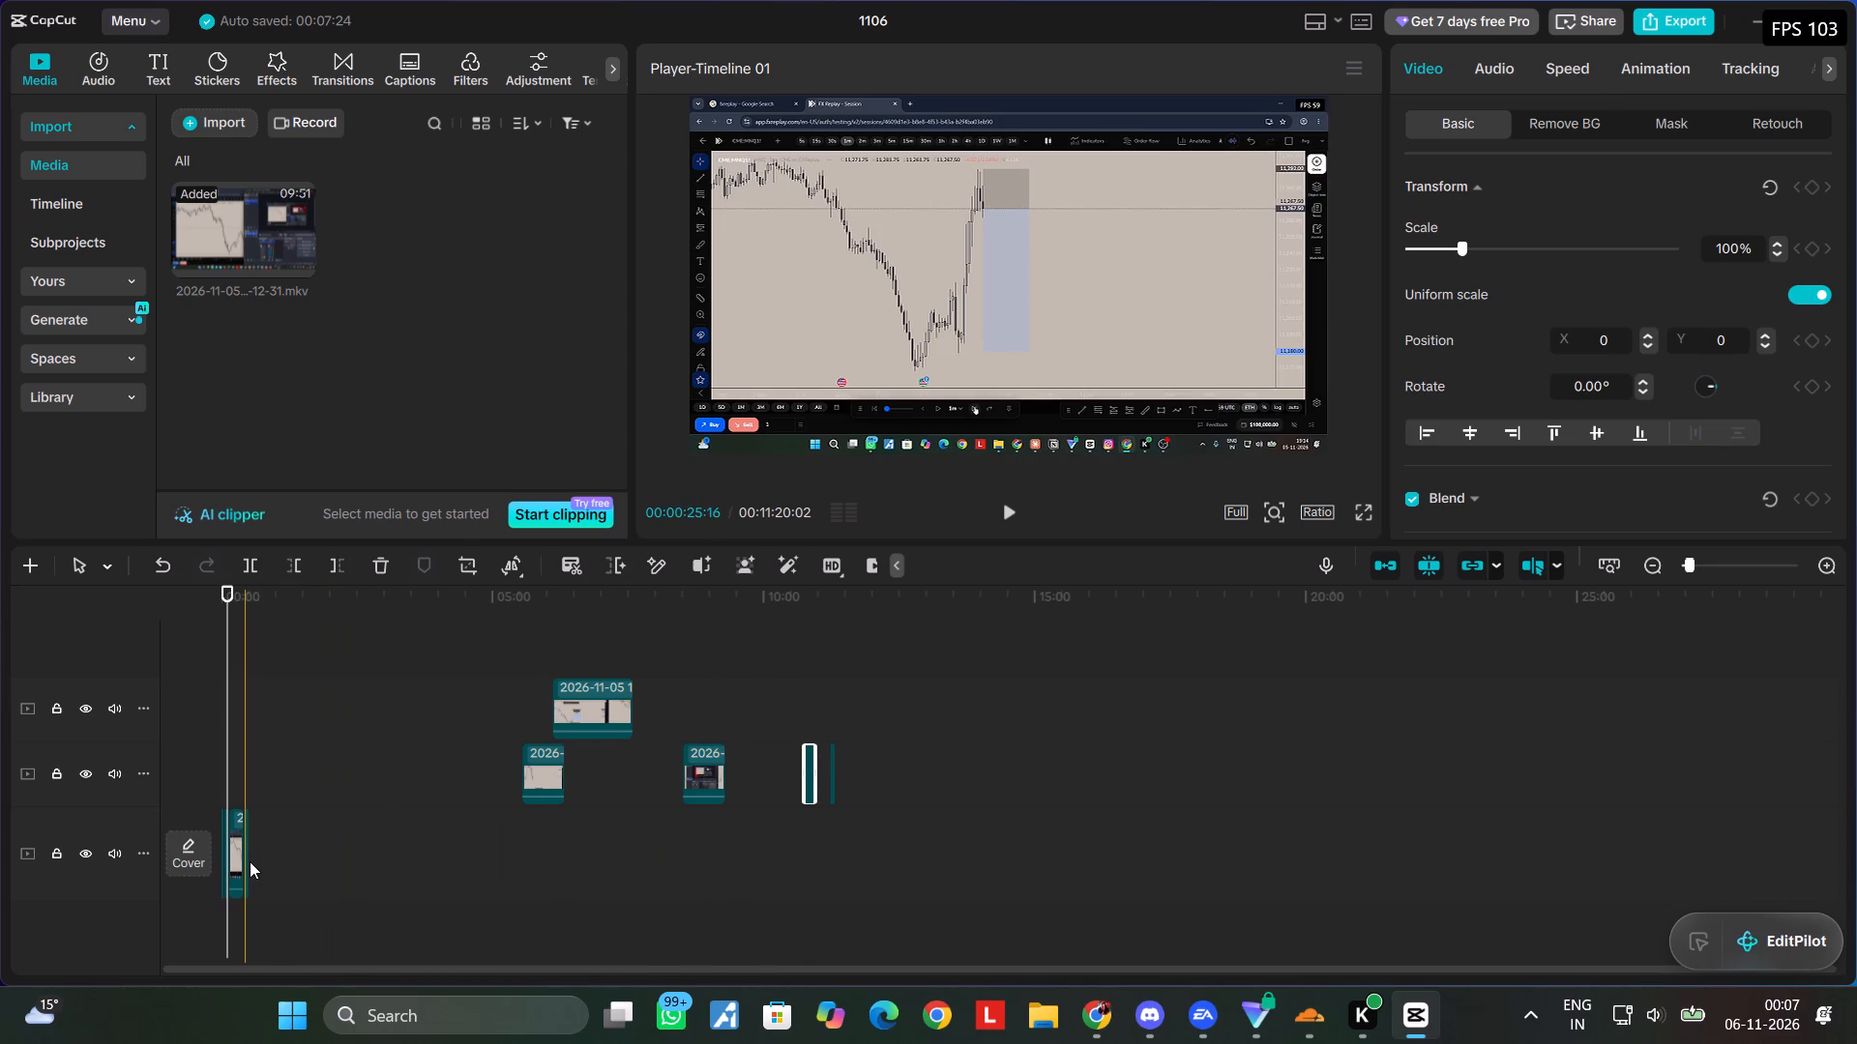
{"action": "left_click_drag", "start_coordinate": [250, 861], "coordinate": [363, 817]}
{"action": "left_click_drag", "start_coordinate": [243, 861], "coordinate": [439, 741]}
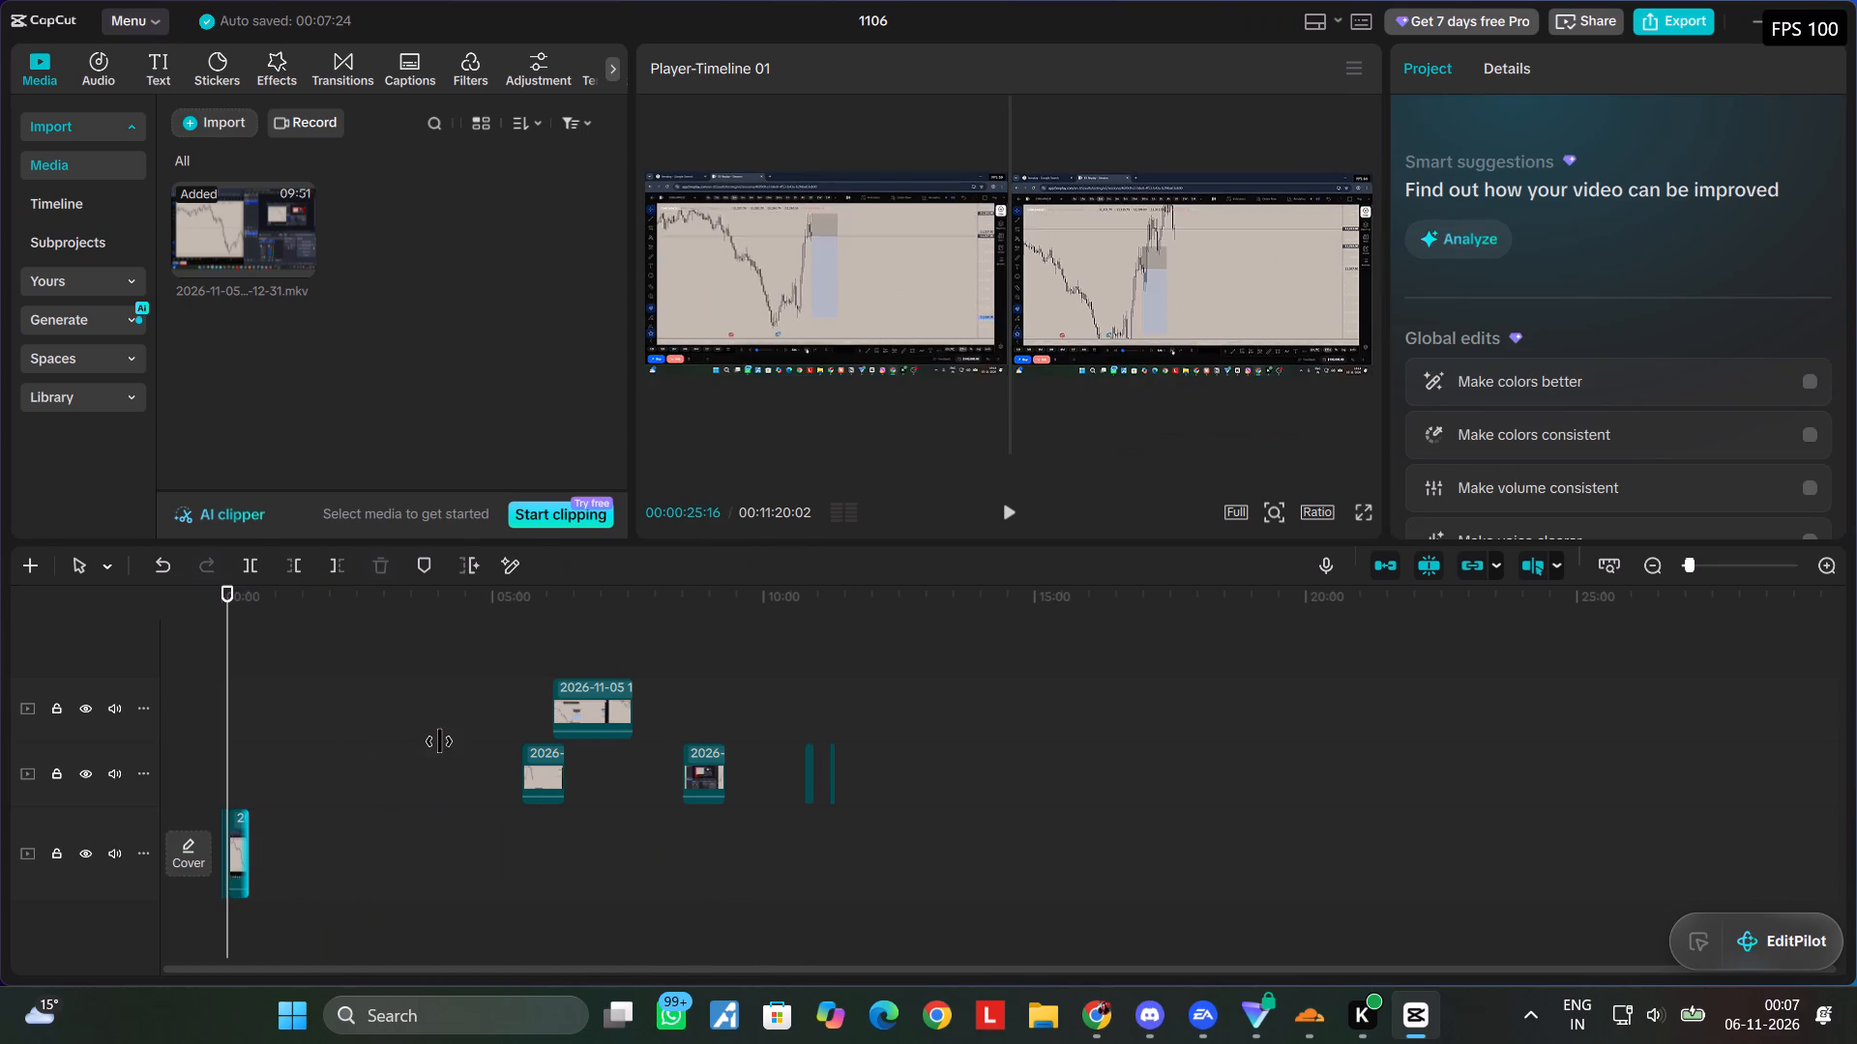
{"action": "left_click_drag", "start_coordinate": [439, 741], "coordinate": [433, 750]}
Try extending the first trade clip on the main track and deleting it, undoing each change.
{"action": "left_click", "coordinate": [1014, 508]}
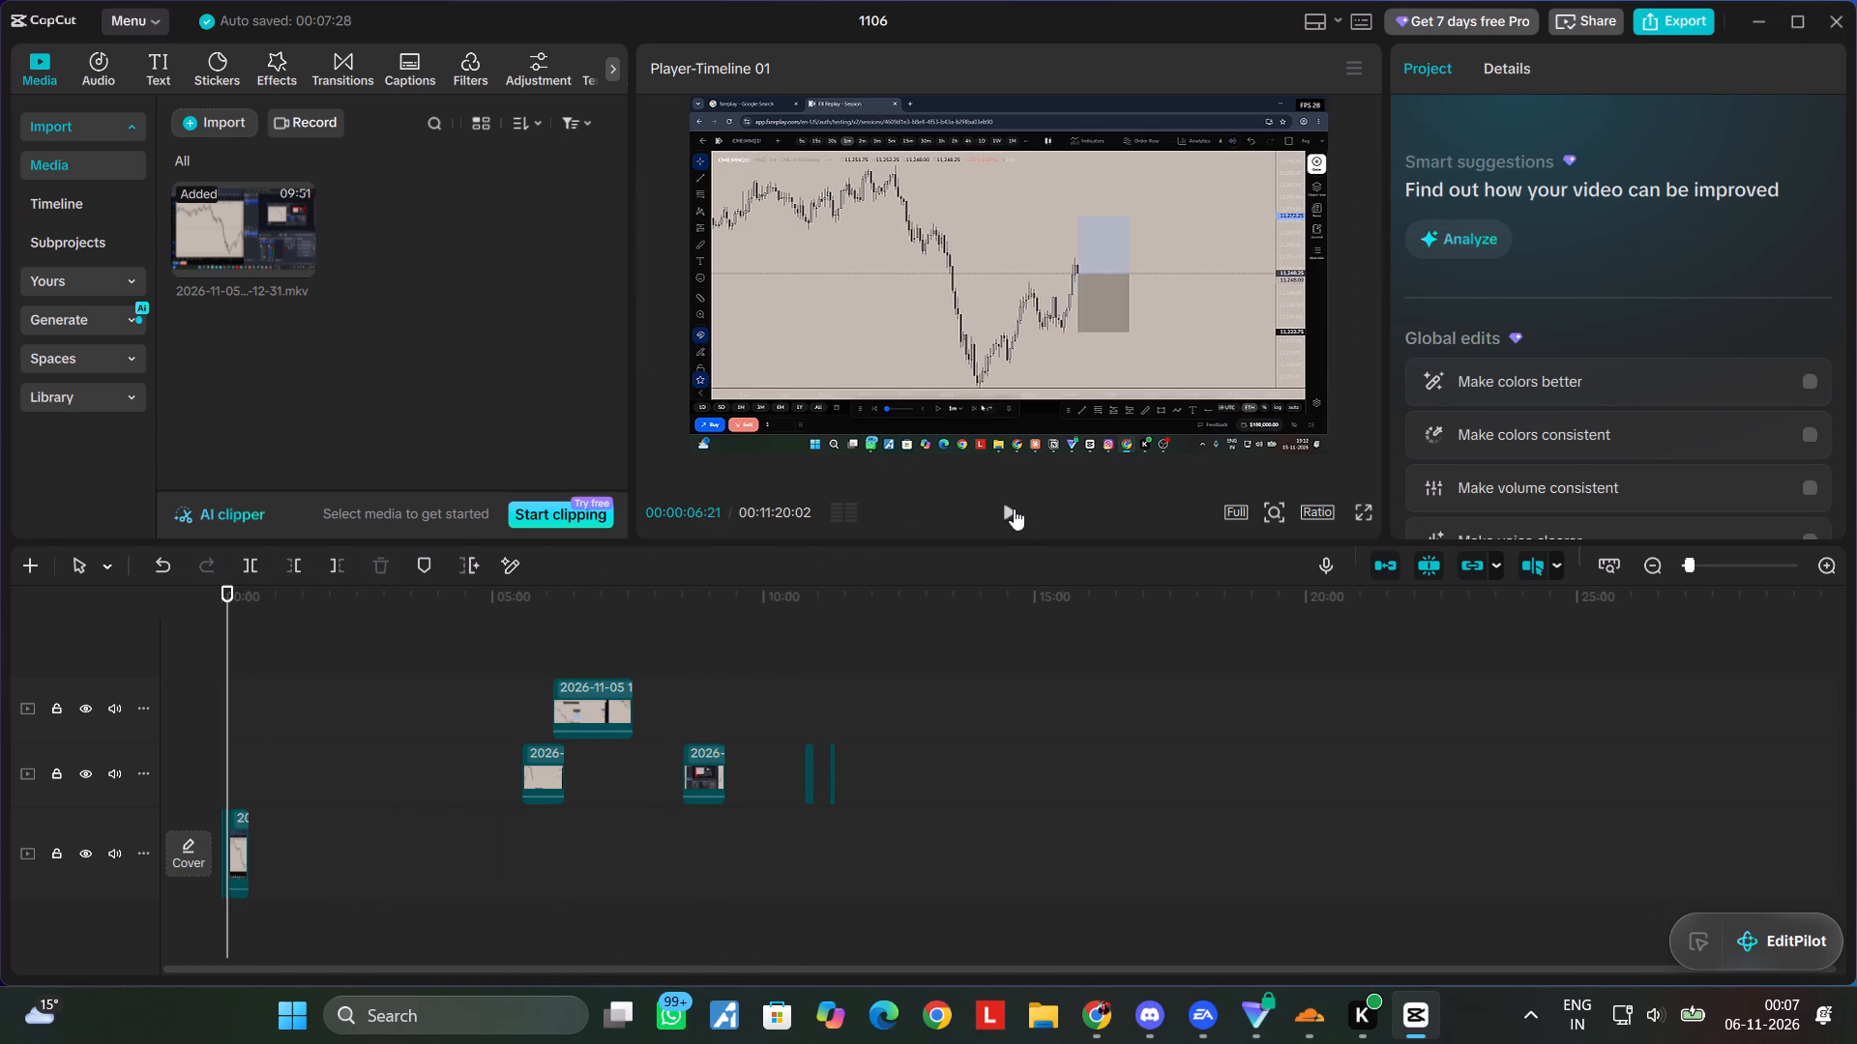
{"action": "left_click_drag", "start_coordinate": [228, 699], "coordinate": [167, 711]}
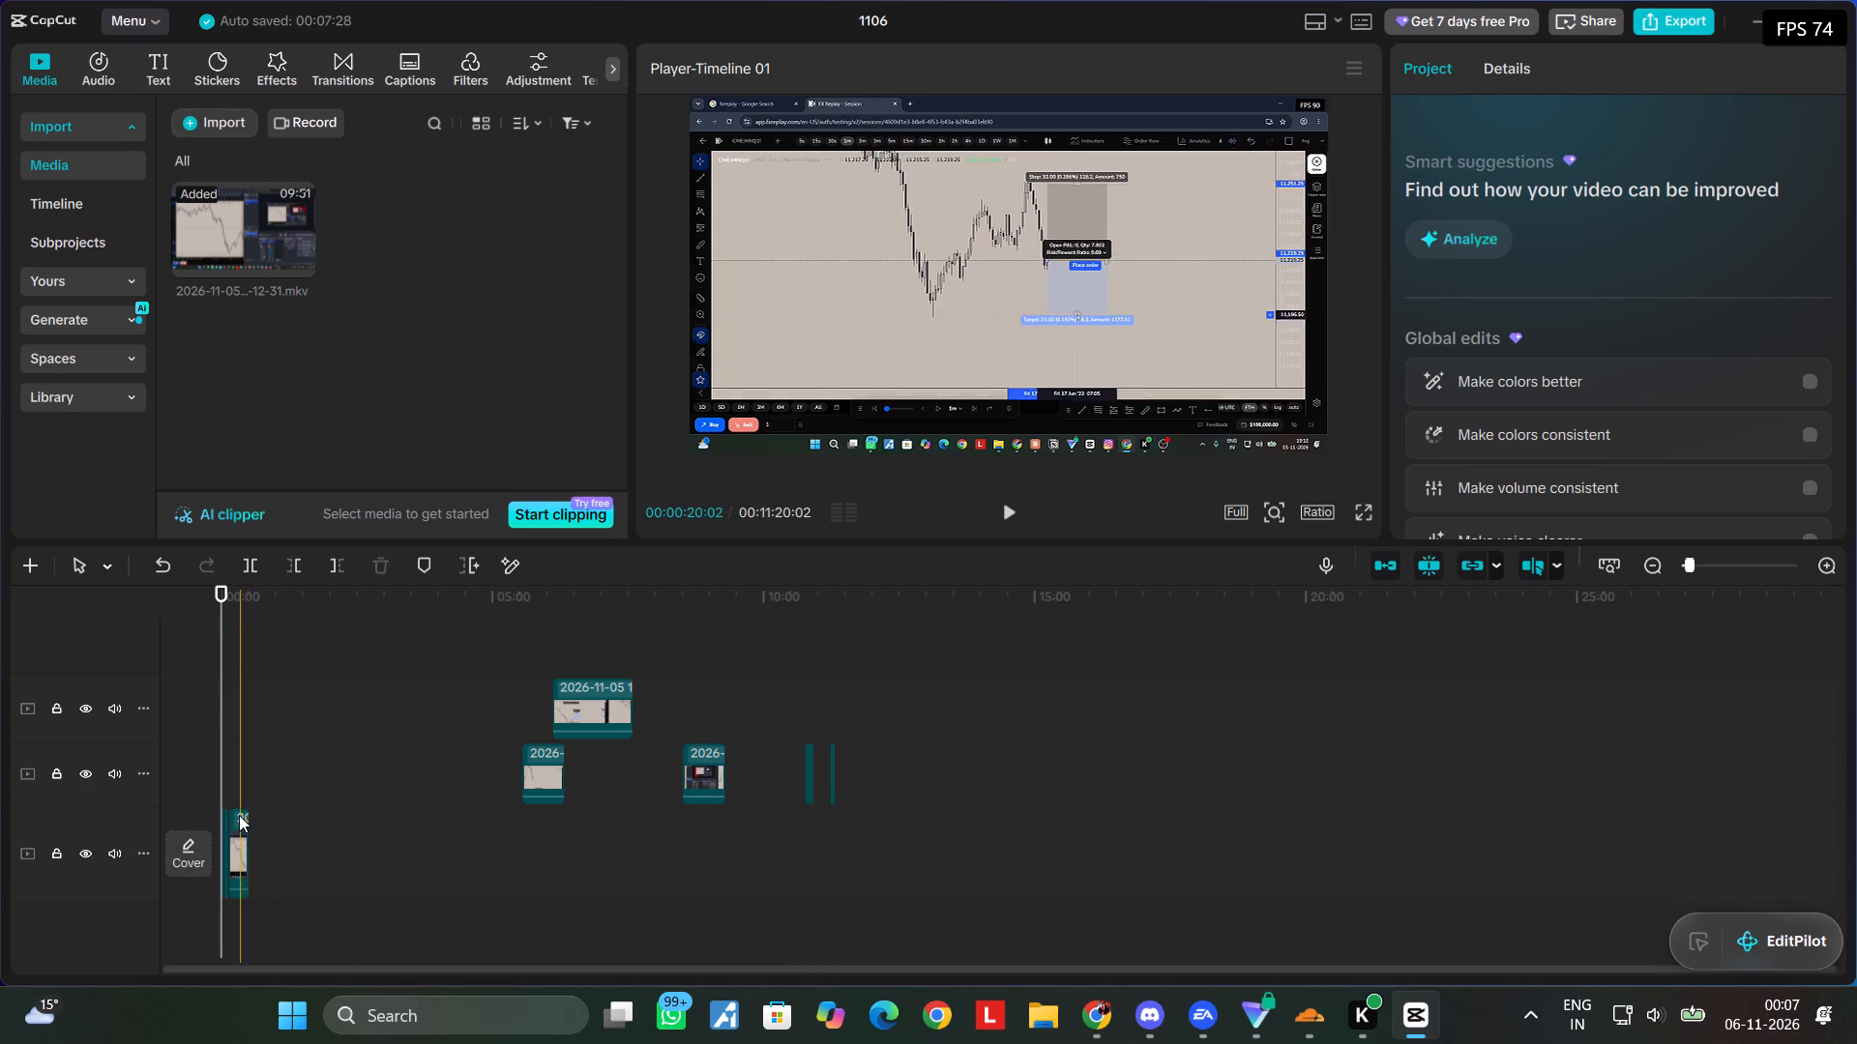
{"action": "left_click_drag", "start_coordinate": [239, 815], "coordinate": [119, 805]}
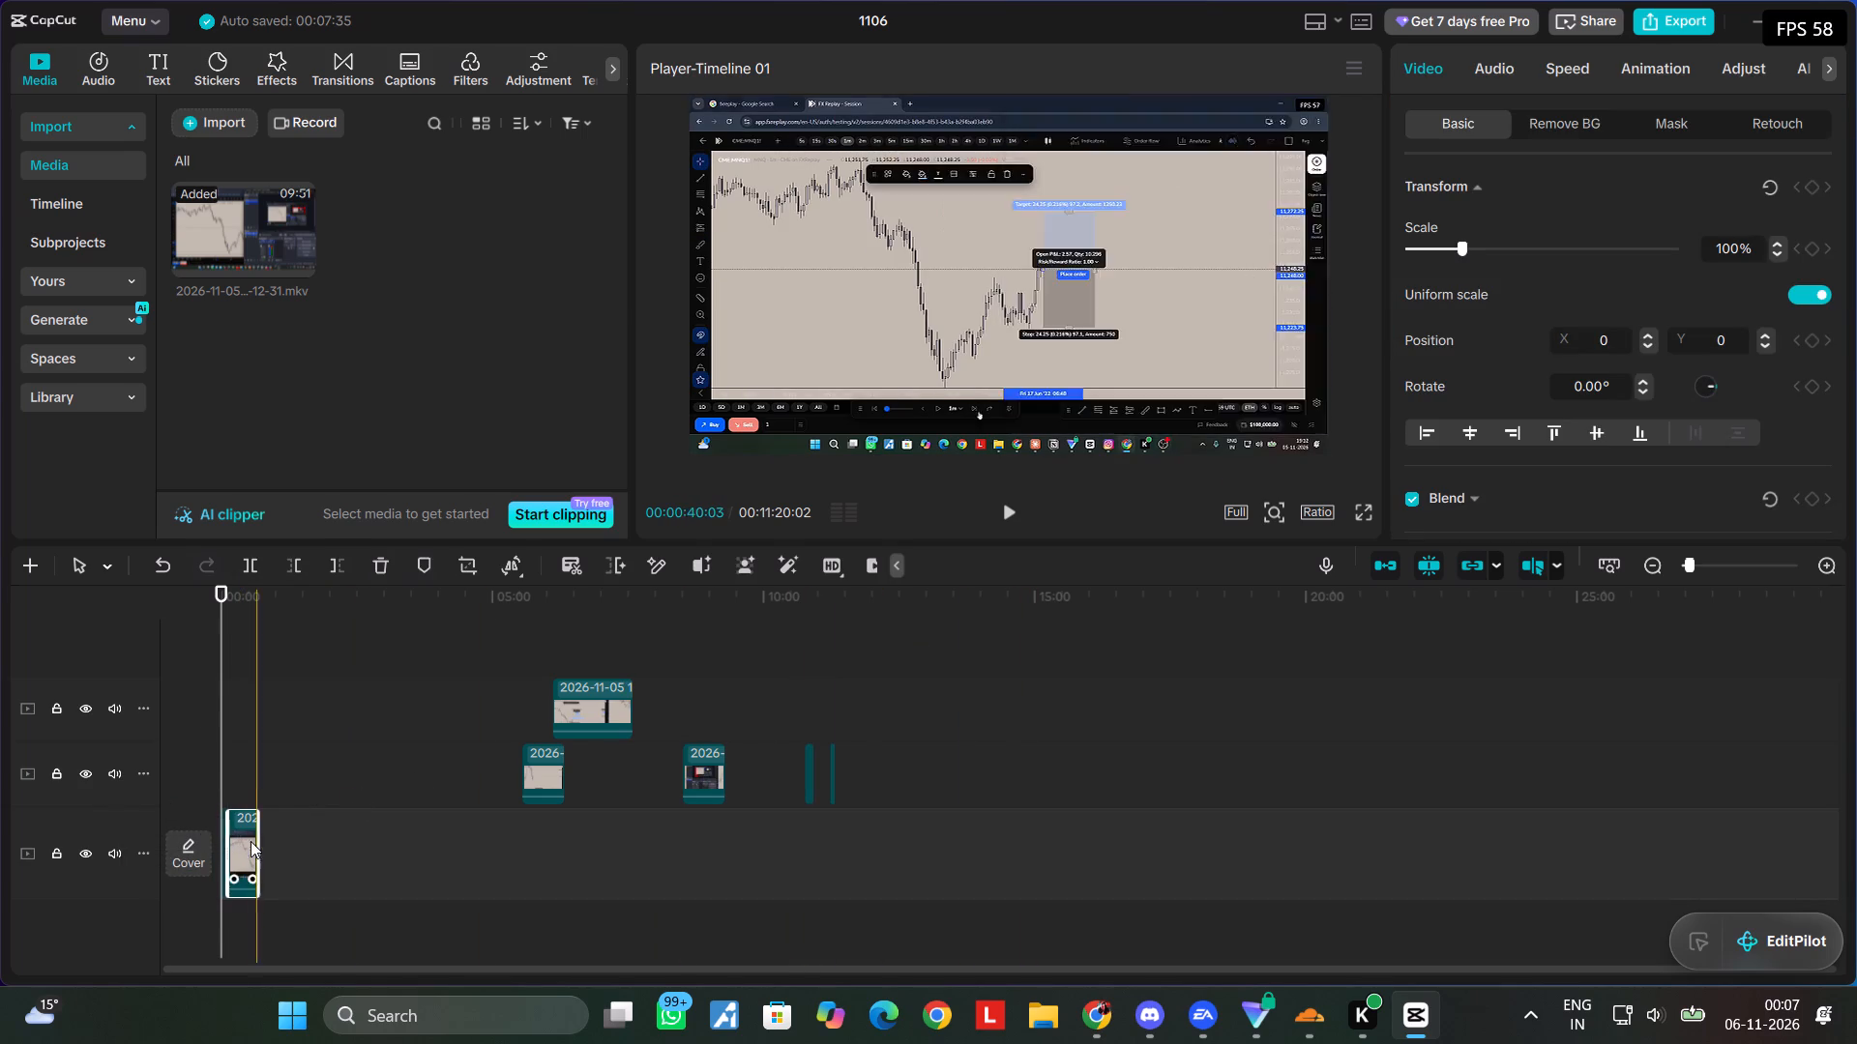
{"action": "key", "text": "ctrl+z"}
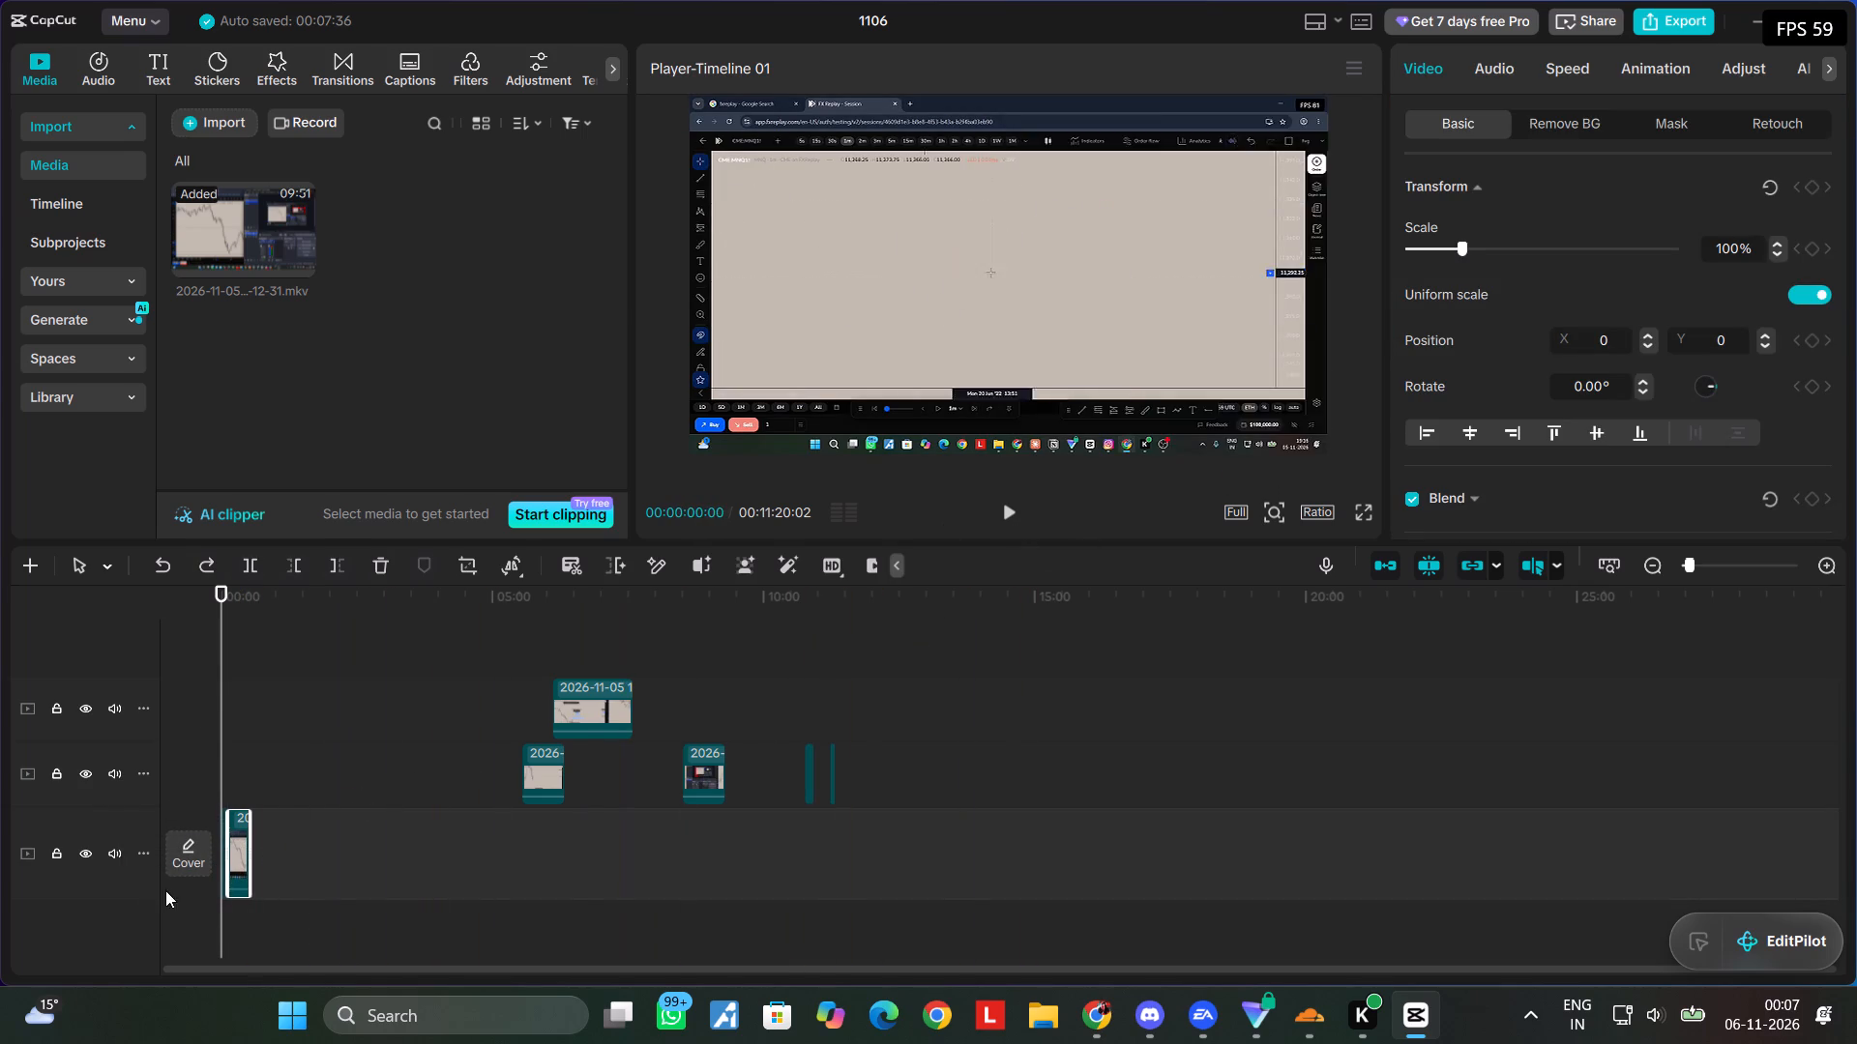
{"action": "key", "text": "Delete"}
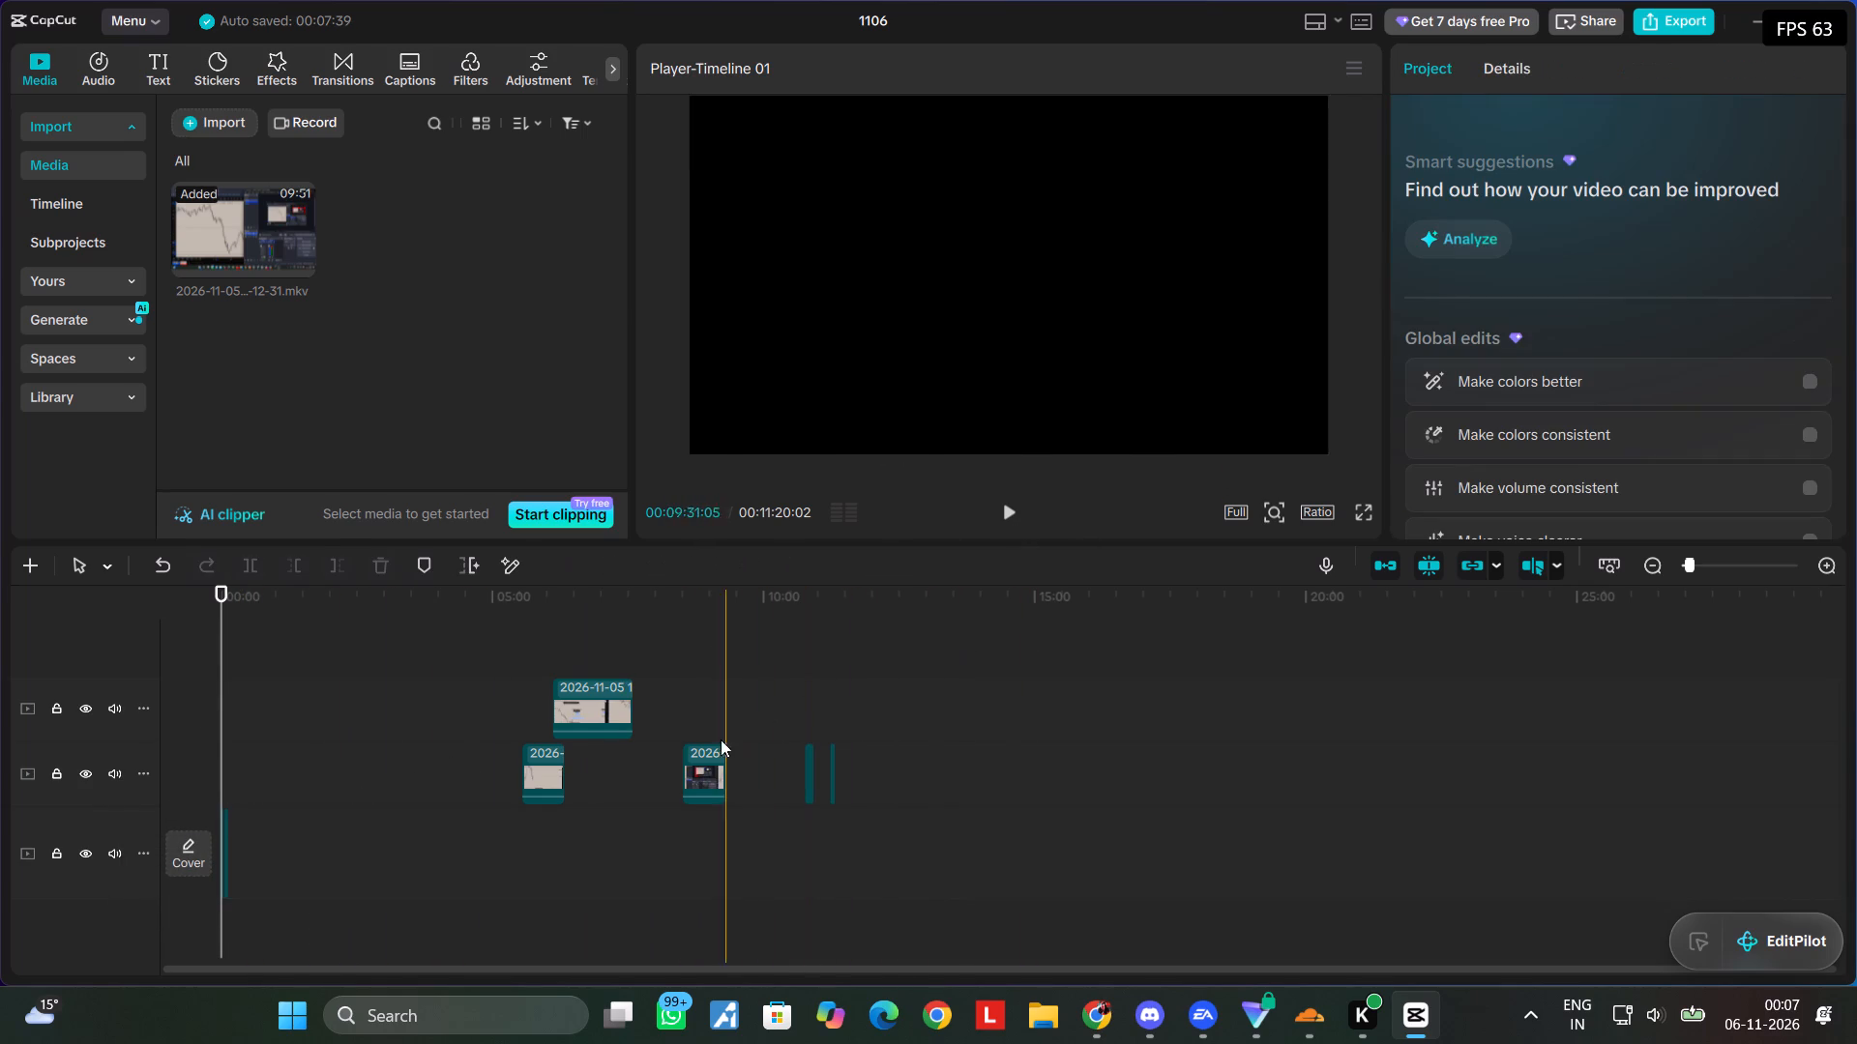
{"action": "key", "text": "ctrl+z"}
Delete the tiny fragment at the start of the main track, before the first trade clip.
{"action": "left_click", "coordinate": [278, 716]}
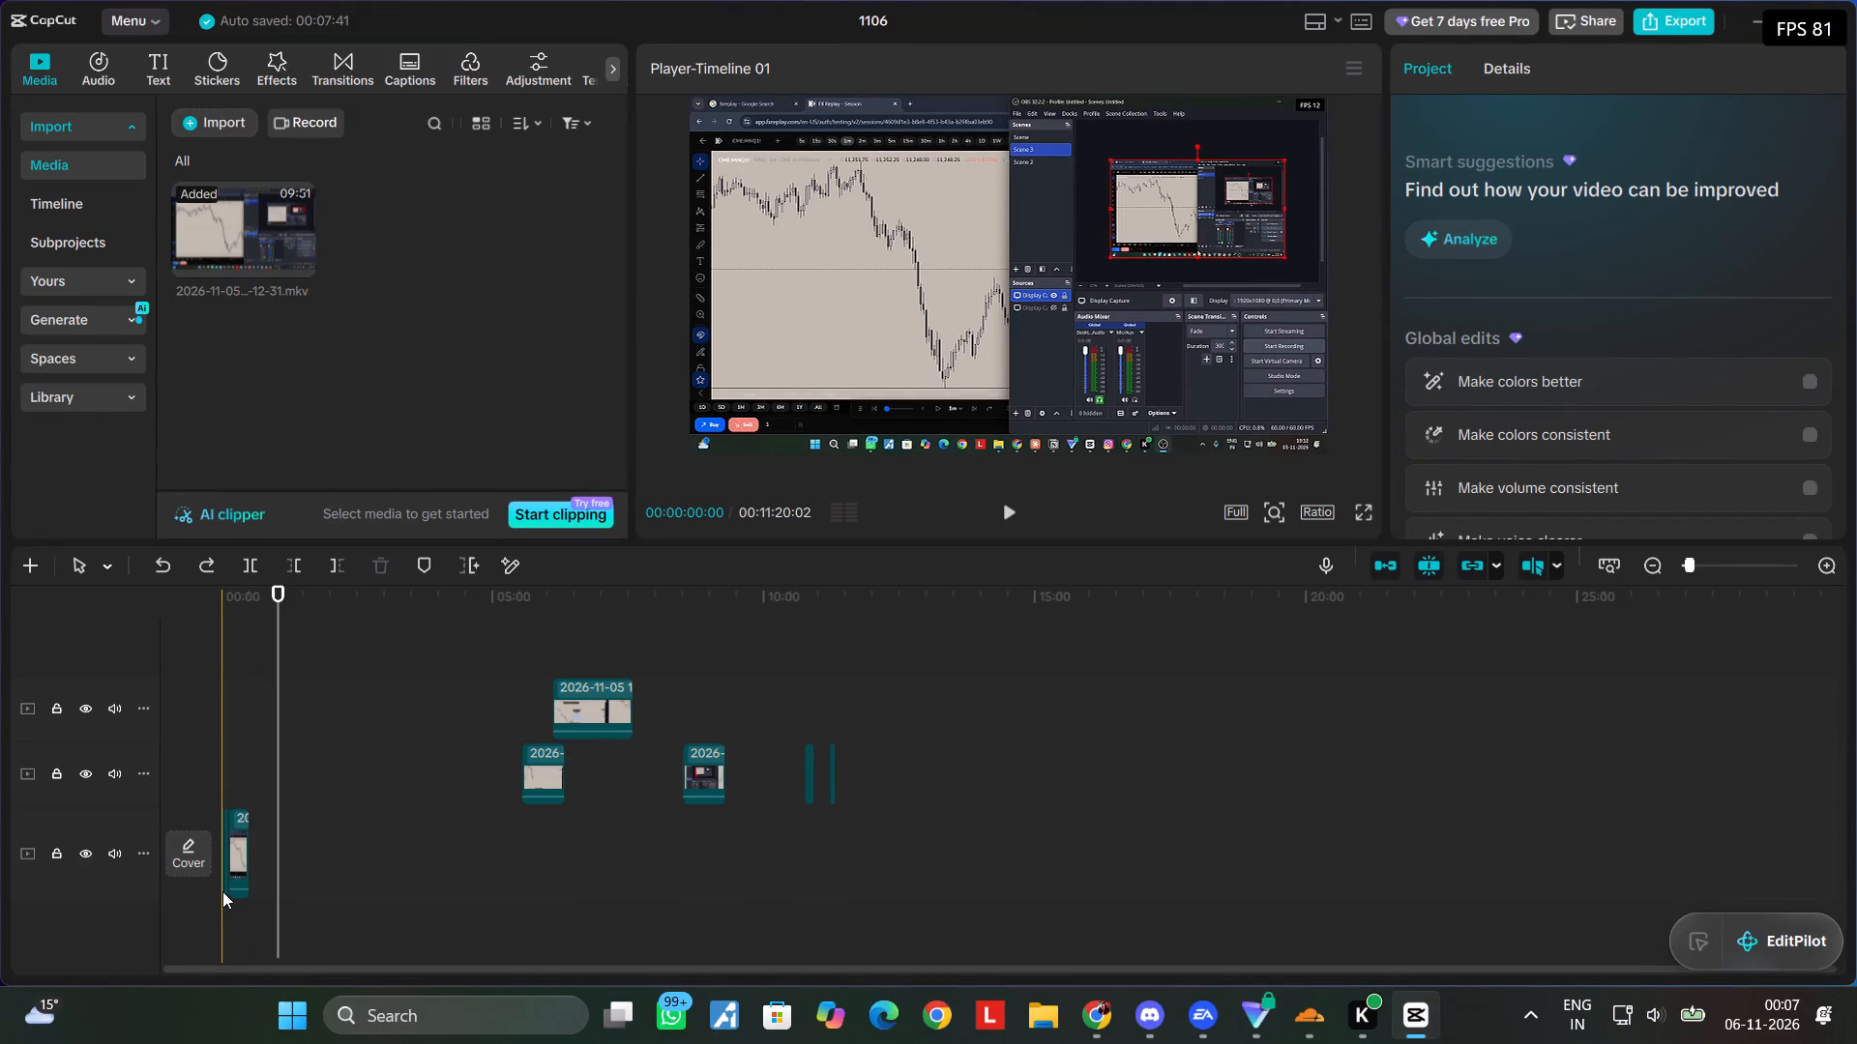
{"action": "left_click", "coordinate": [225, 891]}
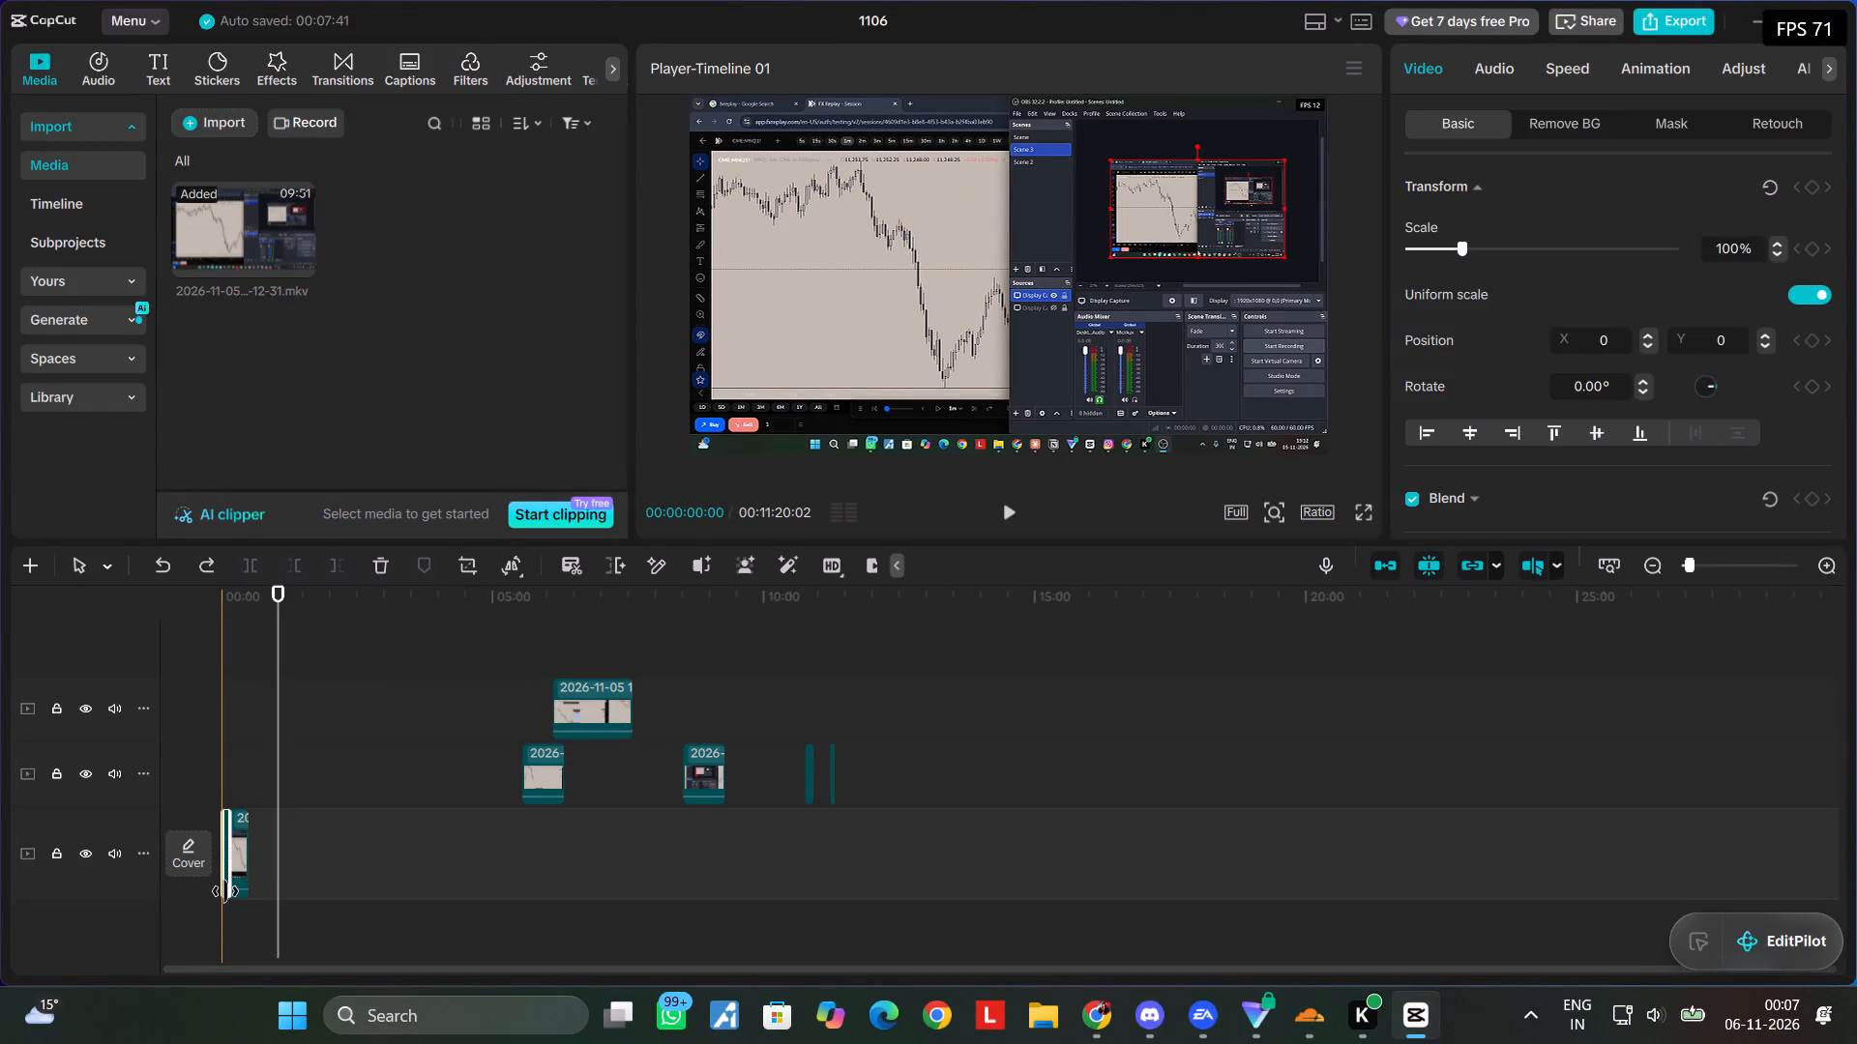
{"action": "key", "text": "Delete"}
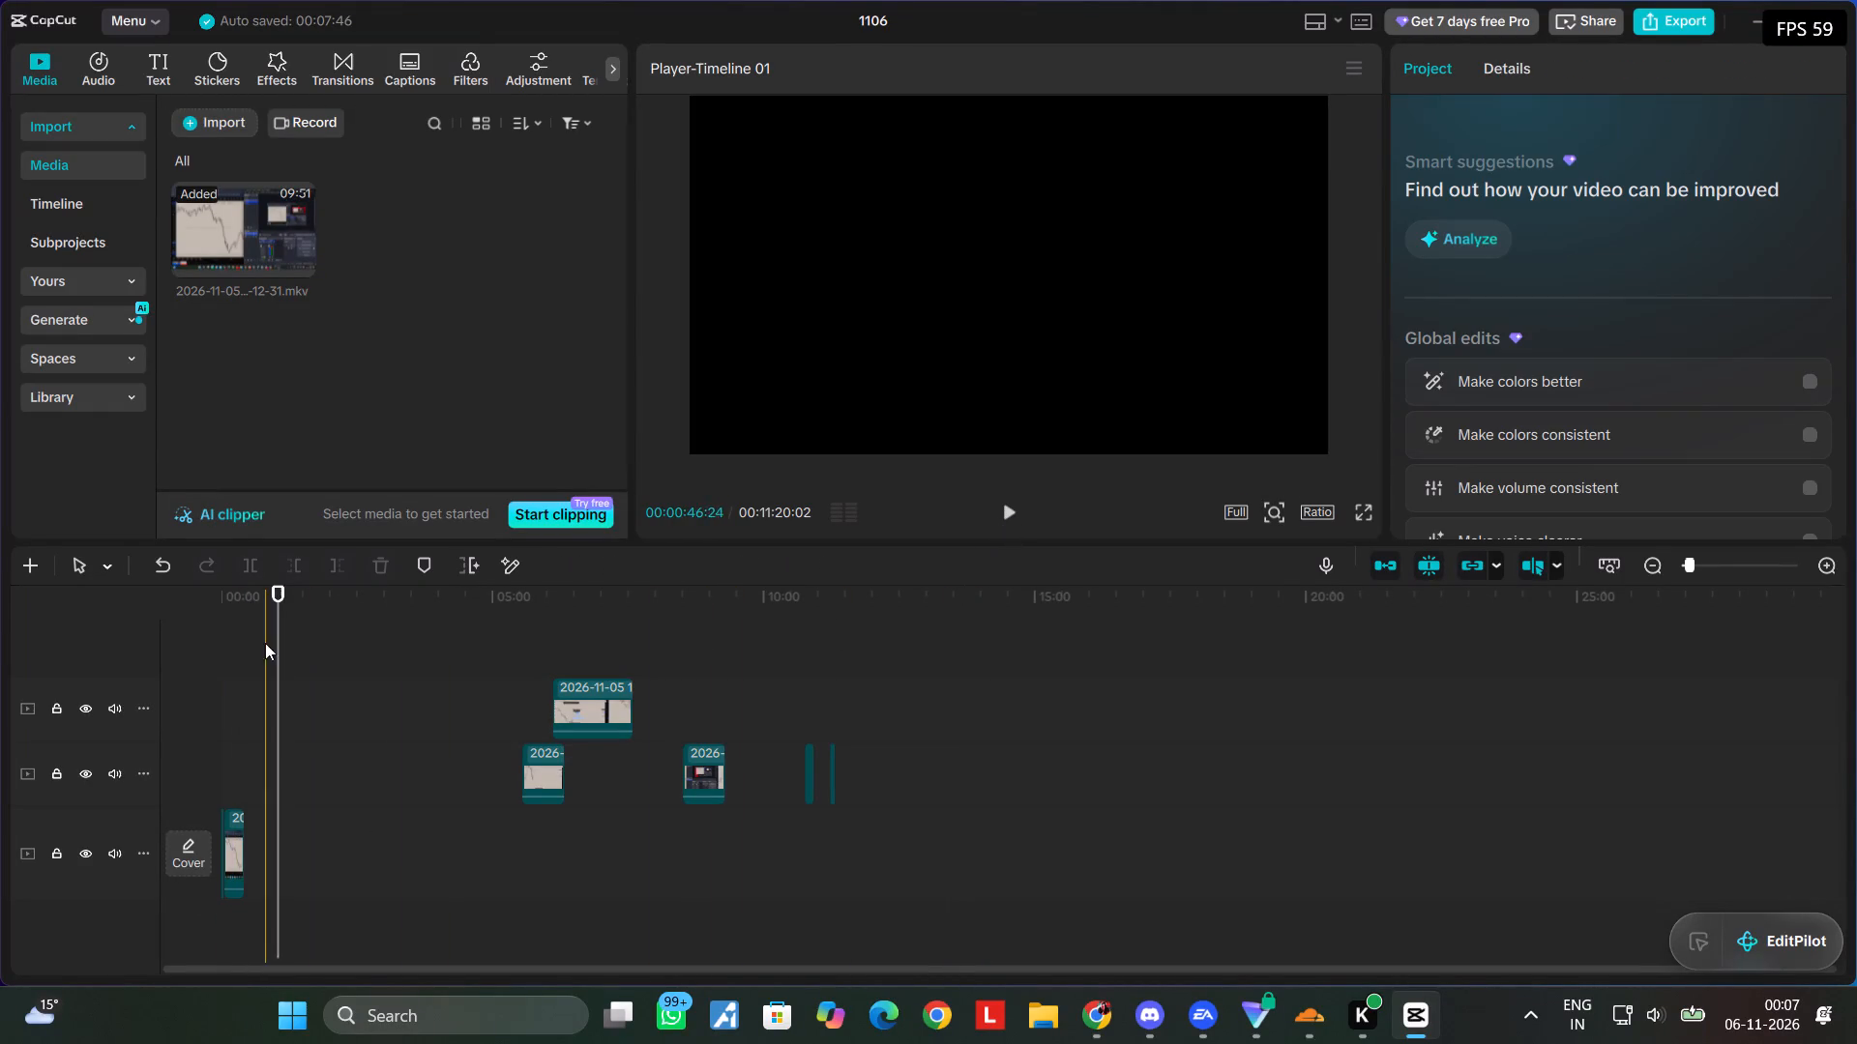
Play the first trade clip from the timeline start and split it at 00:00:01:14 and again just after.
{"action": "left_click_drag", "start_coordinate": [278, 630], "coordinate": [165, 671]}
{"action": "left_click", "coordinate": [1012, 518]}
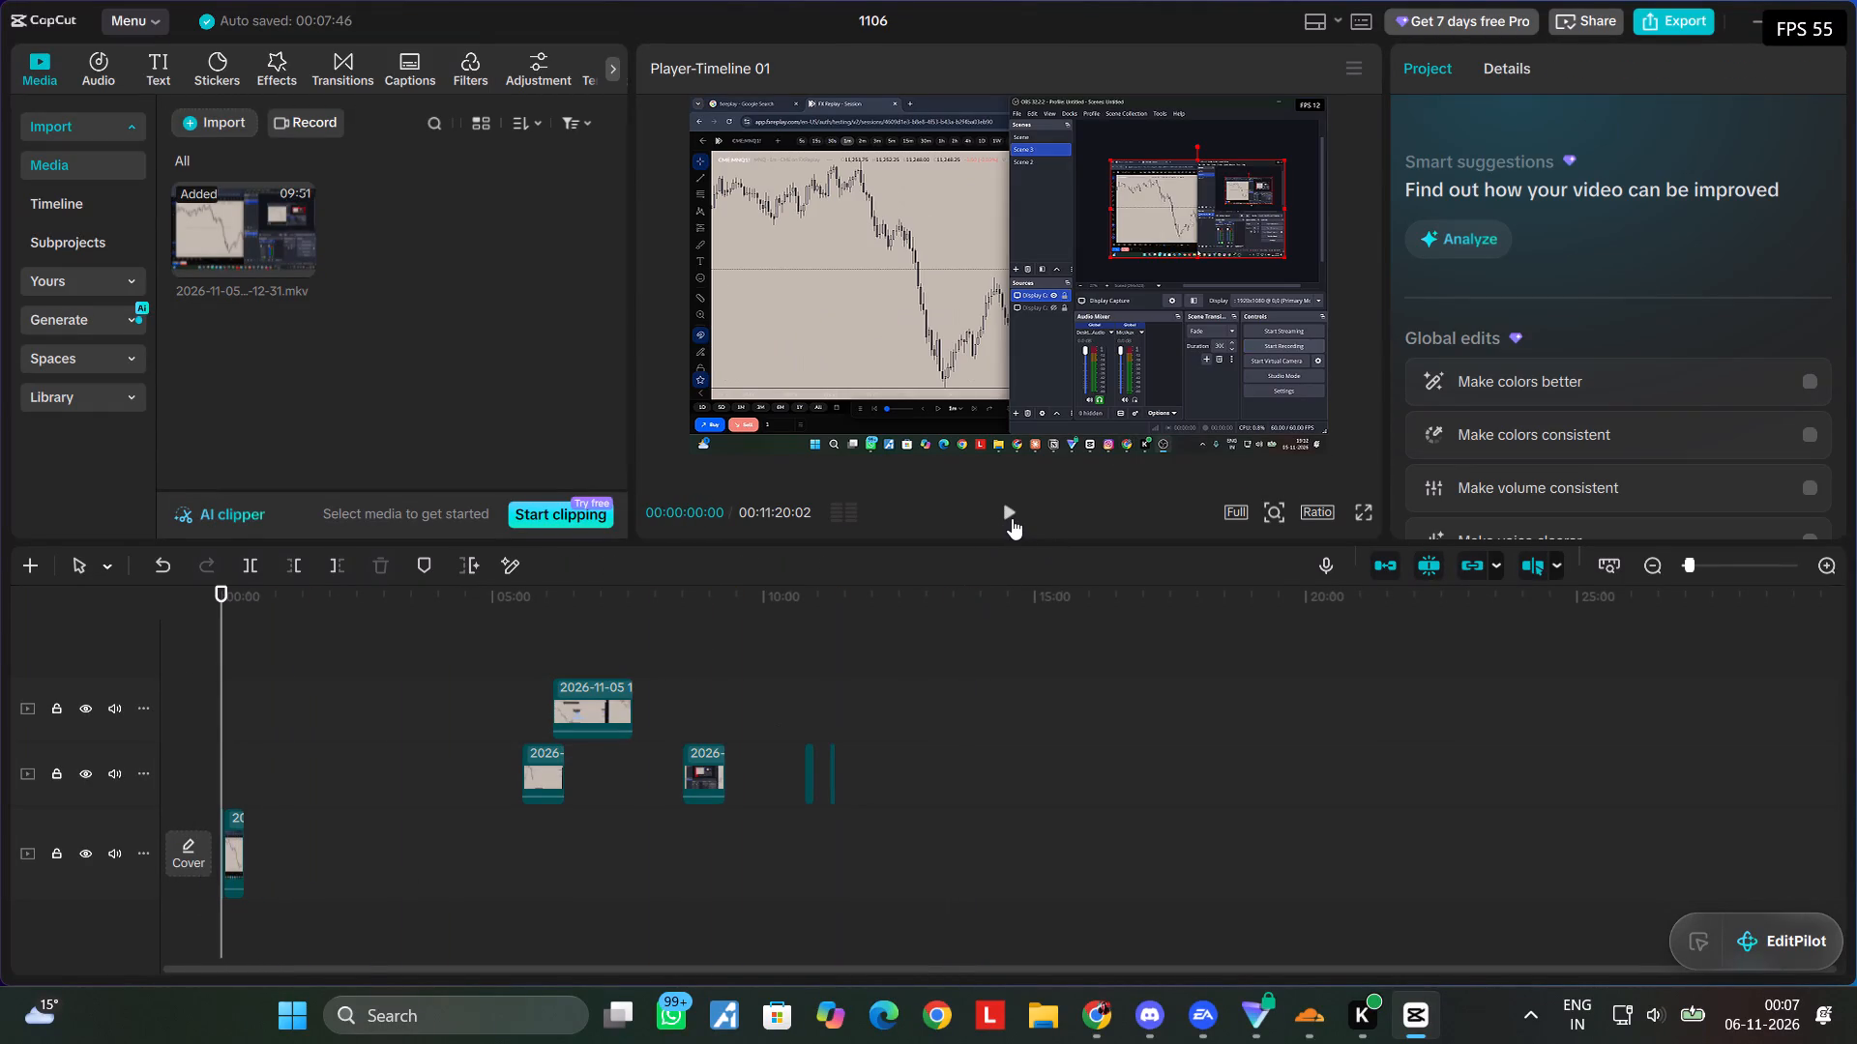
{"action": "left_click", "coordinate": [1007, 518]}
{"action": "left_click", "coordinate": [1007, 518]}
{"action": "left_click", "coordinate": [1007, 518]}
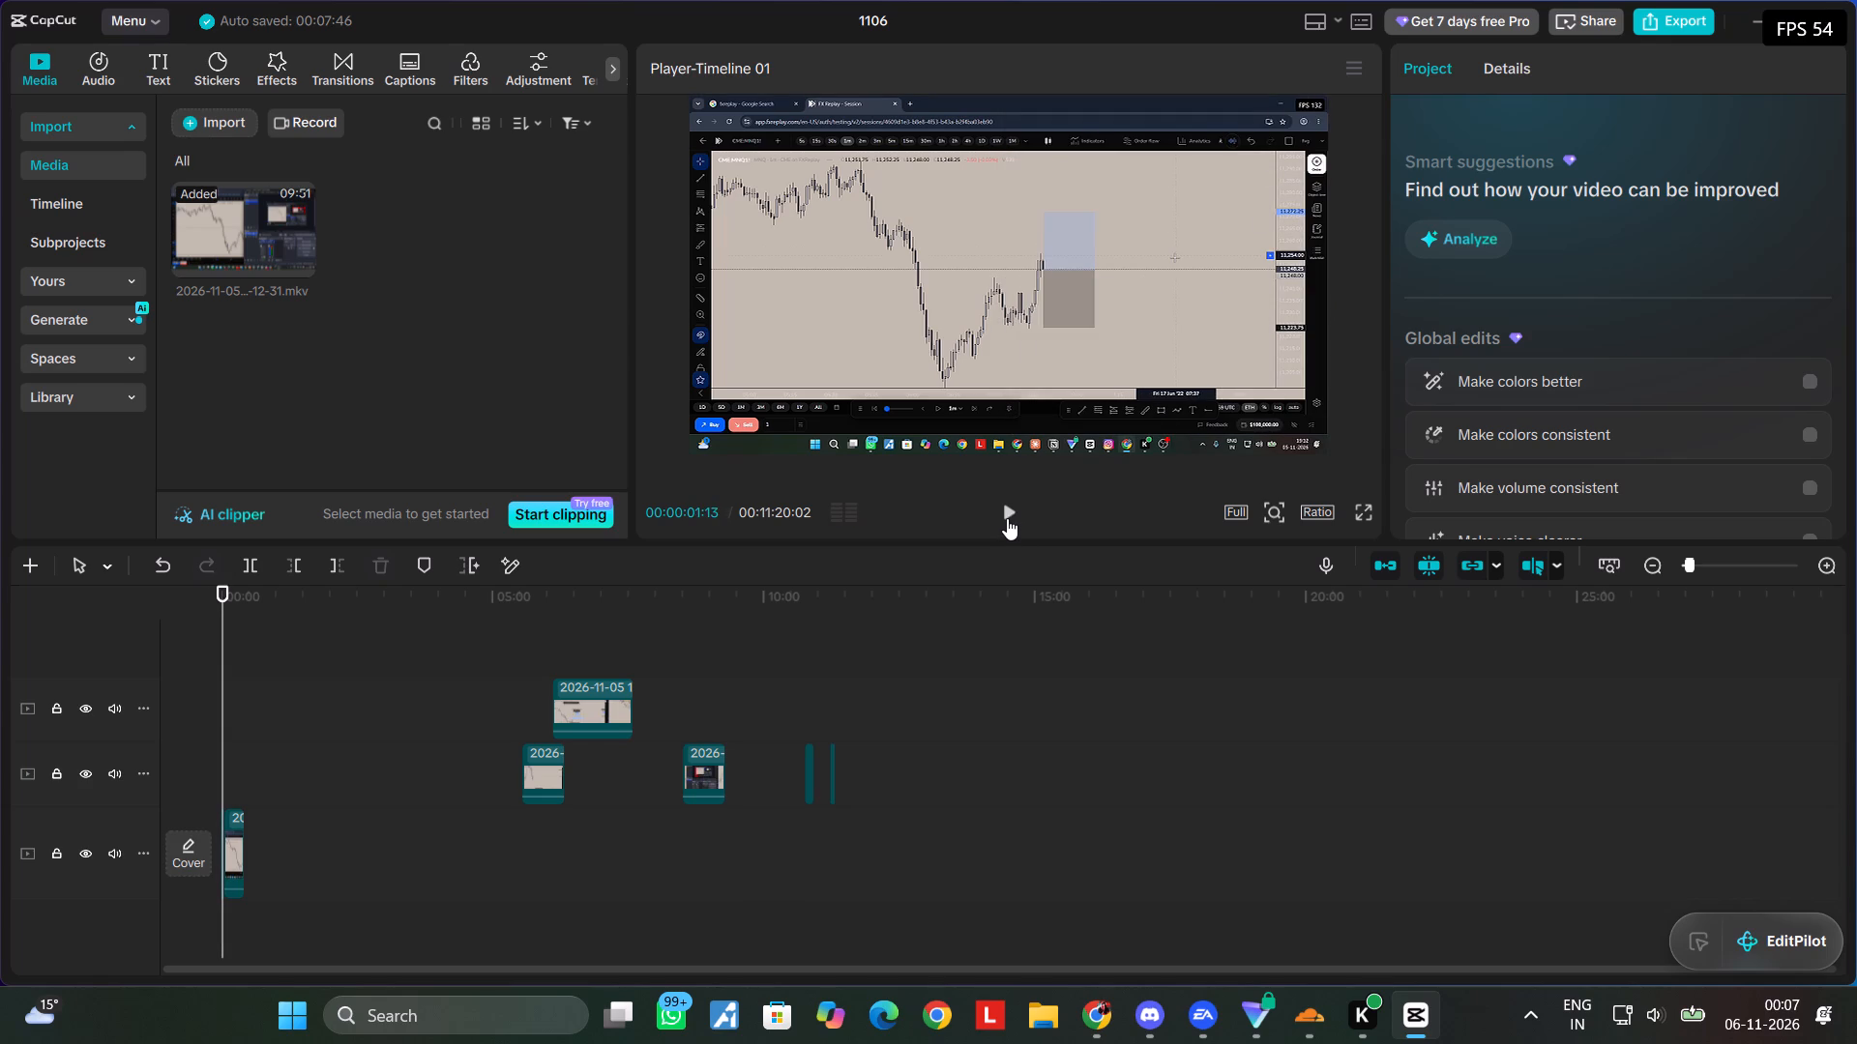
{"action": "key", "text": "ctrl+b"}
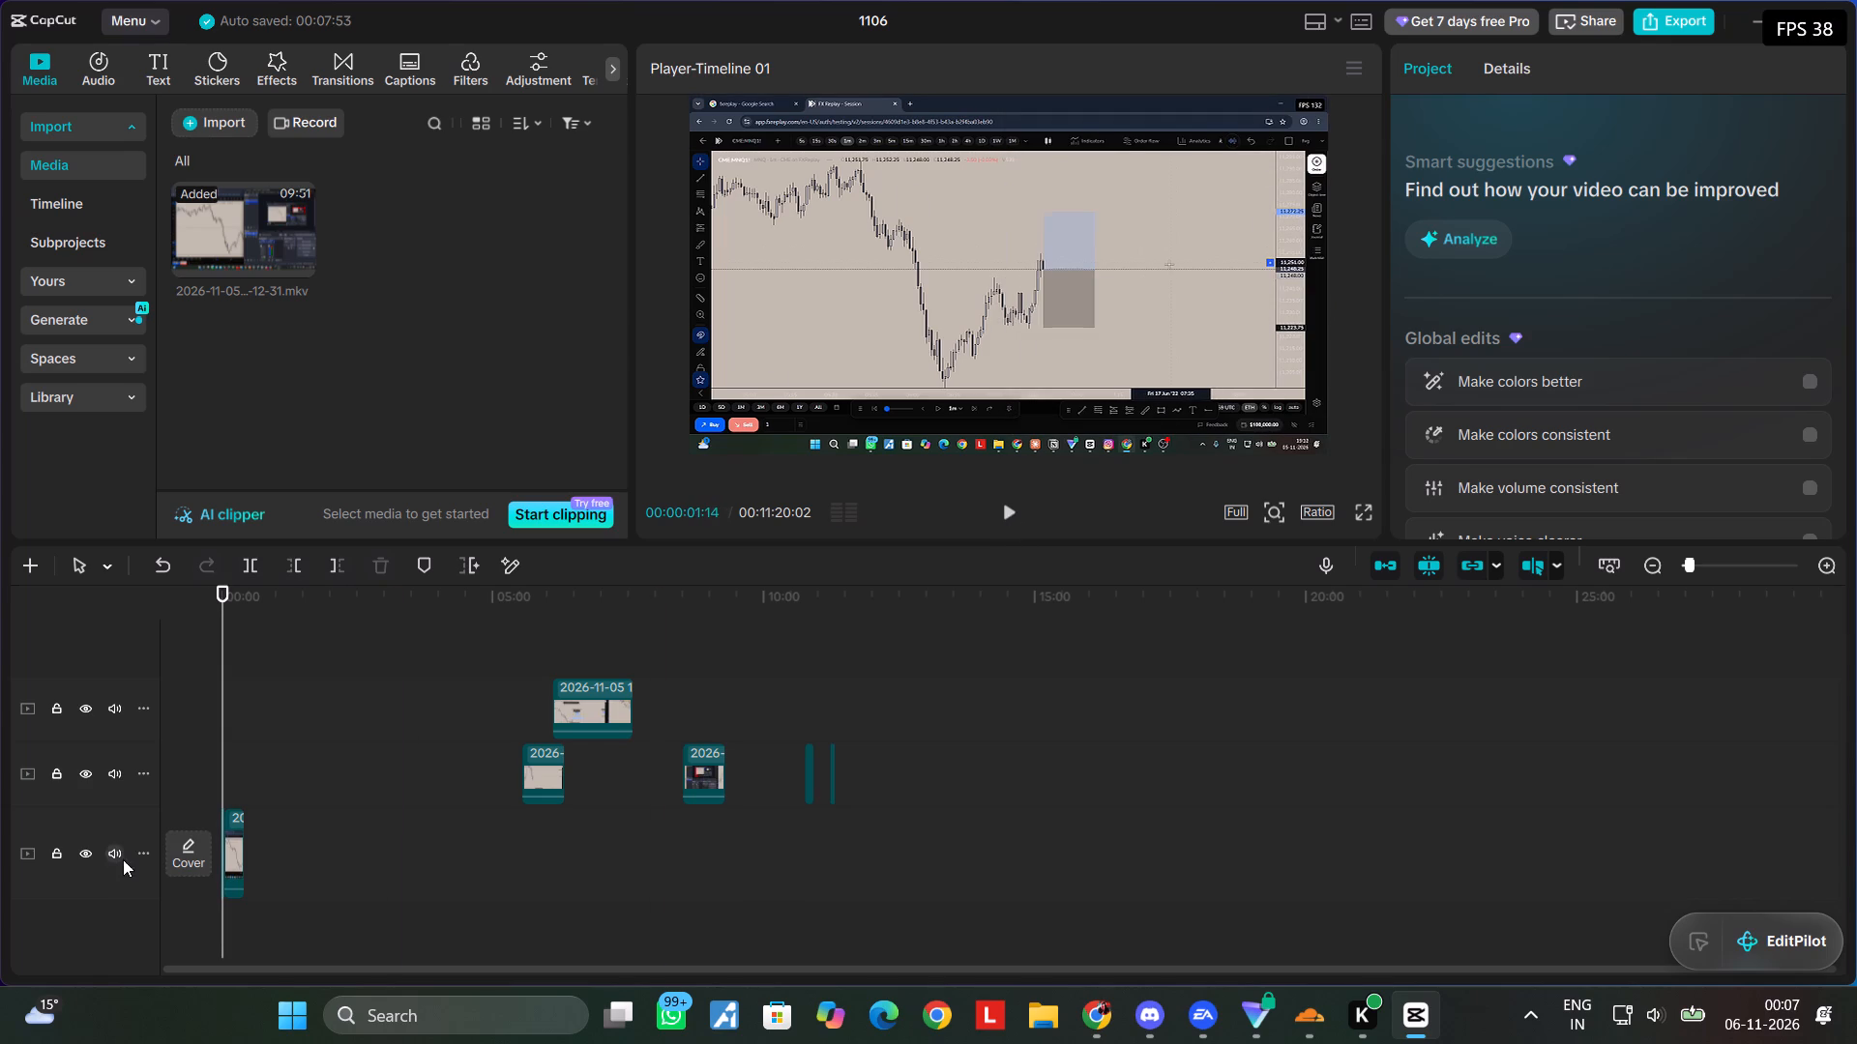
{"action": "left_click", "coordinate": [225, 814]}
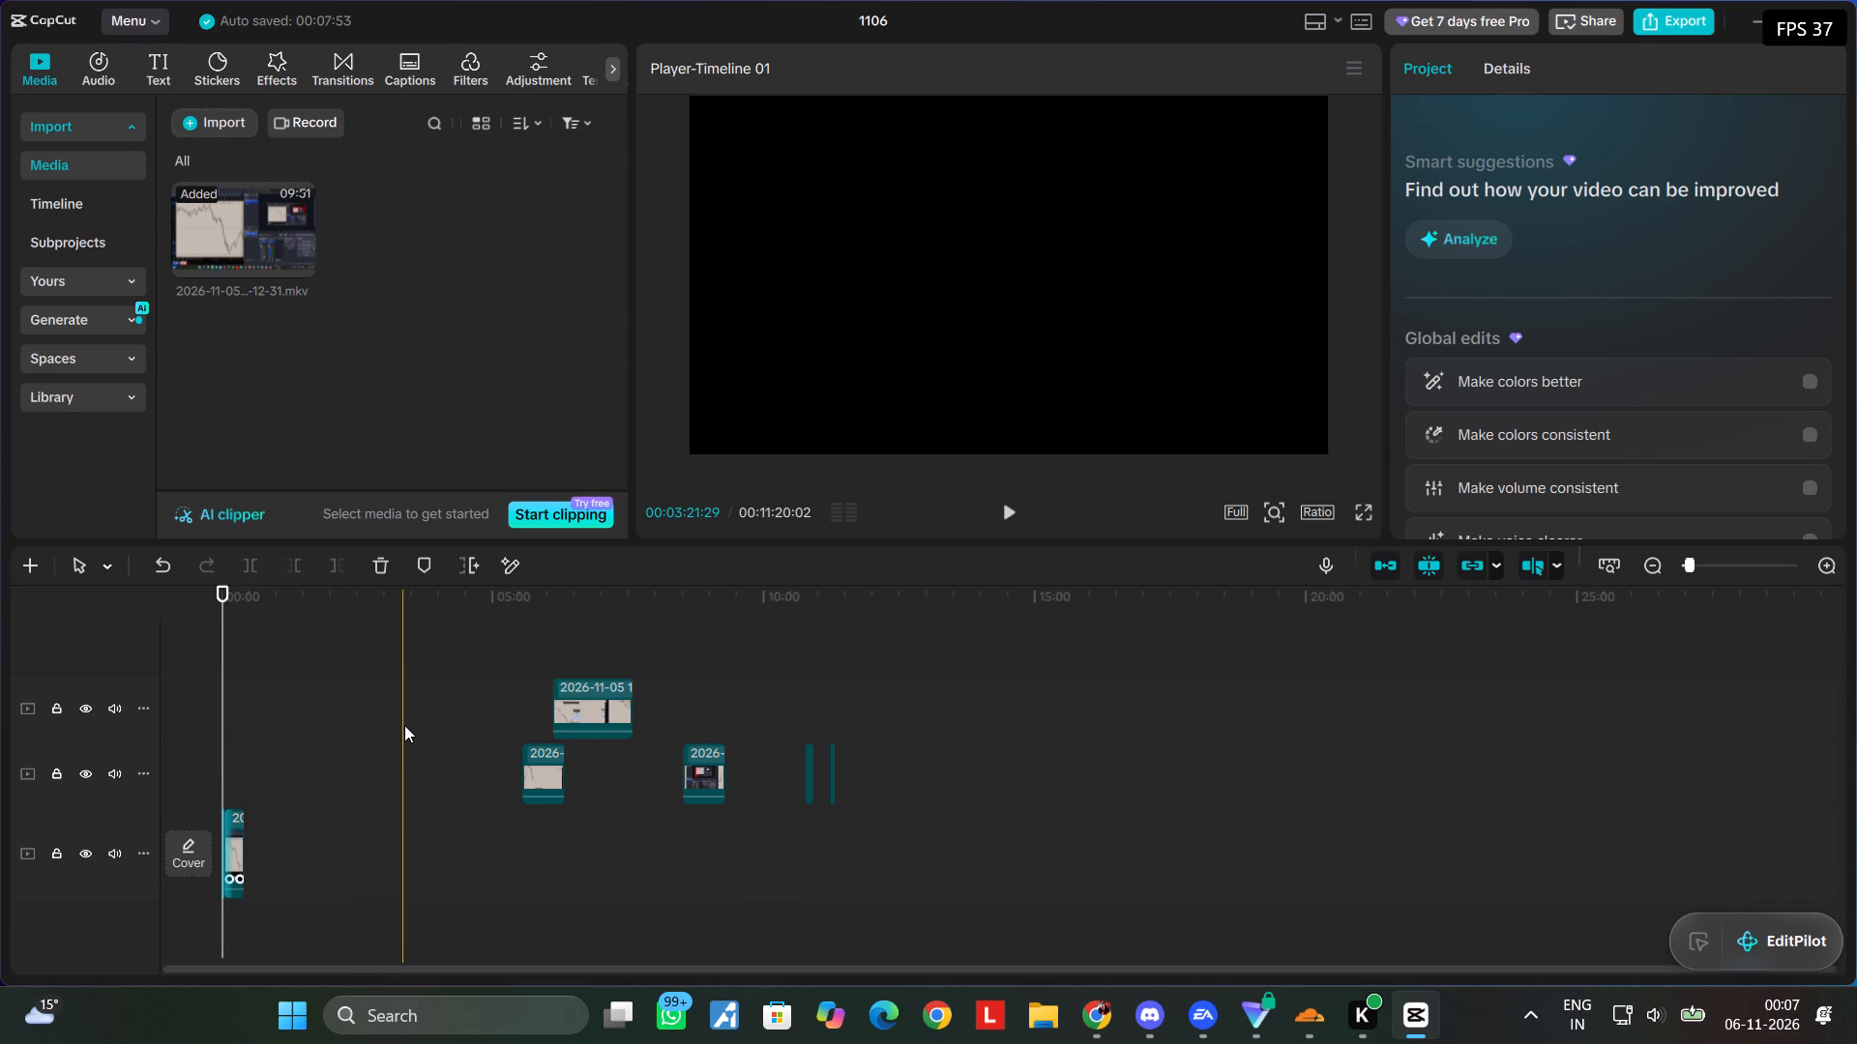
{"action": "key", "text": "ctrl+b"}
{"action": "left_click", "coordinate": [1014, 512]}
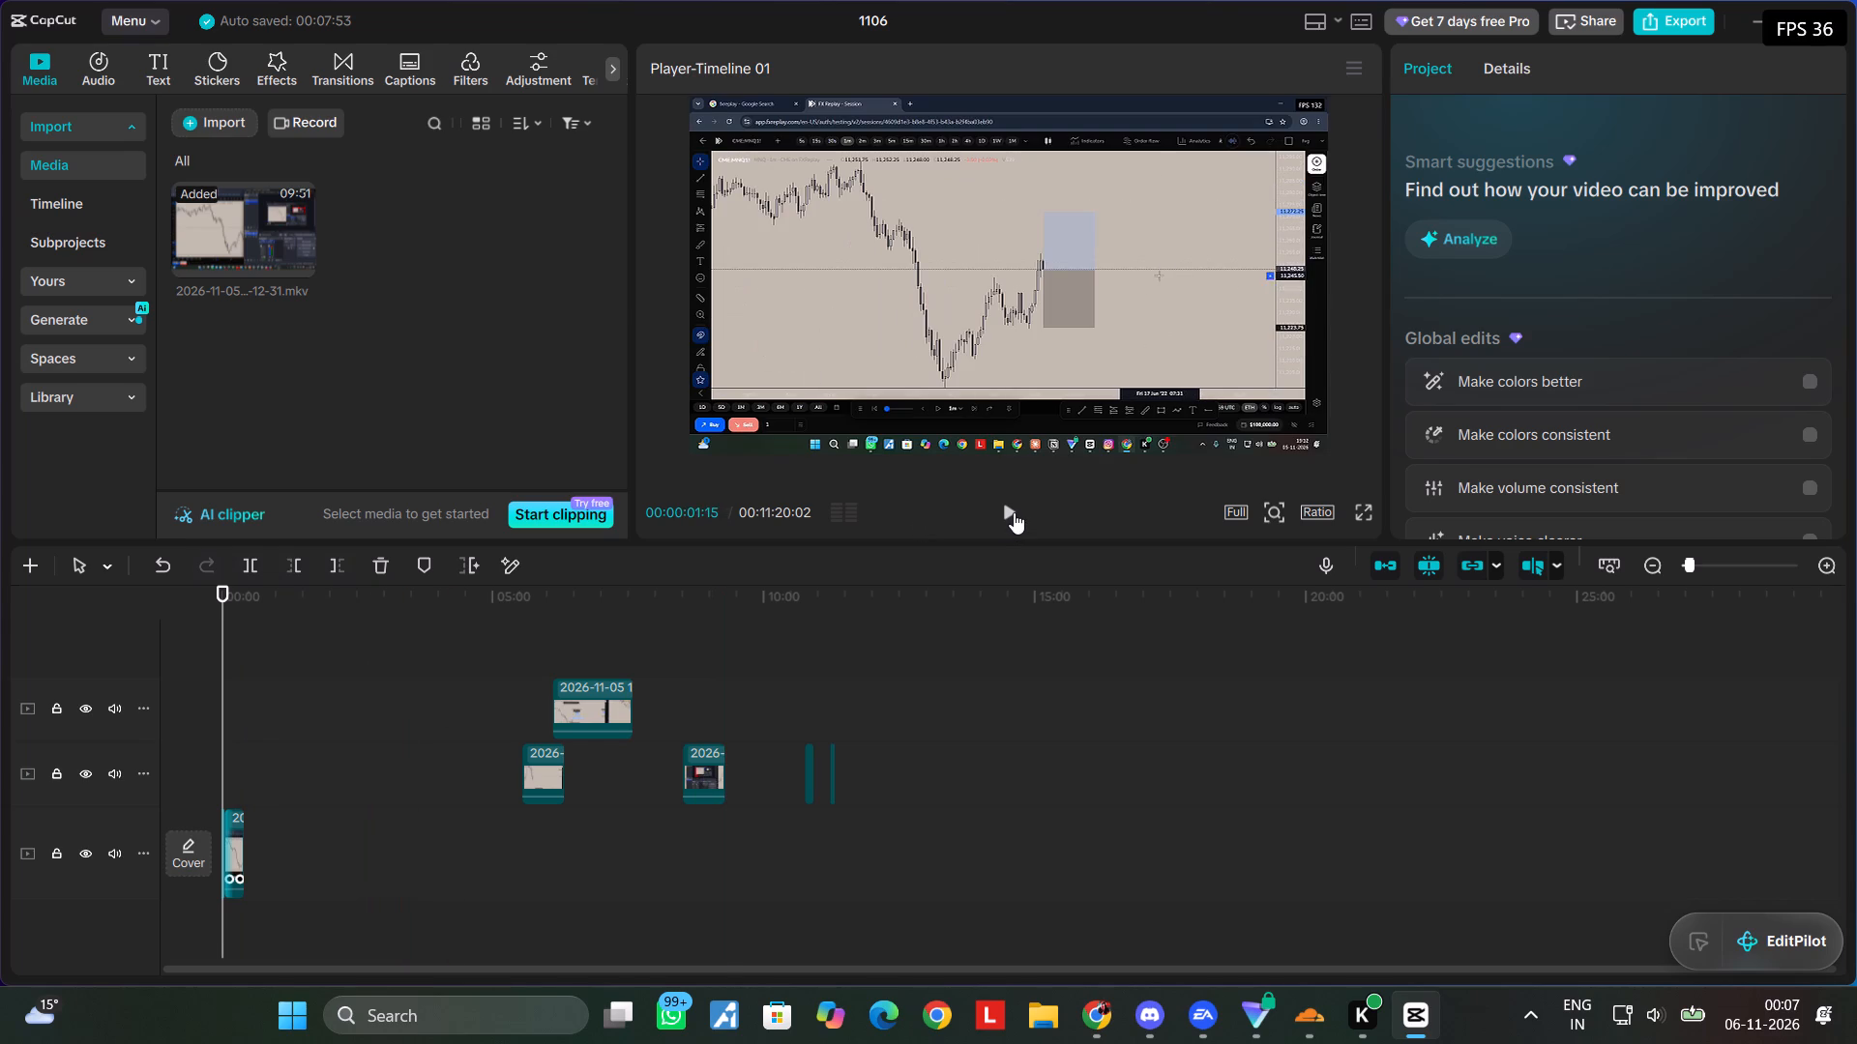
{"action": "left_click", "coordinate": [1014, 512]}
{"action": "key", "text": "ctrl+b"}
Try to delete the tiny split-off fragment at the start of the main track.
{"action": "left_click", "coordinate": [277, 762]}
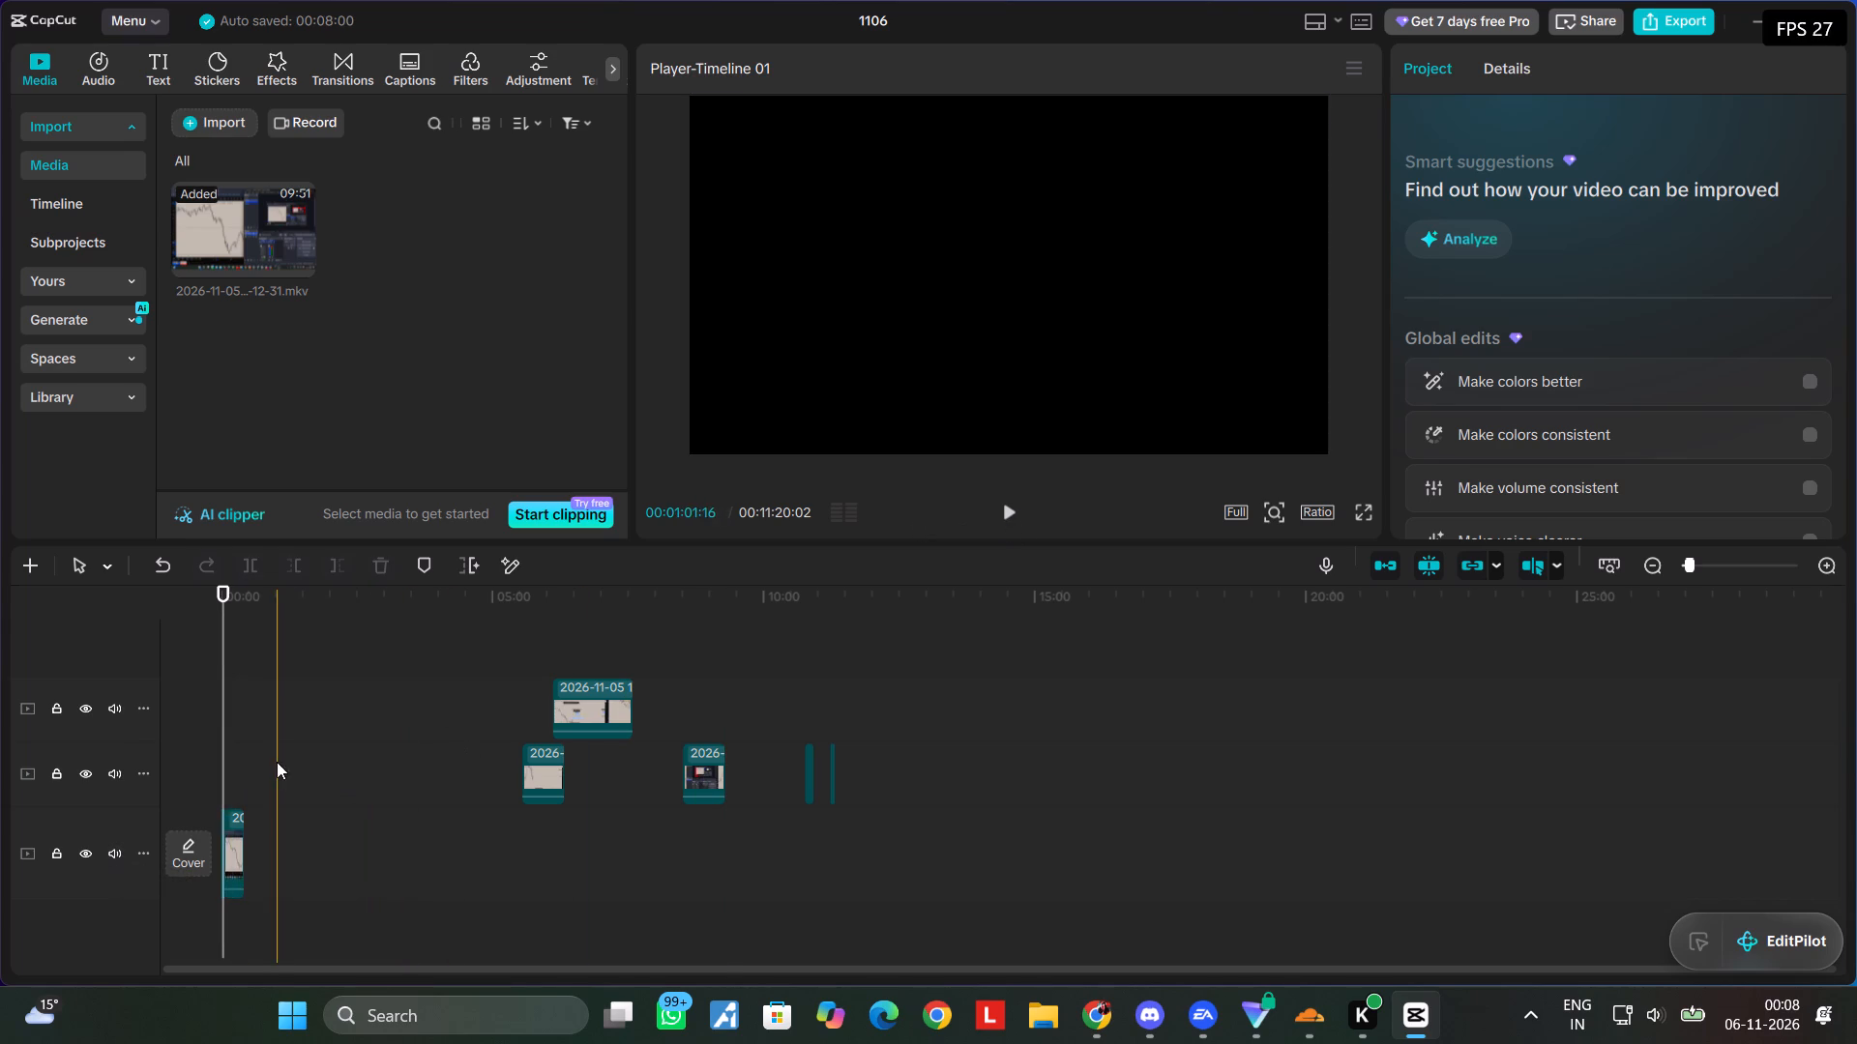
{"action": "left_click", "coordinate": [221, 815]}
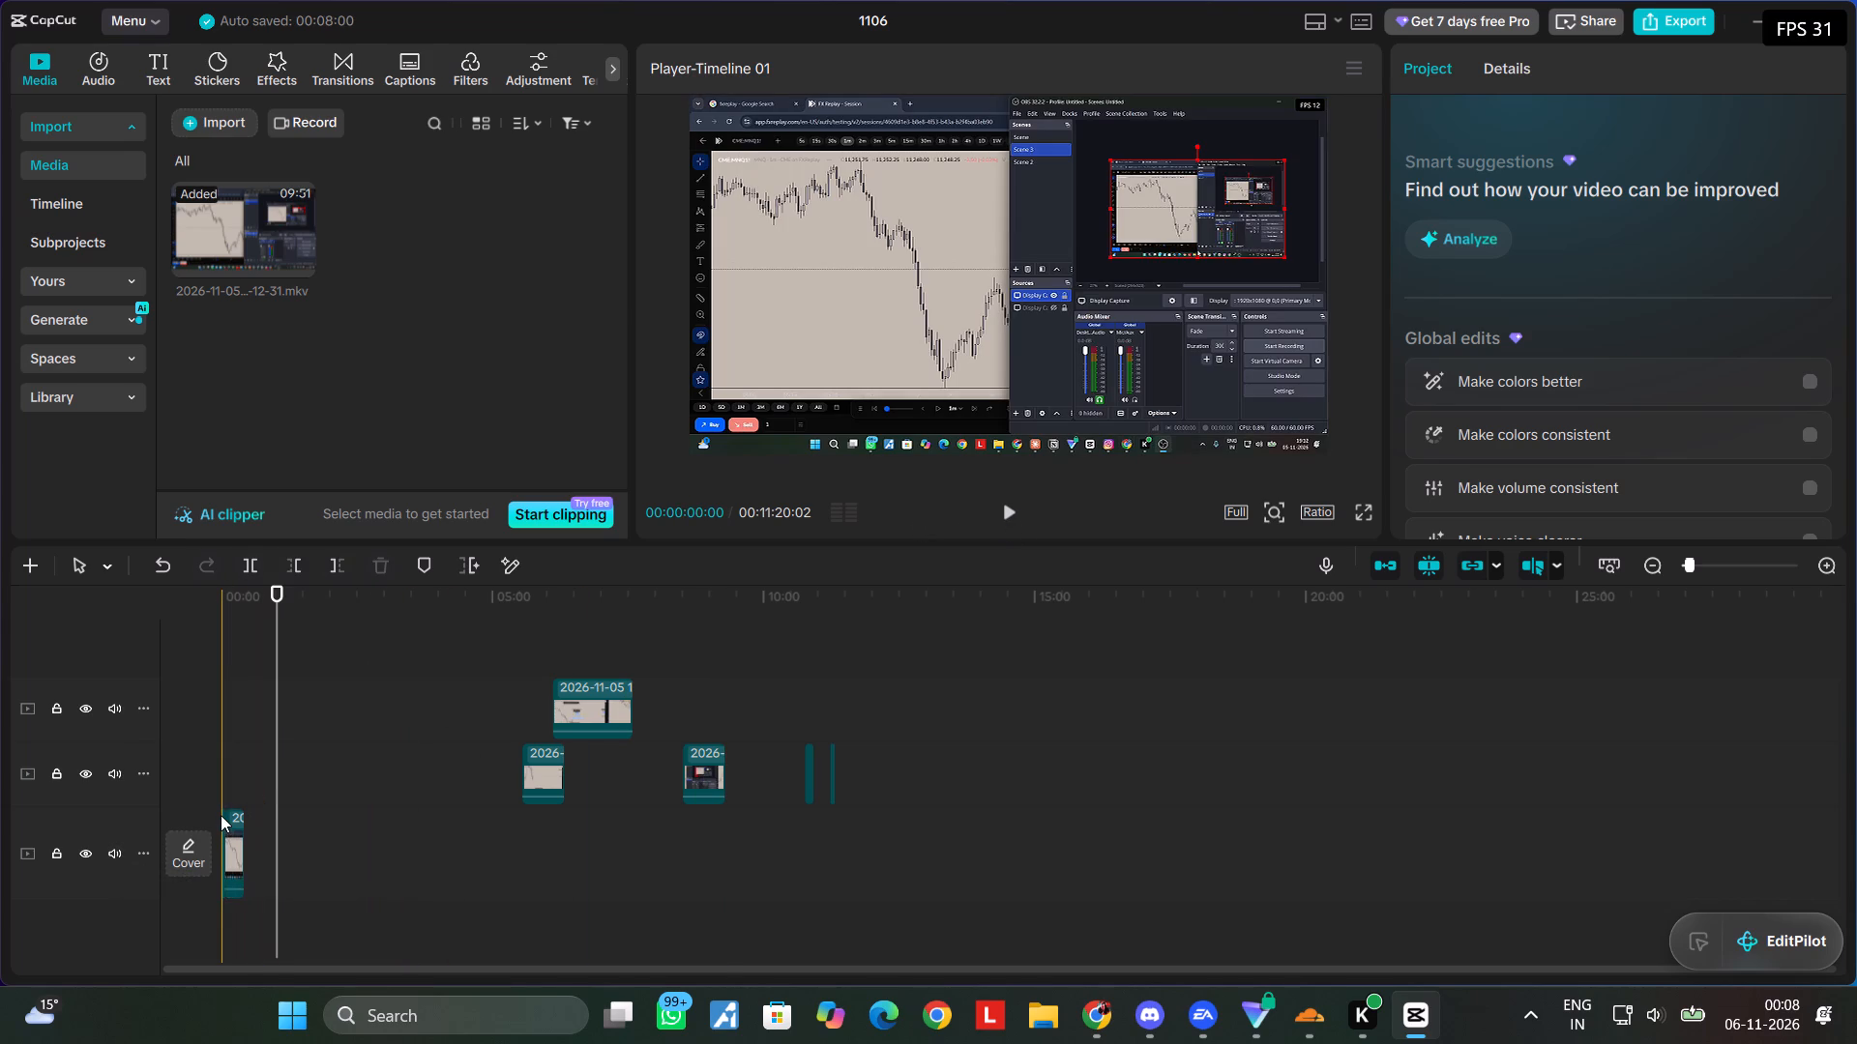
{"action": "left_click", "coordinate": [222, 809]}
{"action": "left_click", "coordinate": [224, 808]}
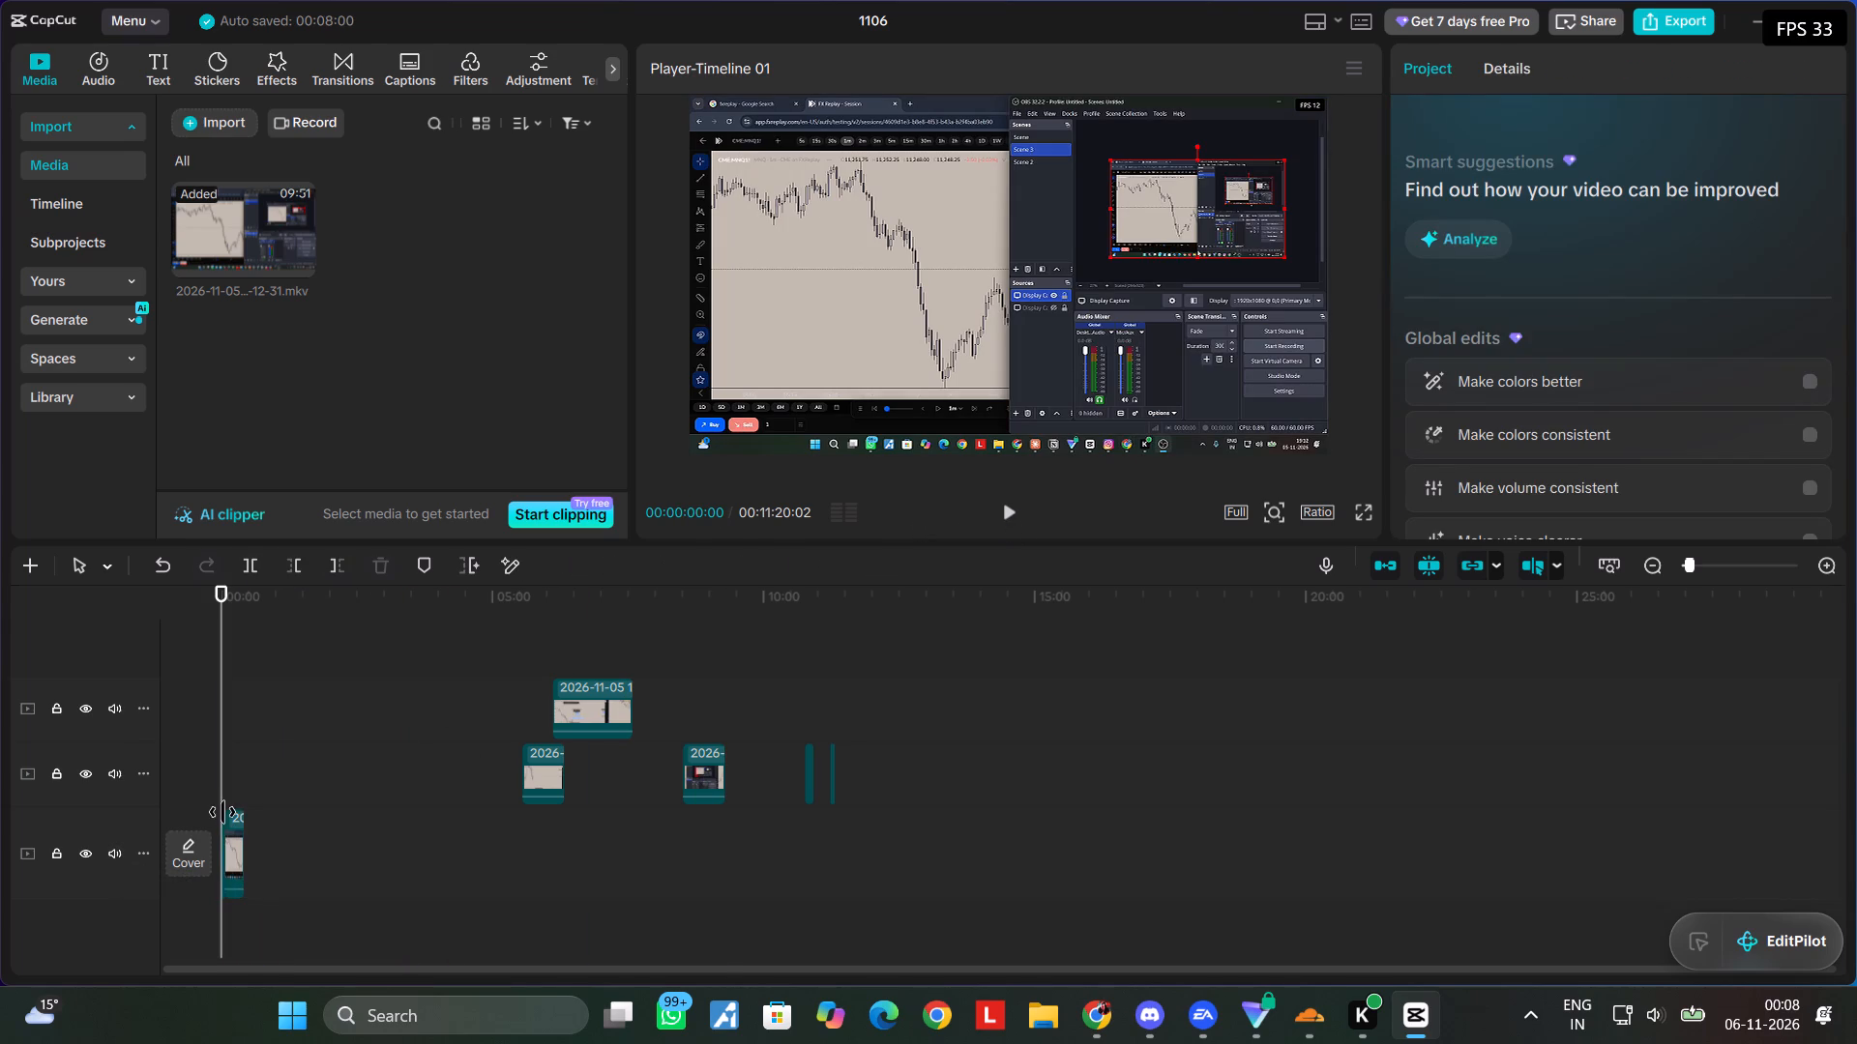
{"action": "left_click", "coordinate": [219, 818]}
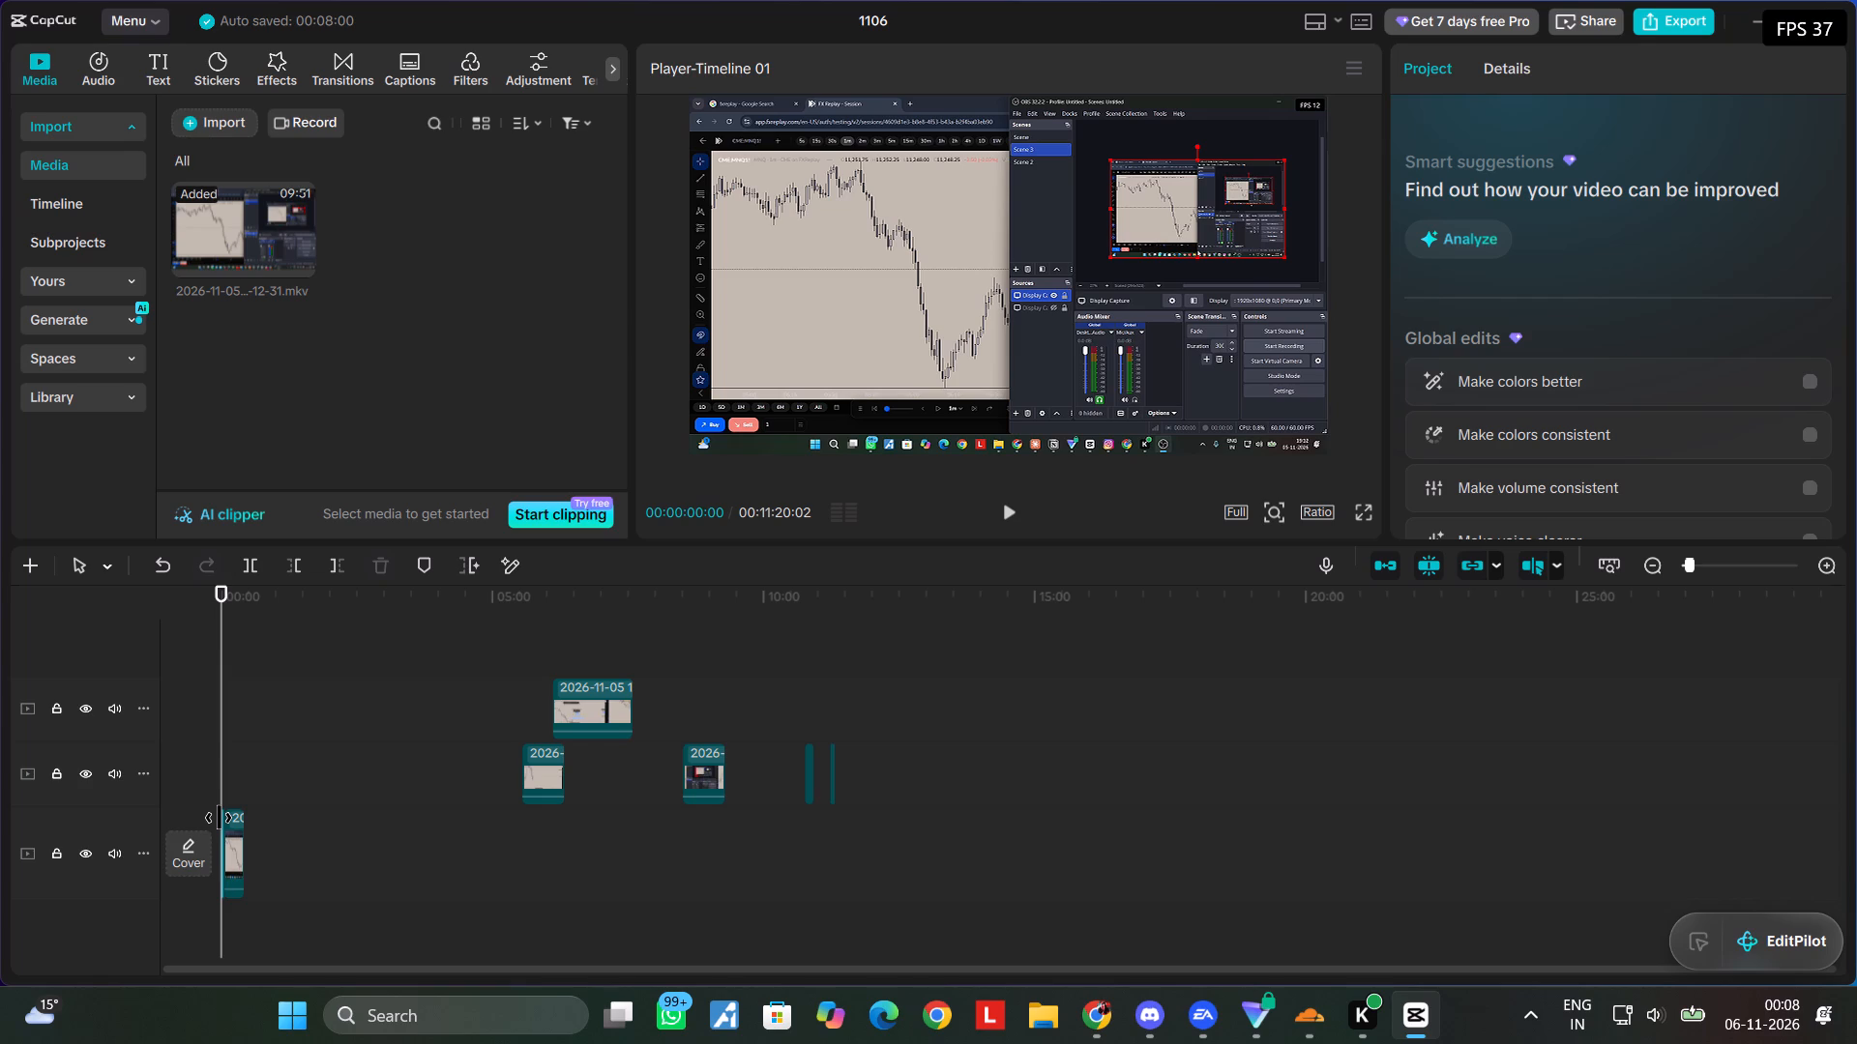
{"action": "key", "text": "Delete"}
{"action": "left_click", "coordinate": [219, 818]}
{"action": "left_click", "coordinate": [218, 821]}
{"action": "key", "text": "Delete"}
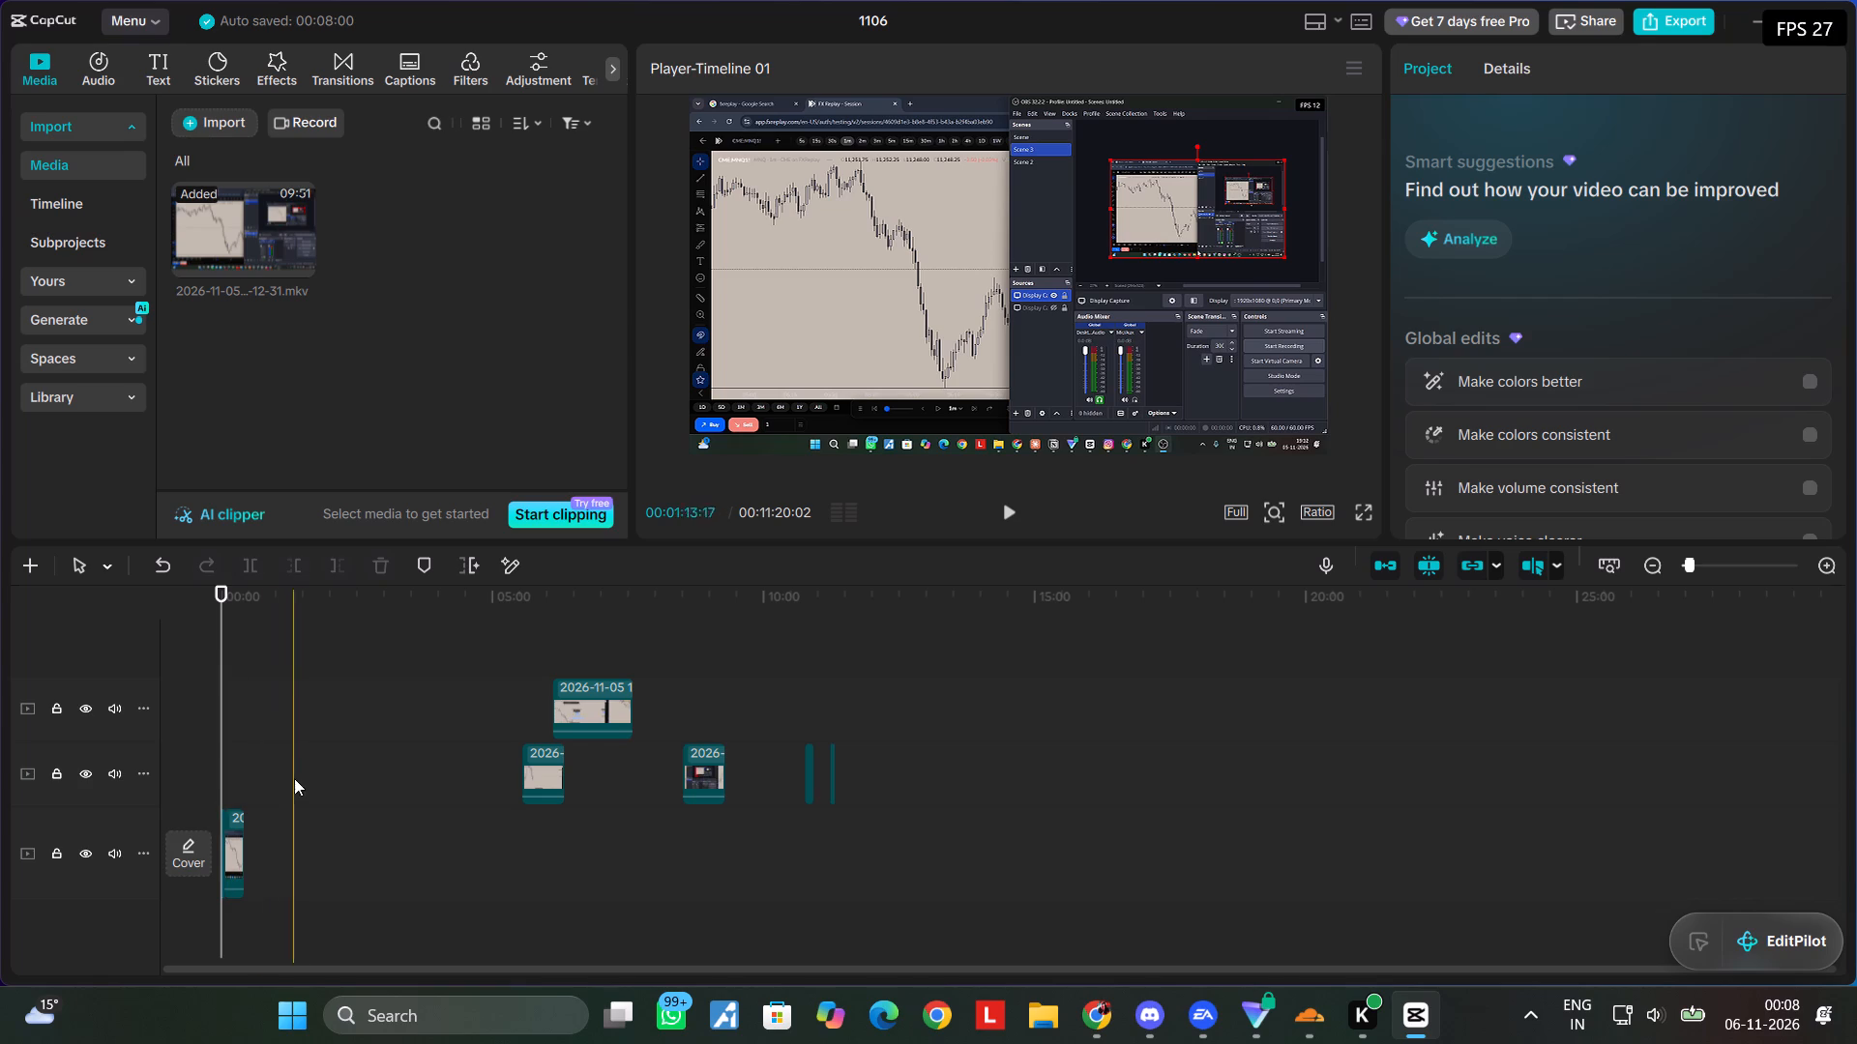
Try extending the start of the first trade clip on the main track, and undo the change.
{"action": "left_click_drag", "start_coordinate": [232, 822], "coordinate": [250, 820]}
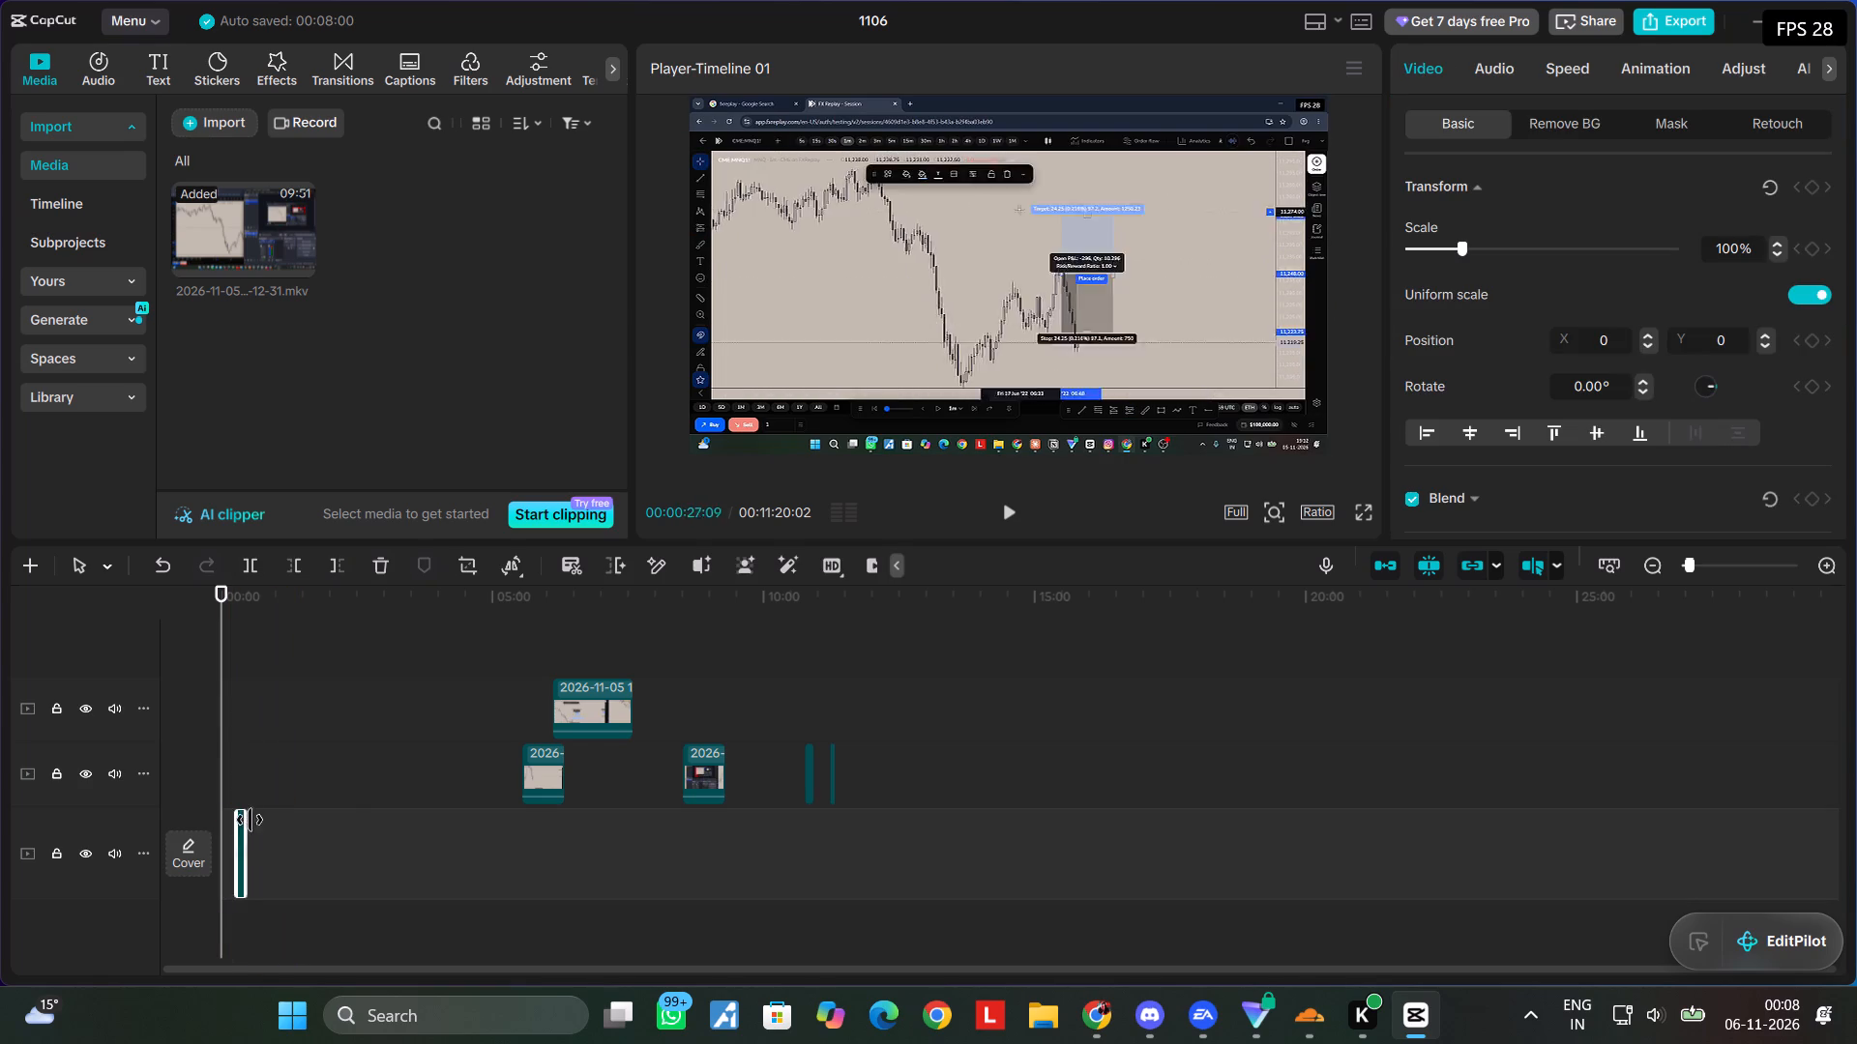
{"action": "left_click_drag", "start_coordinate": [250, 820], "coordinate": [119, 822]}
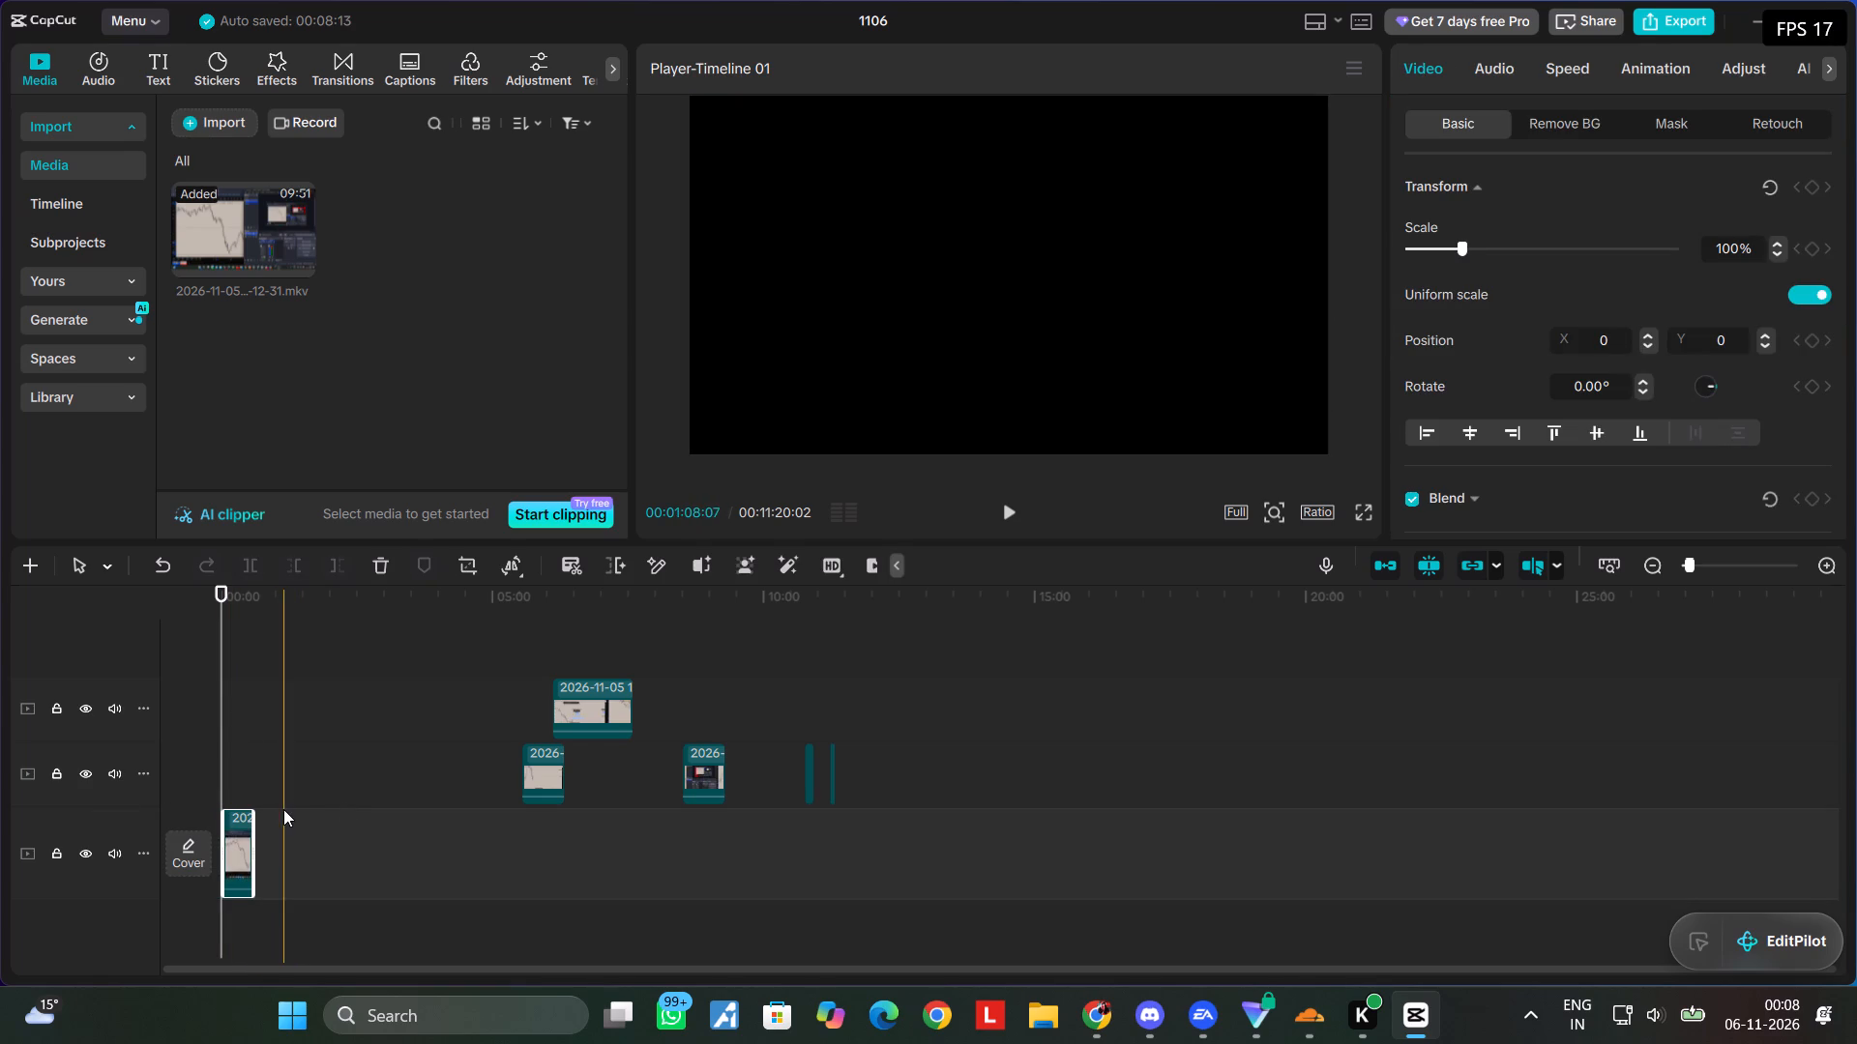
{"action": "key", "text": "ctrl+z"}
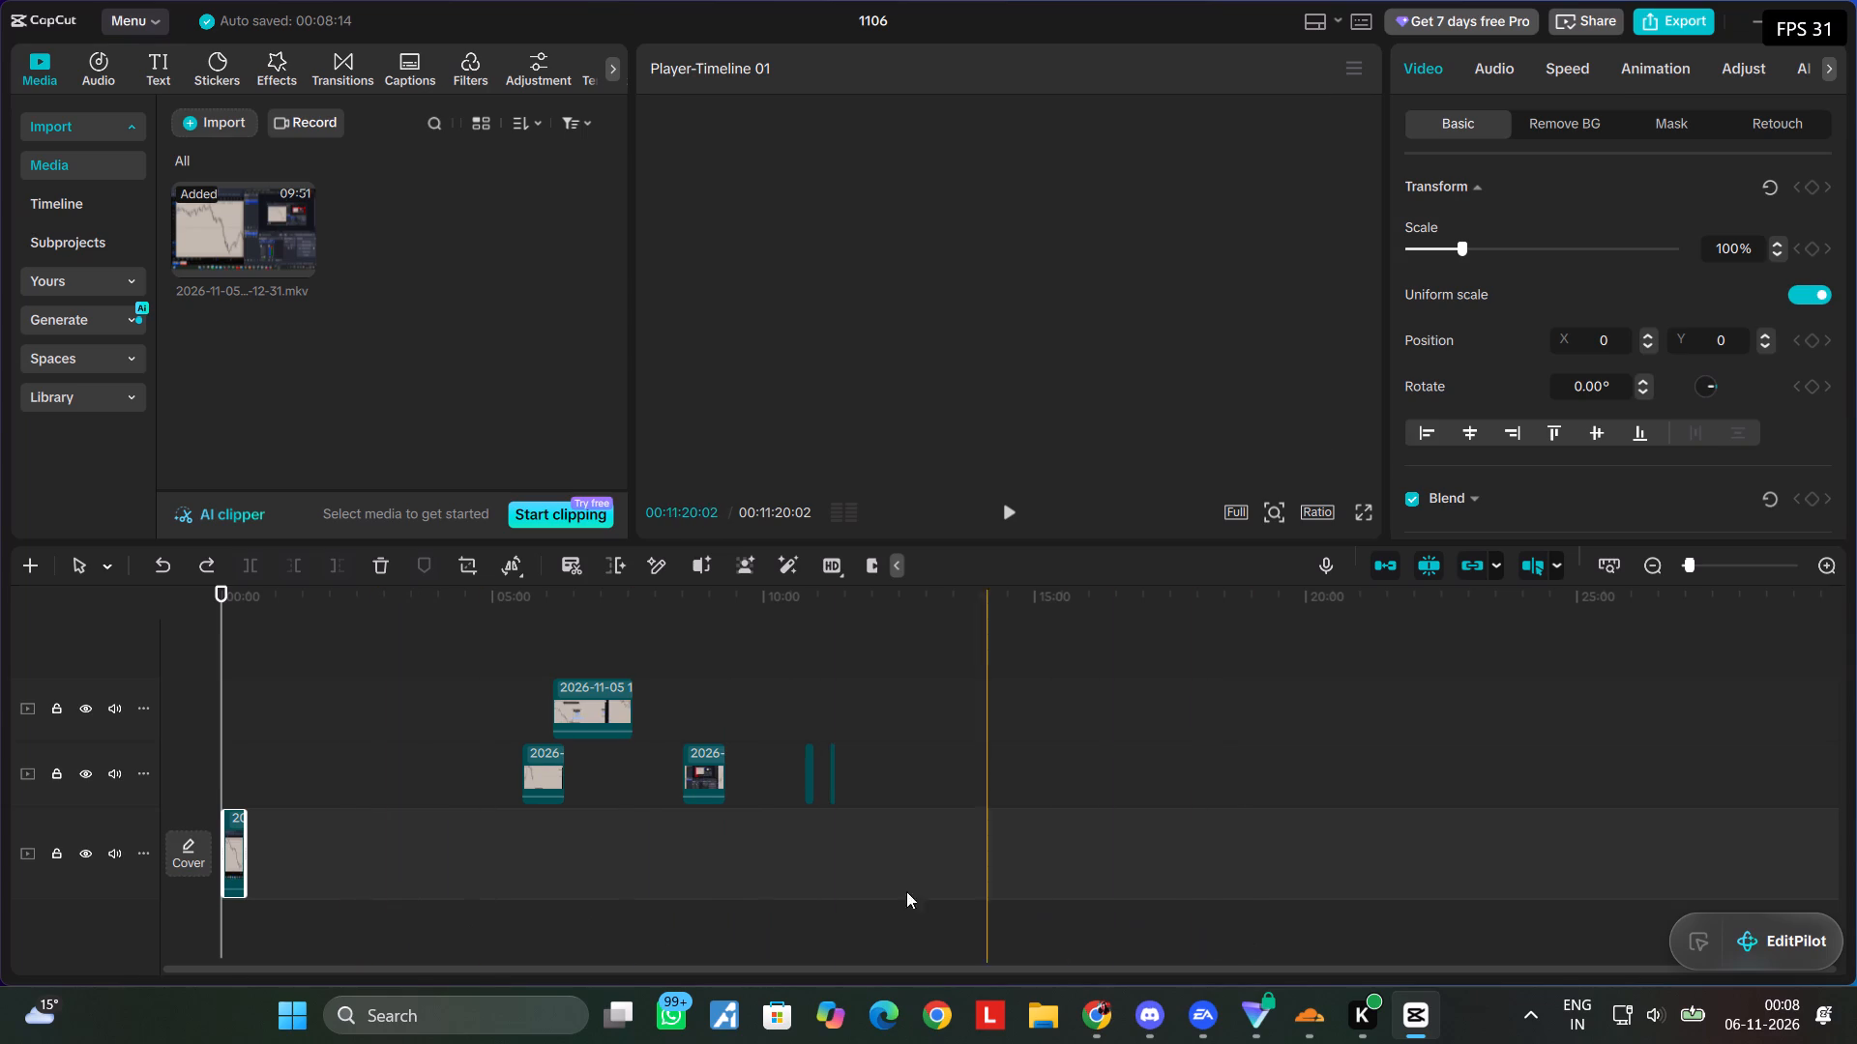
Delete two of the short split-off fragments ahead of the first trade clip at the start of the main track.
{"action": "scroll", "coordinate": [327, 842], "scroll_direction": "up", "scroll_amount": 15, "text": "ctrl"}
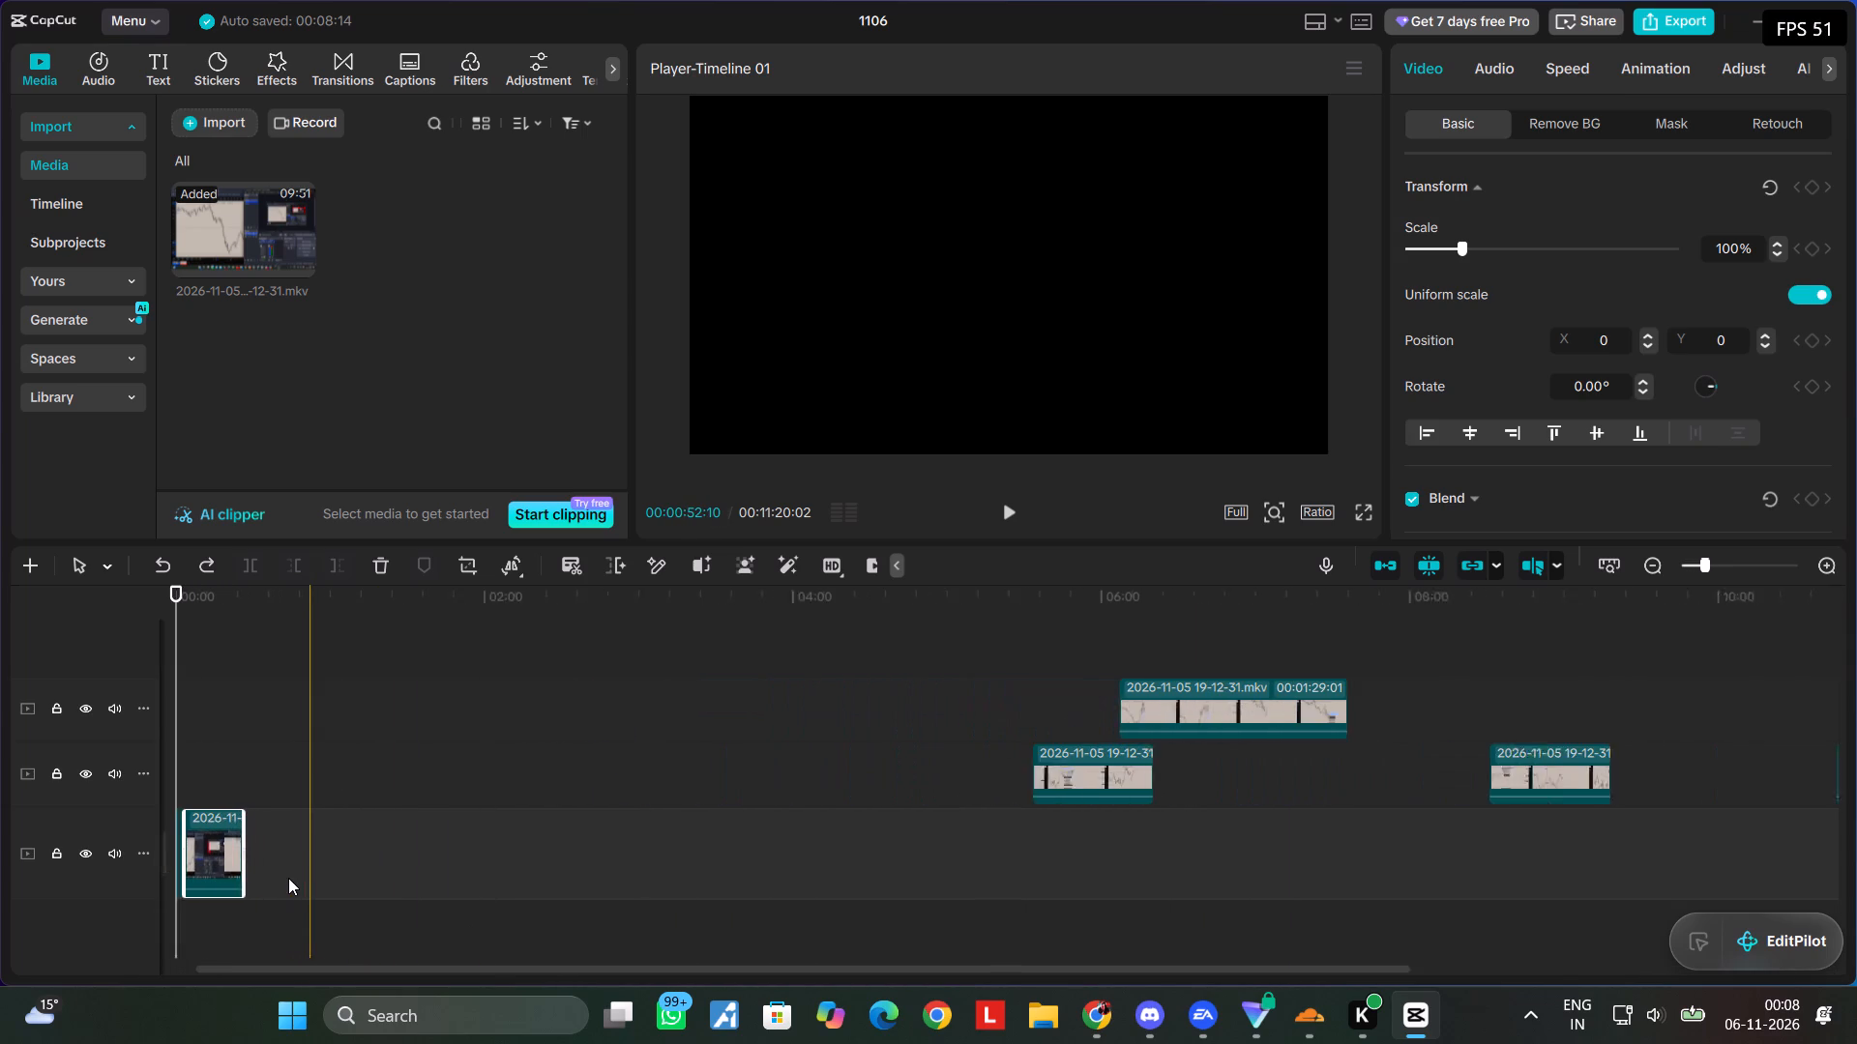
{"action": "scroll", "coordinate": [288, 878], "scroll_direction": "up", "scroll_amount": 1, "text": "ctrl"}
{"action": "left_click_drag", "start_coordinate": [265, 963], "coordinate": [104, 972]}
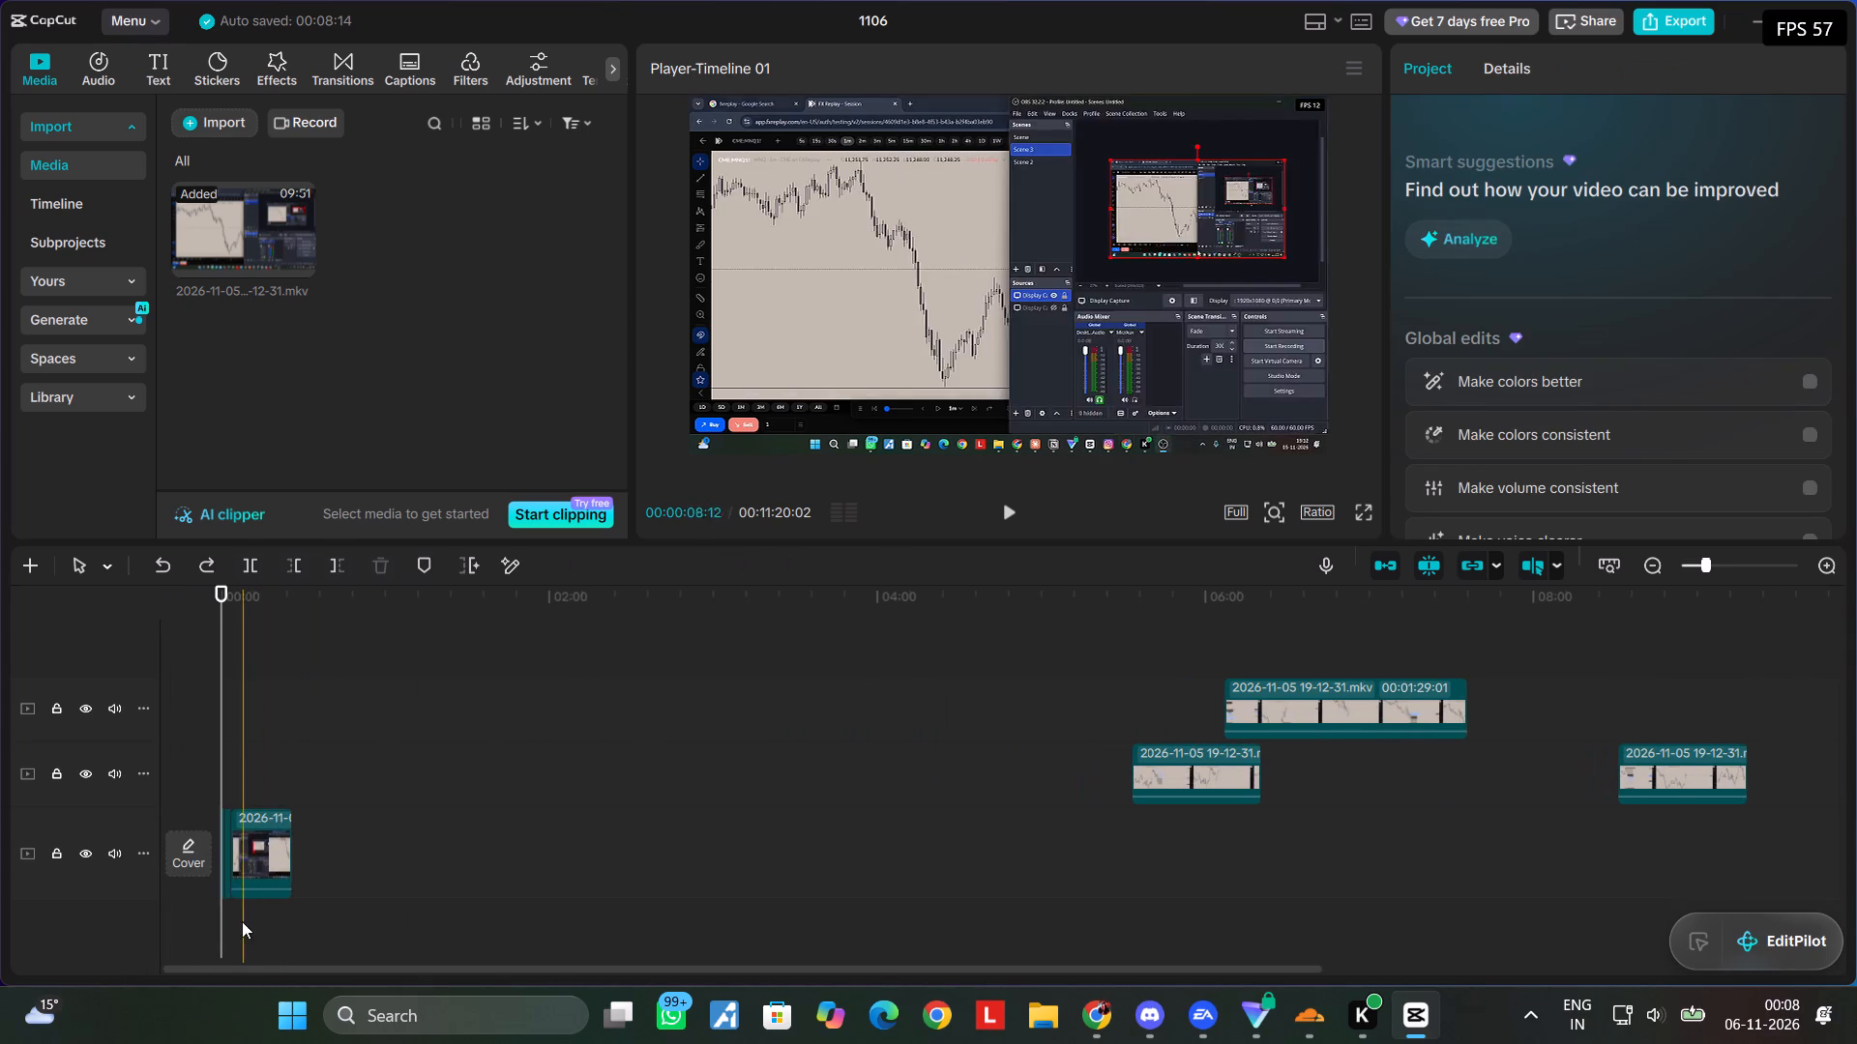
{"action": "scroll", "coordinate": [247, 939], "scroll_direction": "up", "scroll_amount": 2, "text": "ctrl"}
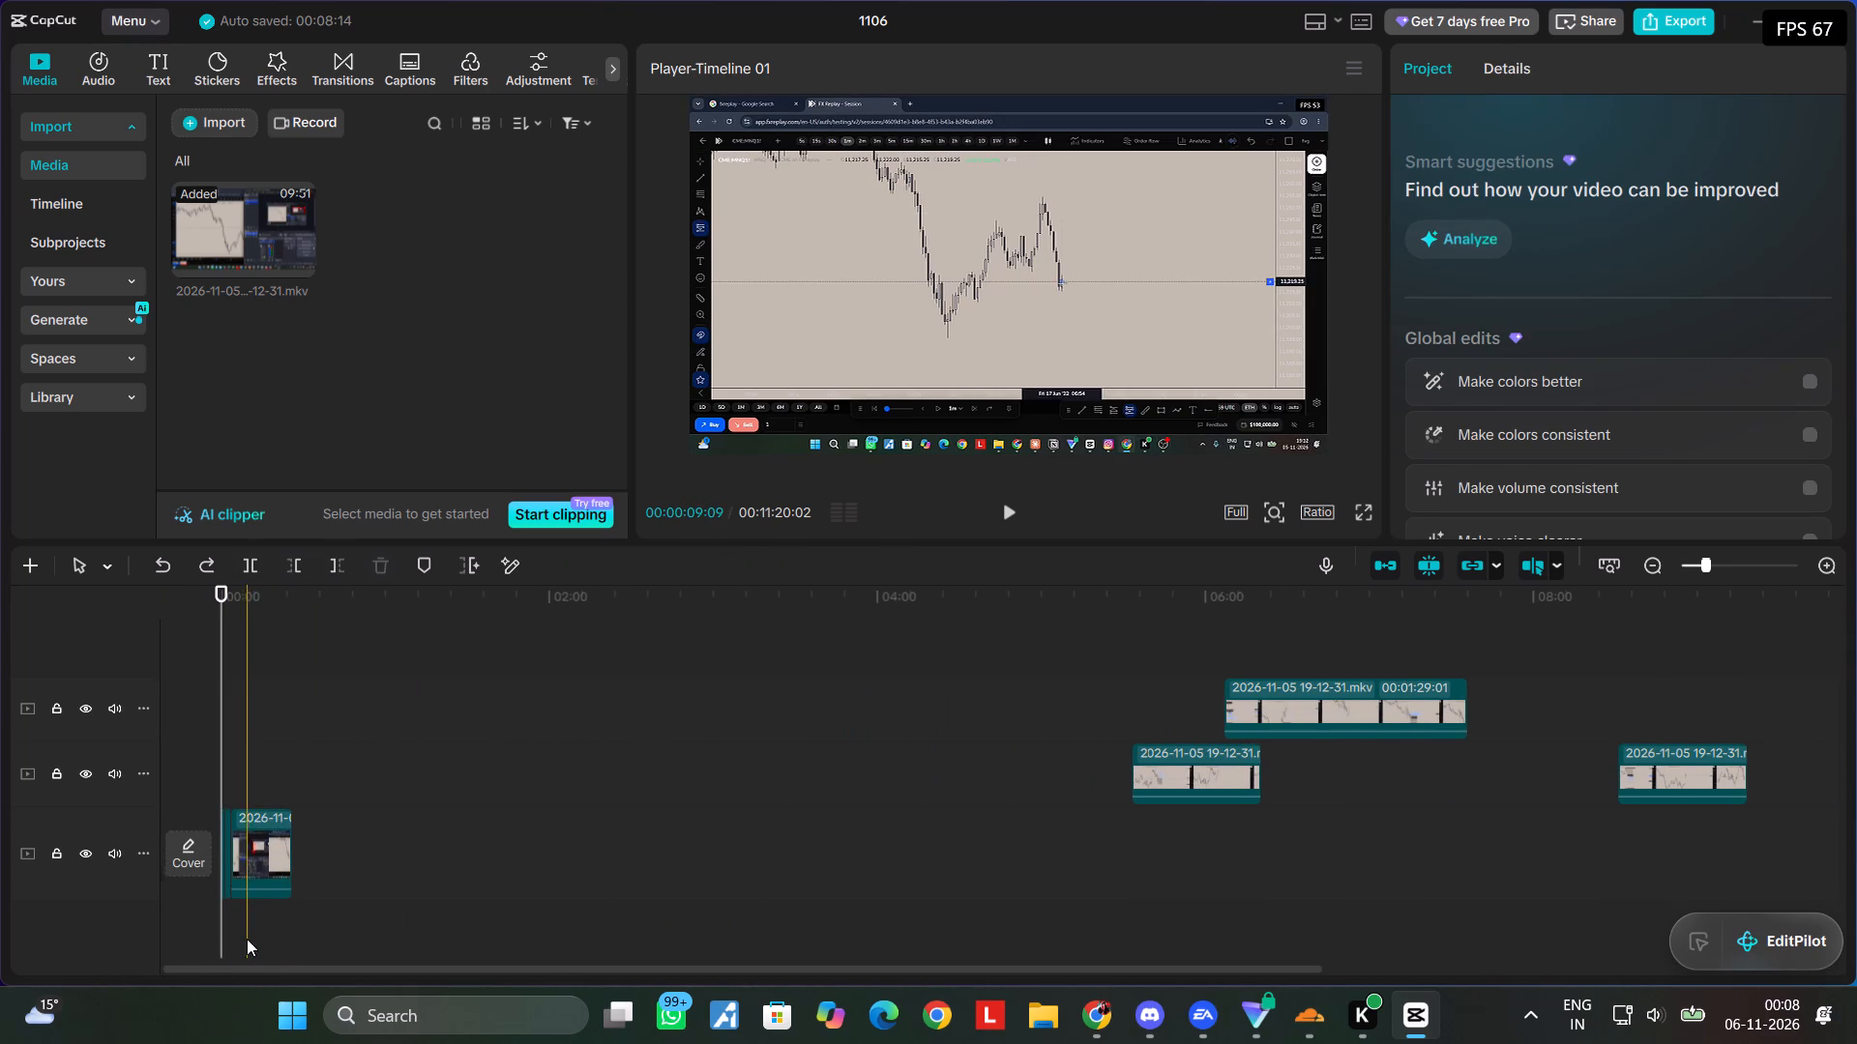
{"action": "scroll", "coordinate": [247, 939], "scroll_direction": "up", "scroll_amount": 9, "text": "ctrl"}
{"action": "left_click_drag", "start_coordinate": [267, 971], "coordinate": [97, 971]}
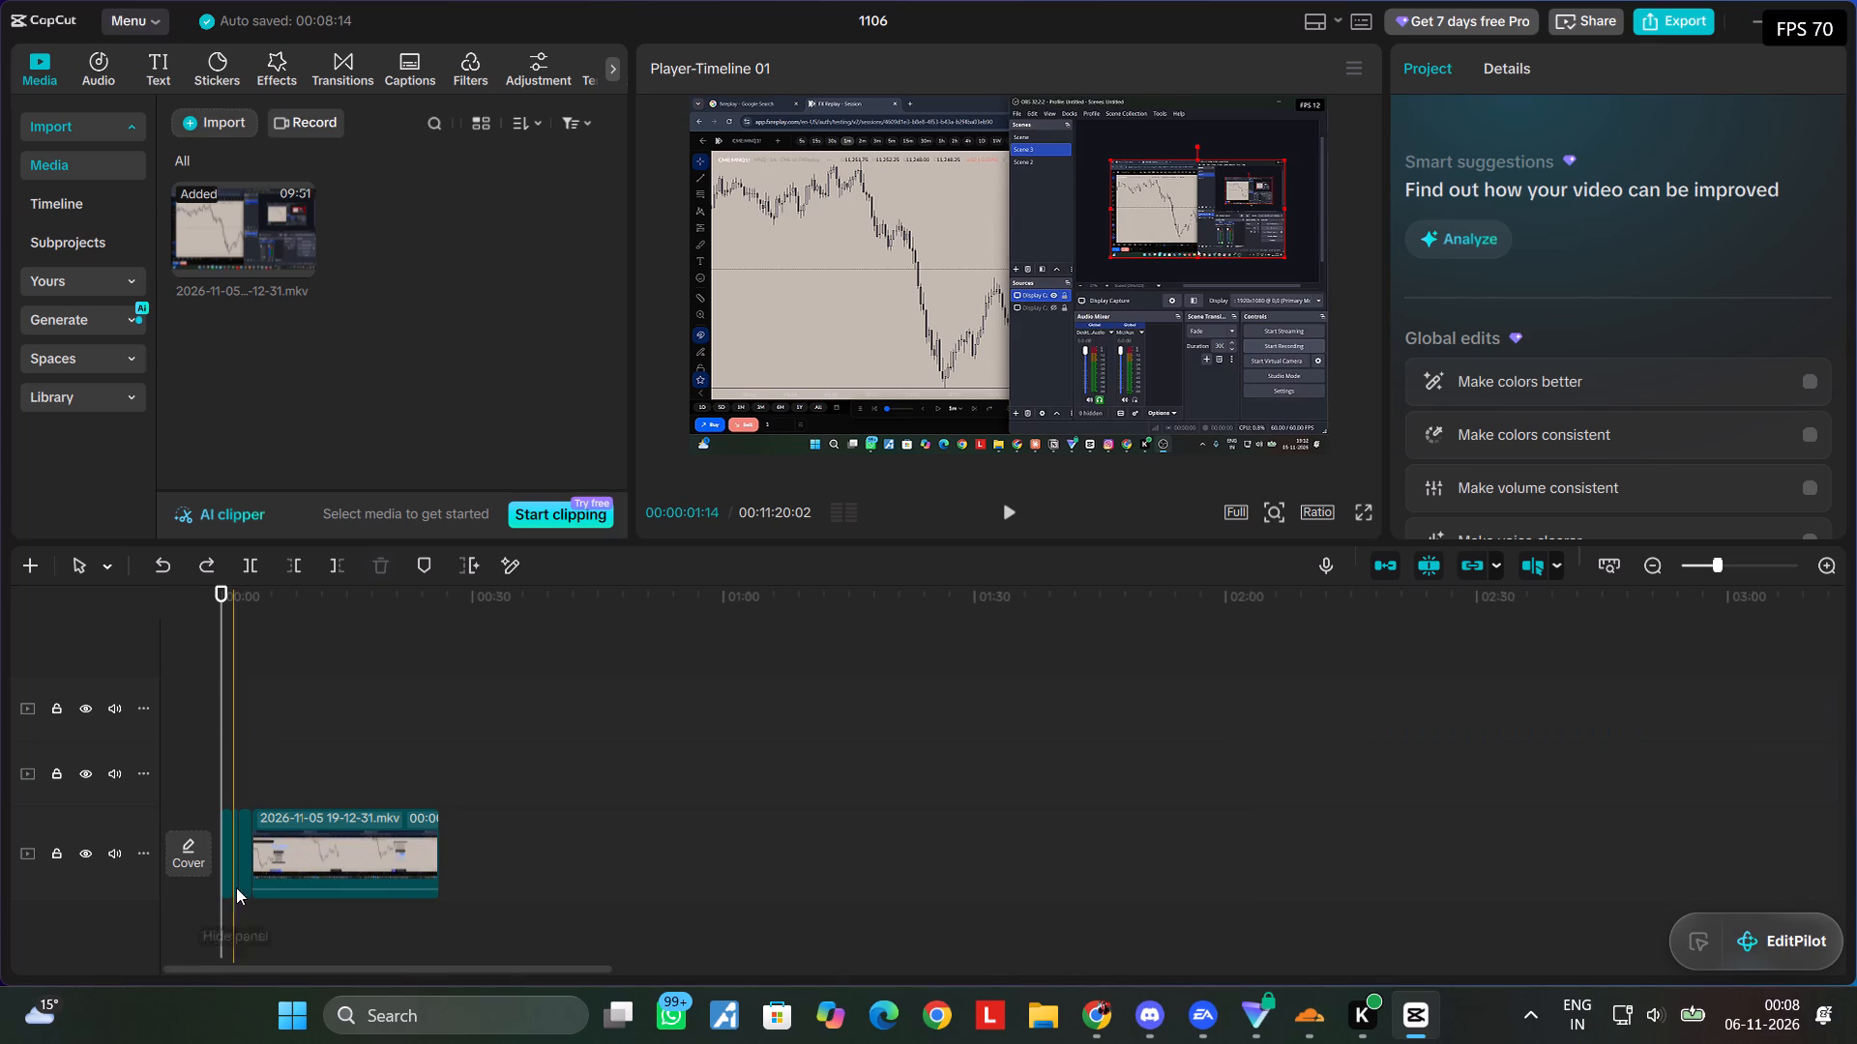
{"action": "left_click", "coordinate": [243, 878]}
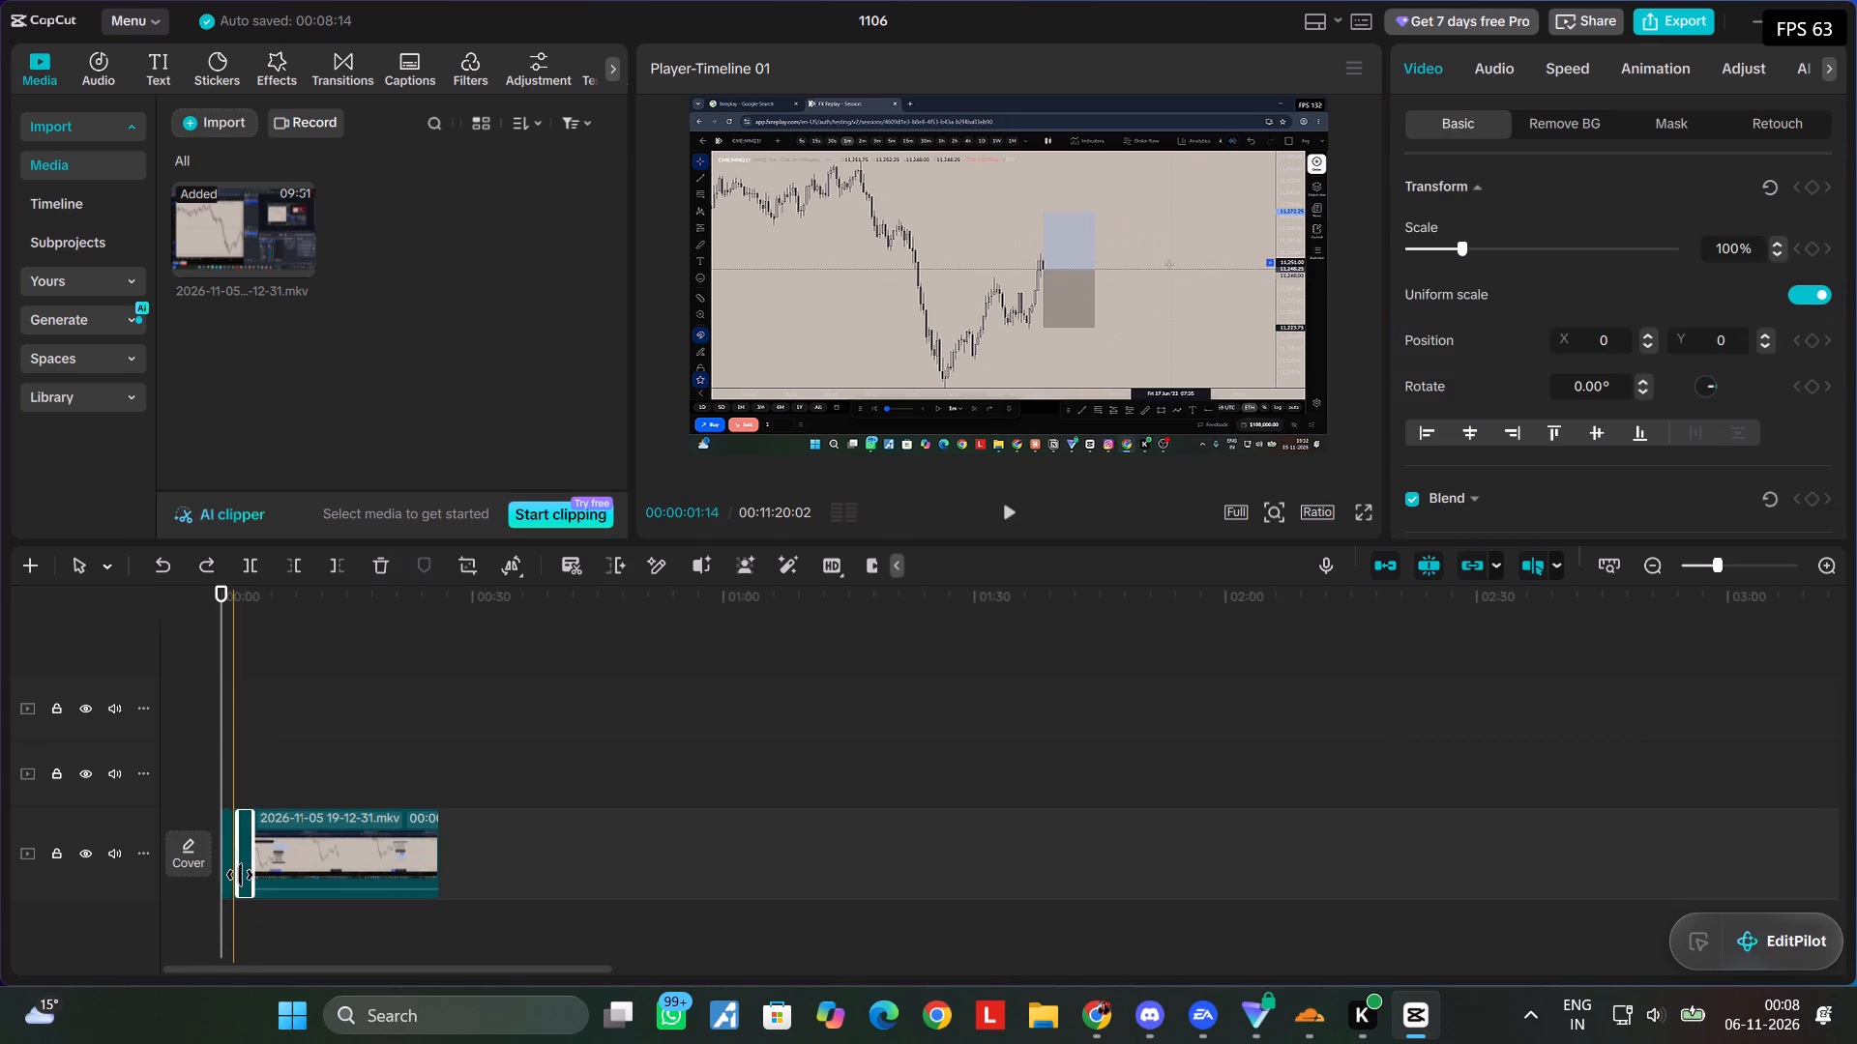
{"action": "key", "text": "Delete"}
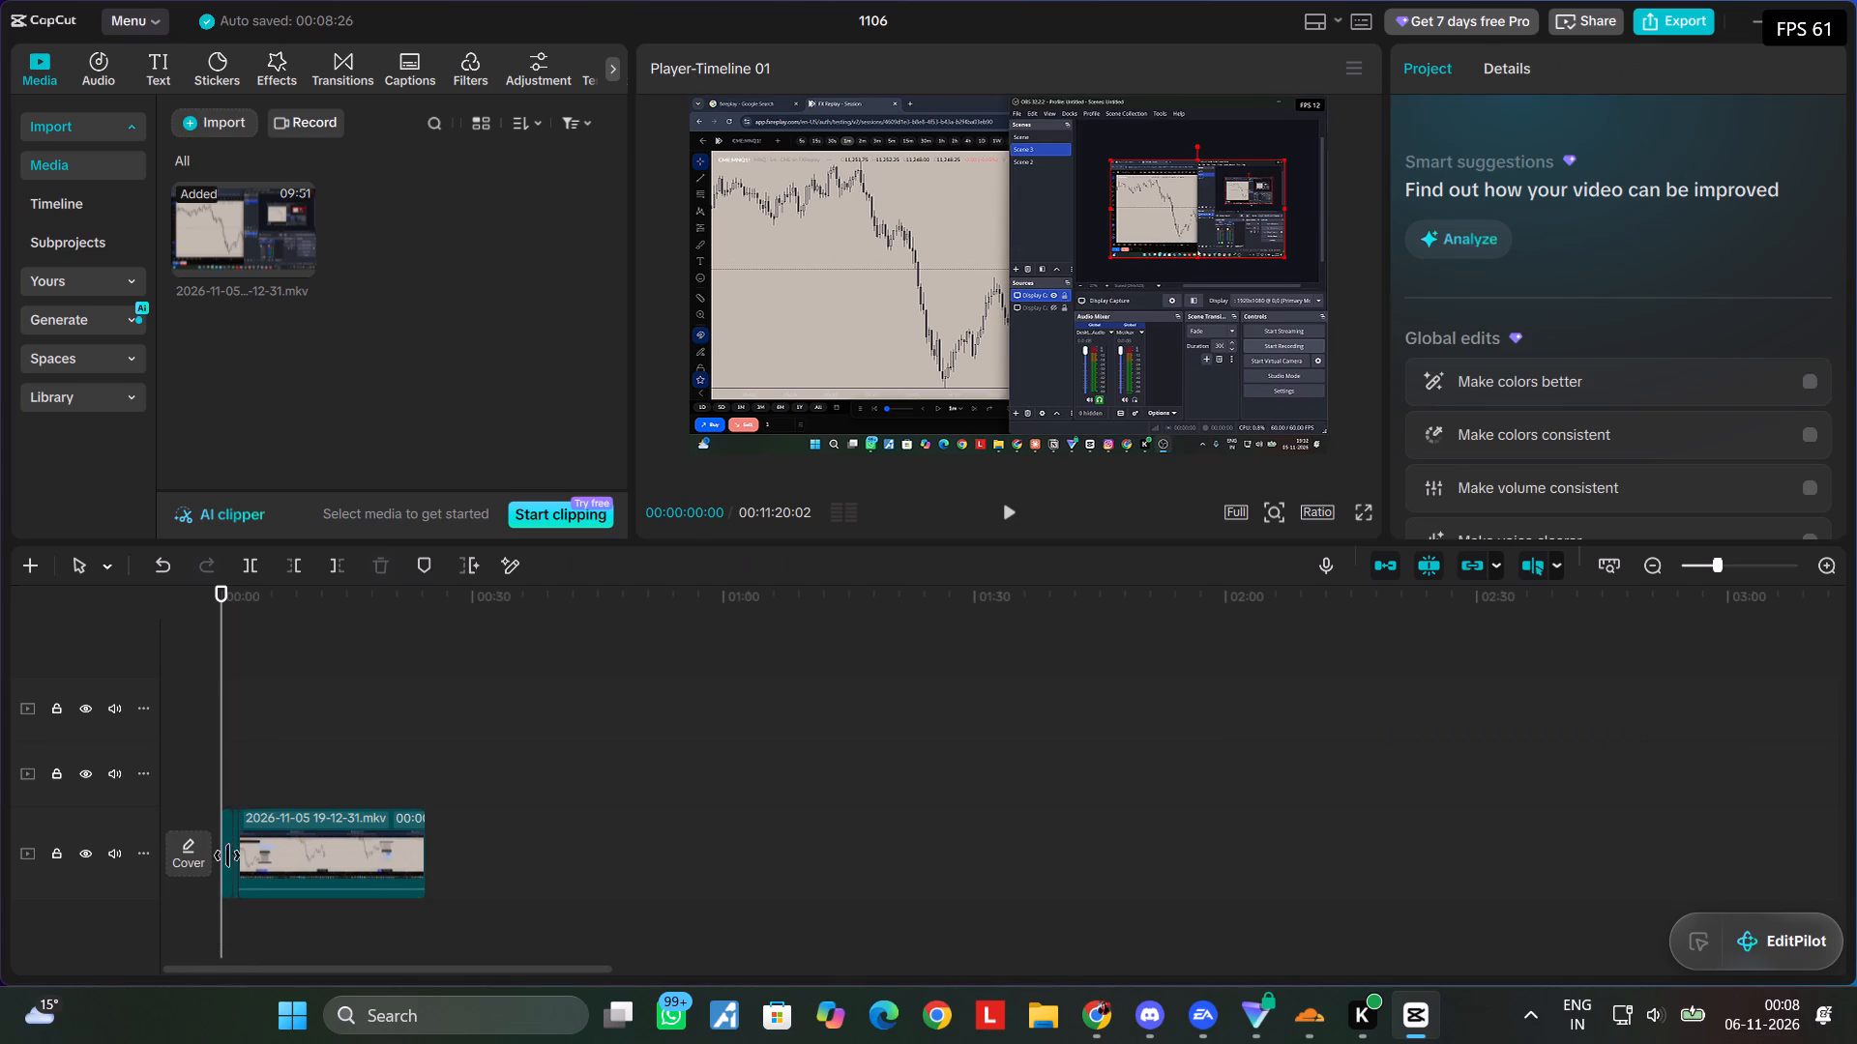
{"action": "left_click", "coordinate": [231, 854]}
{"action": "key", "text": "Delete"}
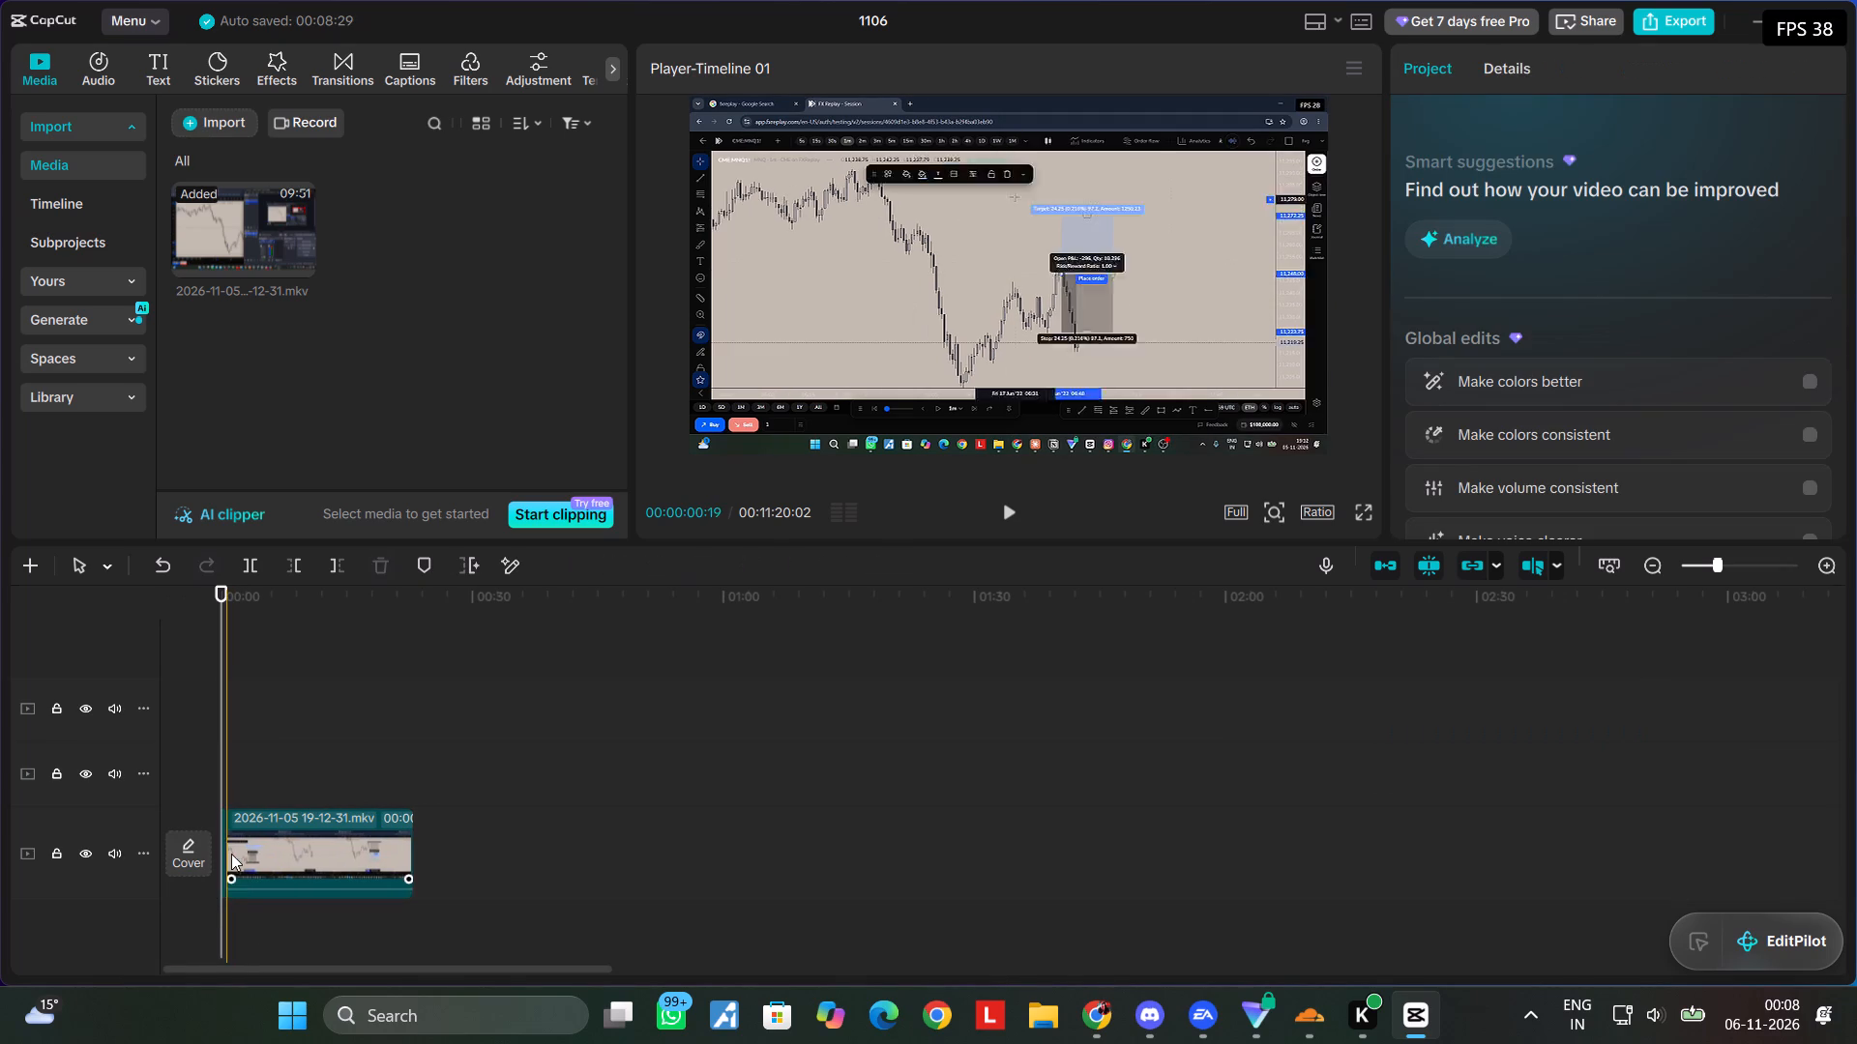
Delete the last short fragment before the first trade clip so the 00:00:22:11 clip starts the main track.
{"action": "scroll", "coordinate": [225, 900], "scroll_direction": "up", "scroll_amount": 8, "text": "ctrl"}
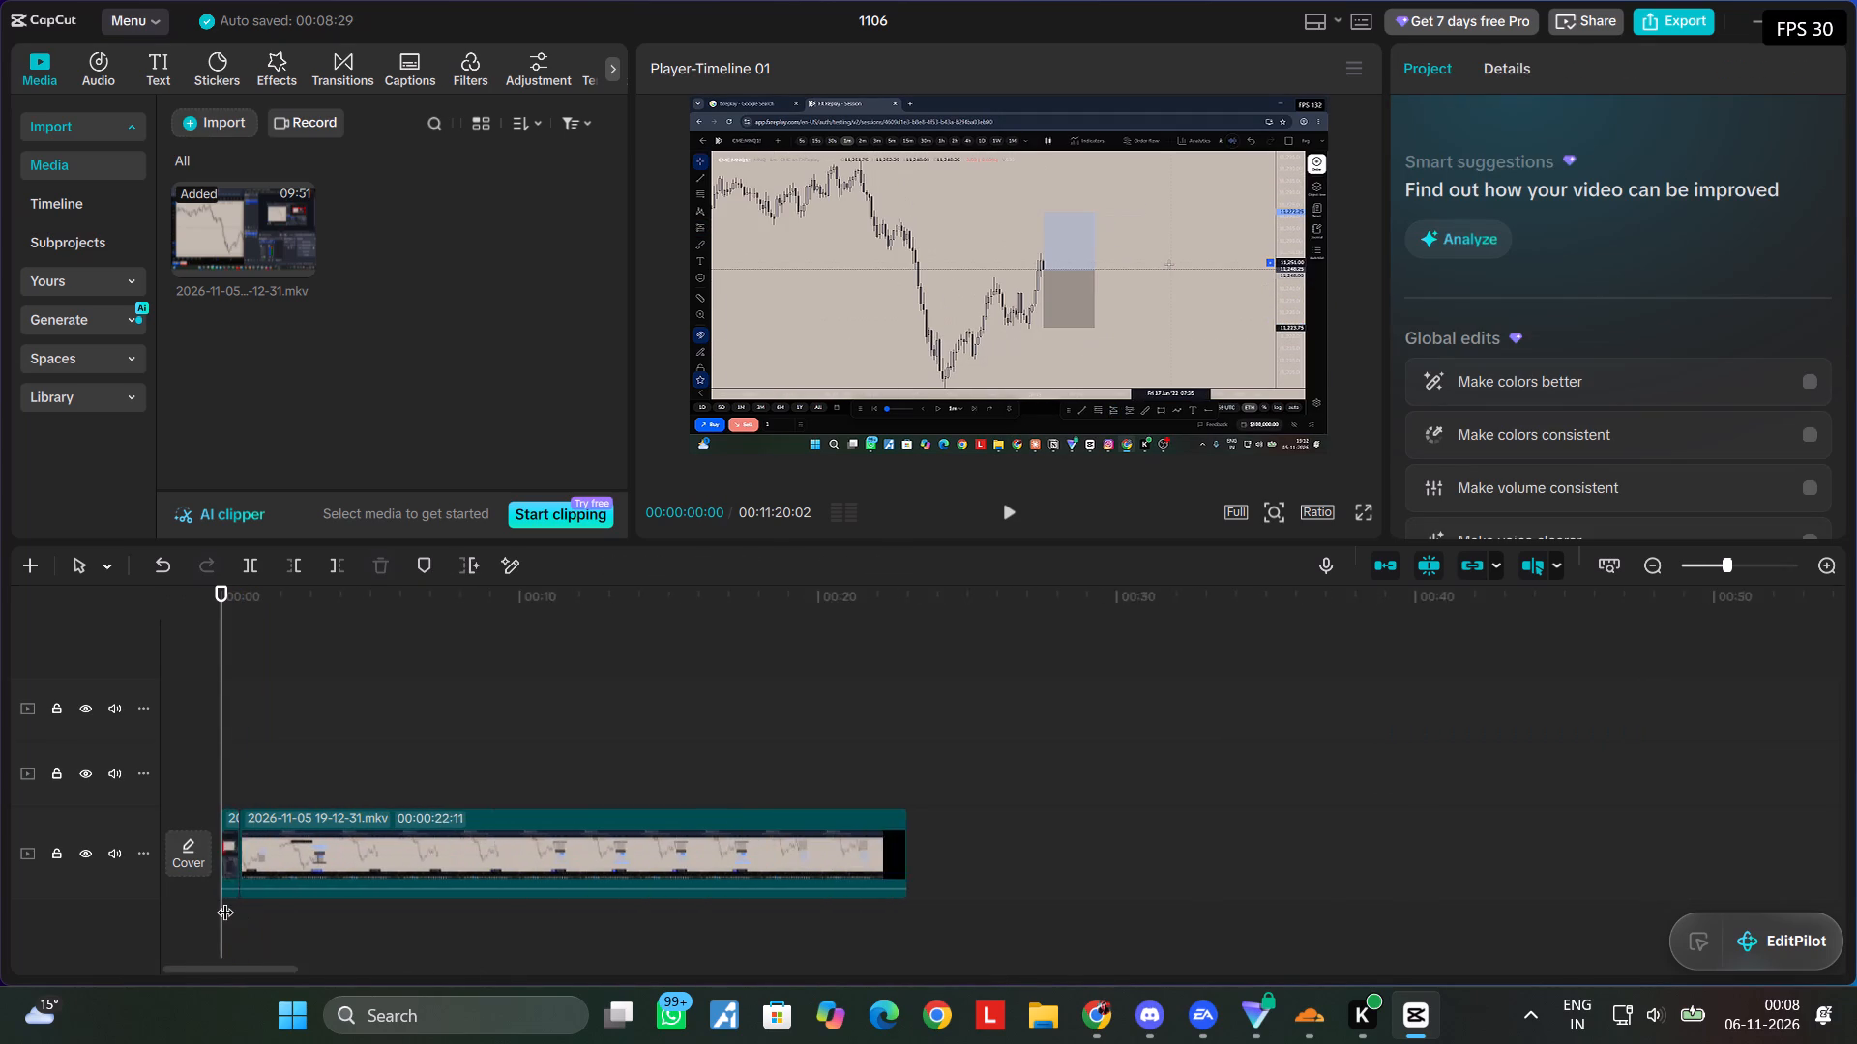
{"action": "scroll", "coordinate": [225, 900], "scroll_direction": "up", "scroll_amount": 5, "text": "ctrl"}
{"action": "scroll", "coordinate": [225, 900], "scroll_direction": "down", "scroll_amount": 1, "text": "ctrl"}
{"action": "scroll", "coordinate": [225, 900], "scroll_direction": "up", "scroll_amount": 5, "text": "ctrl"}
{"action": "left_click", "coordinate": [235, 849]}
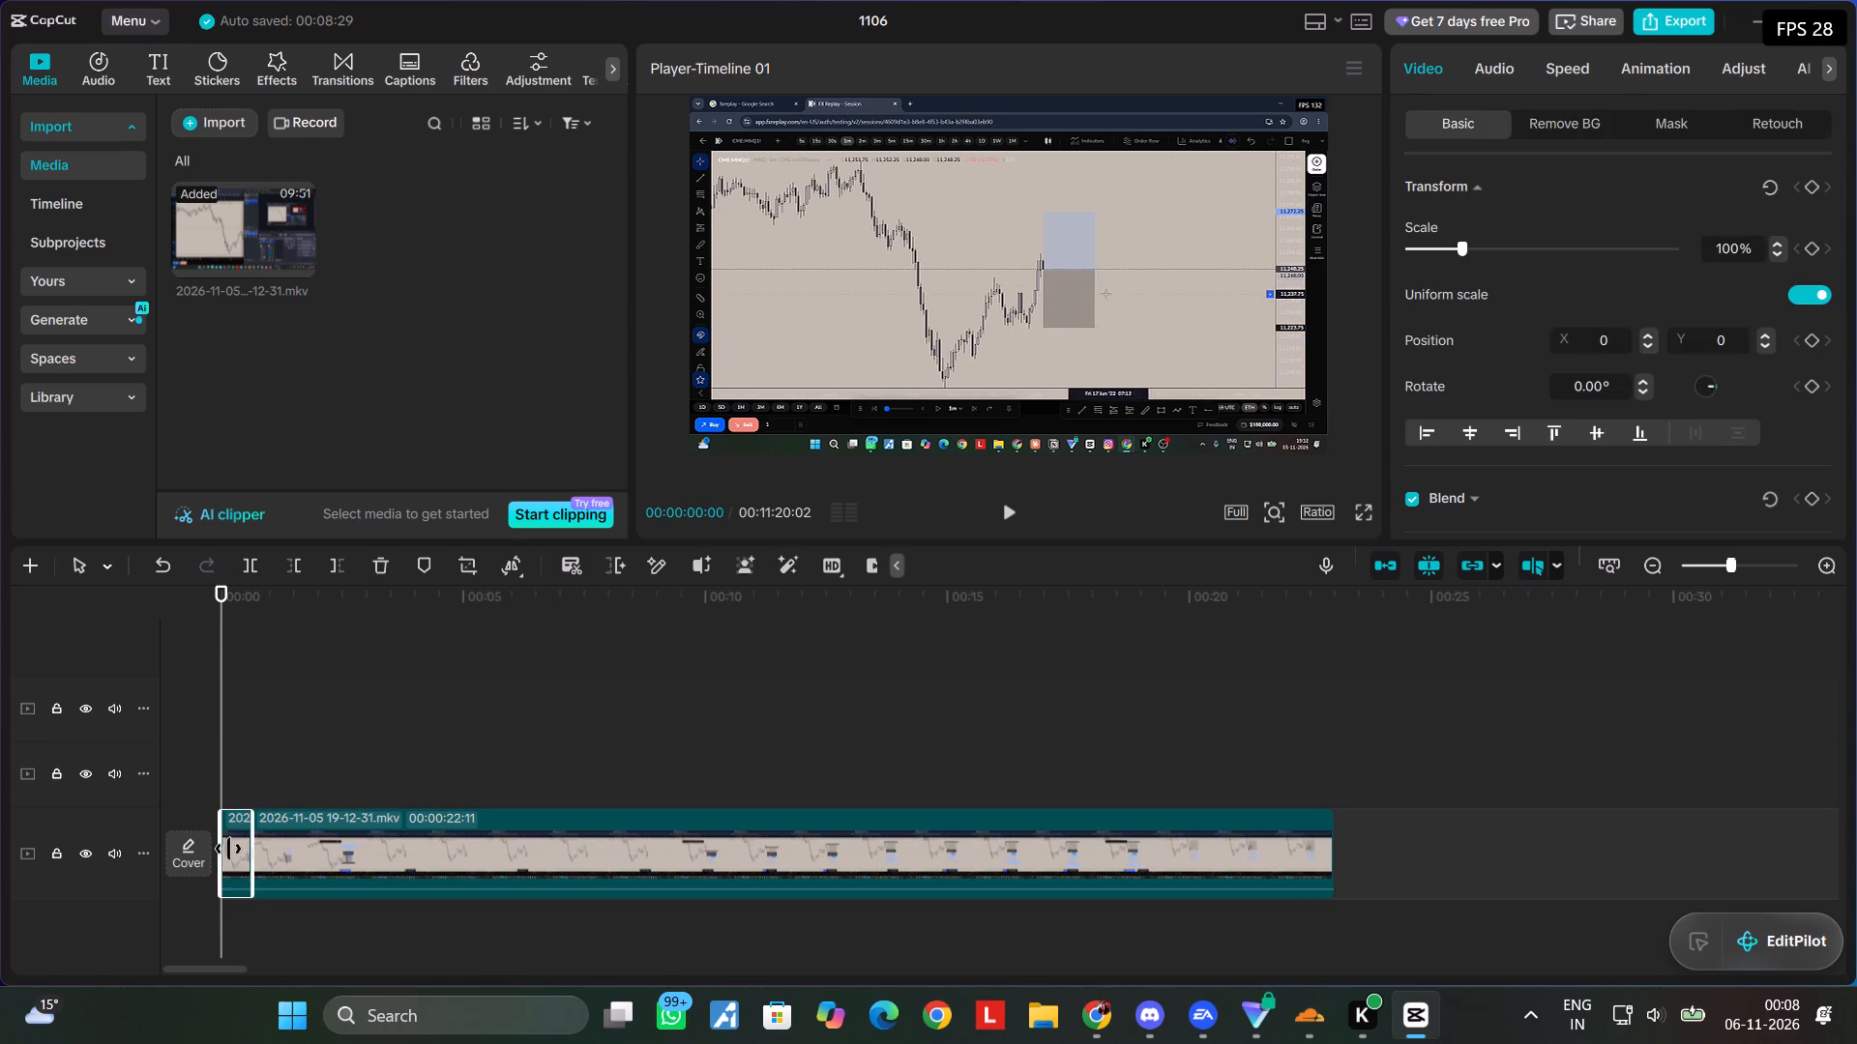
{"action": "key", "text": "Delete"}
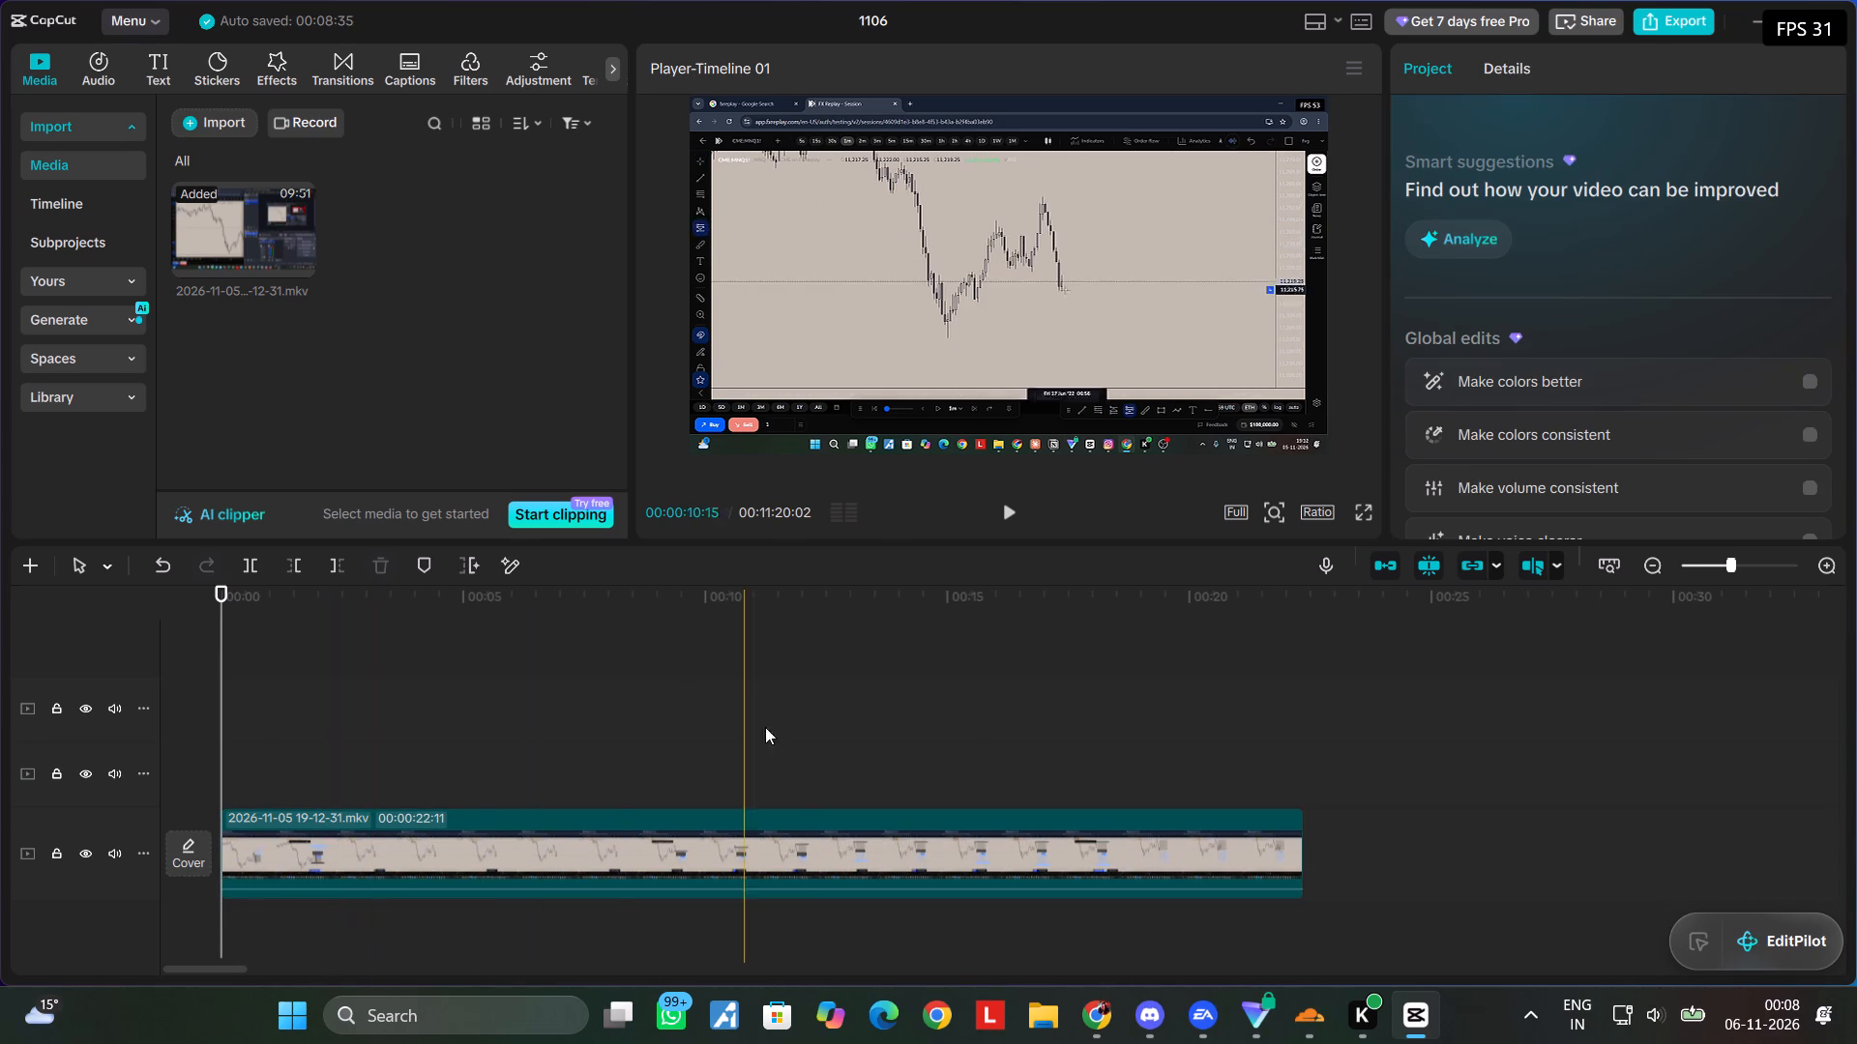
Play the first trade clip from the timeline start and split it at about 00:00:17:26.
{"action": "left_click", "coordinate": [1017, 513]}
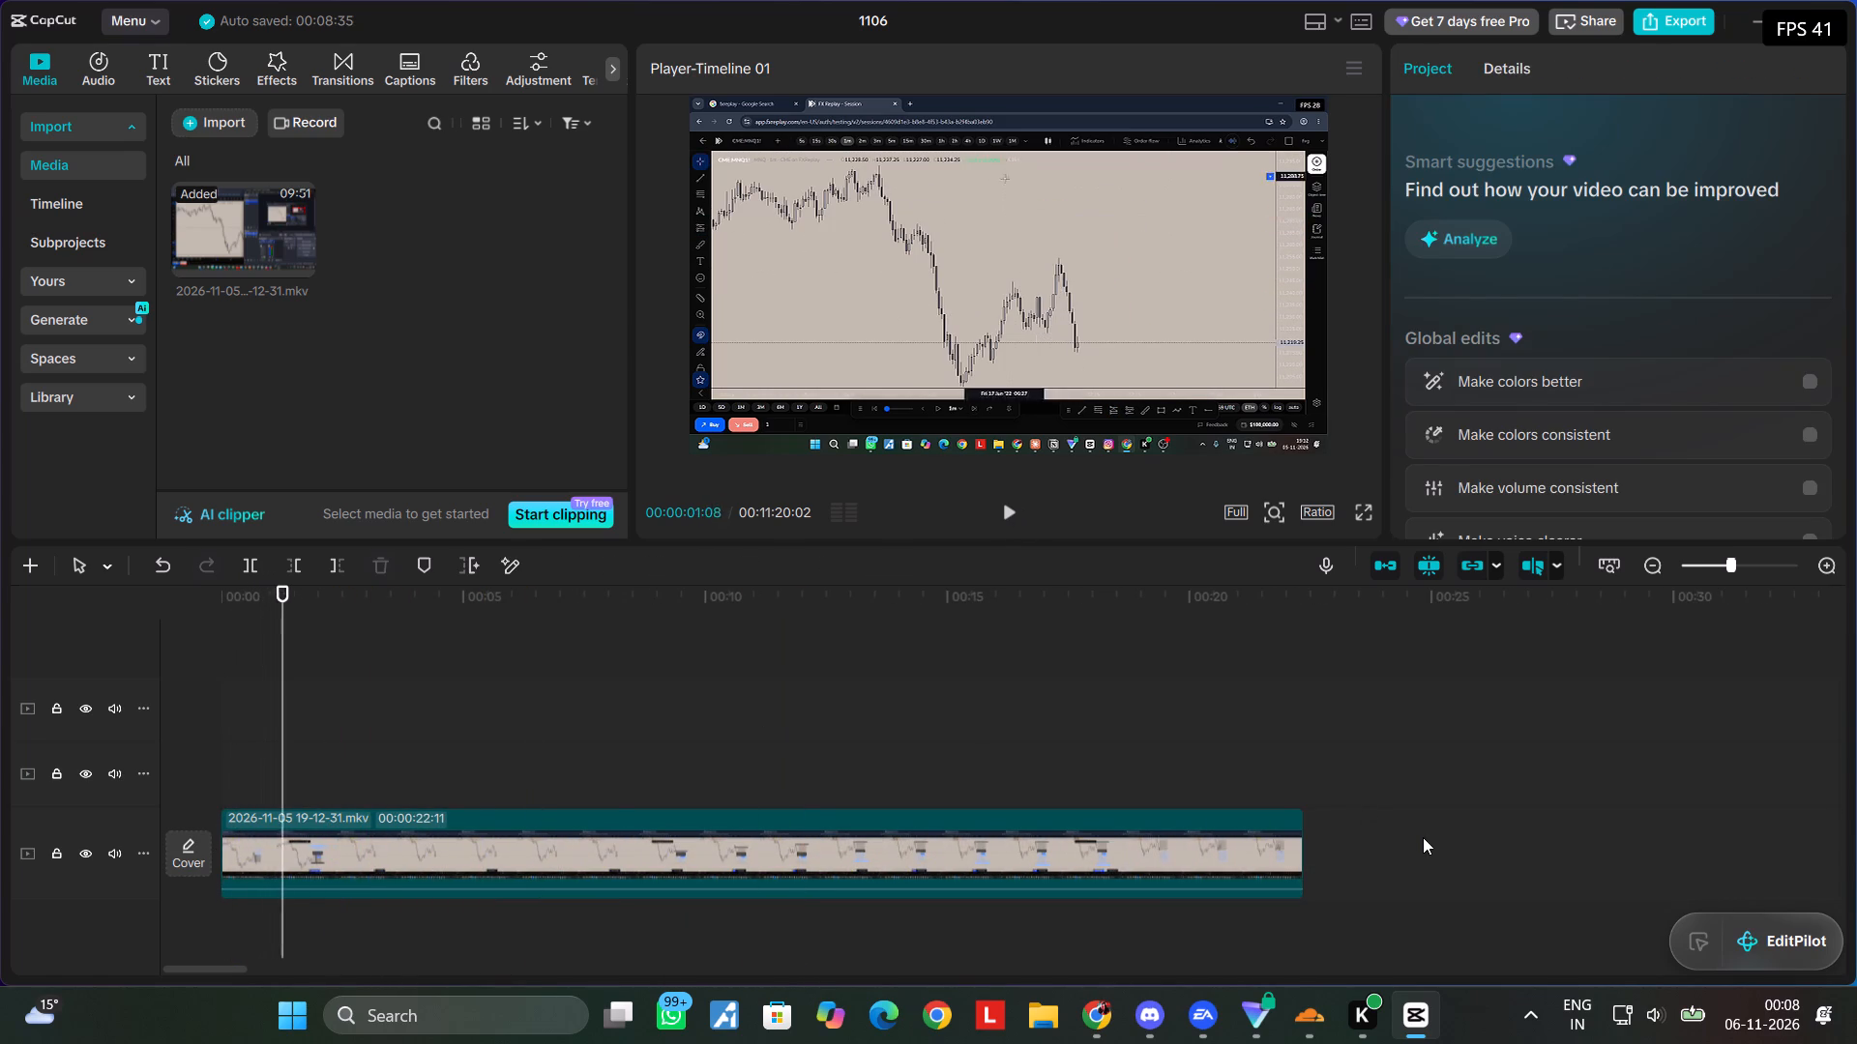
{"action": "scroll", "coordinate": [1423, 837], "scroll_direction": "down", "scroll_amount": 3}
{"action": "scroll", "coordinate": [1445, 839], "scroll_direction": "down", "scroll_amount": 7, "text": "ctrl"}
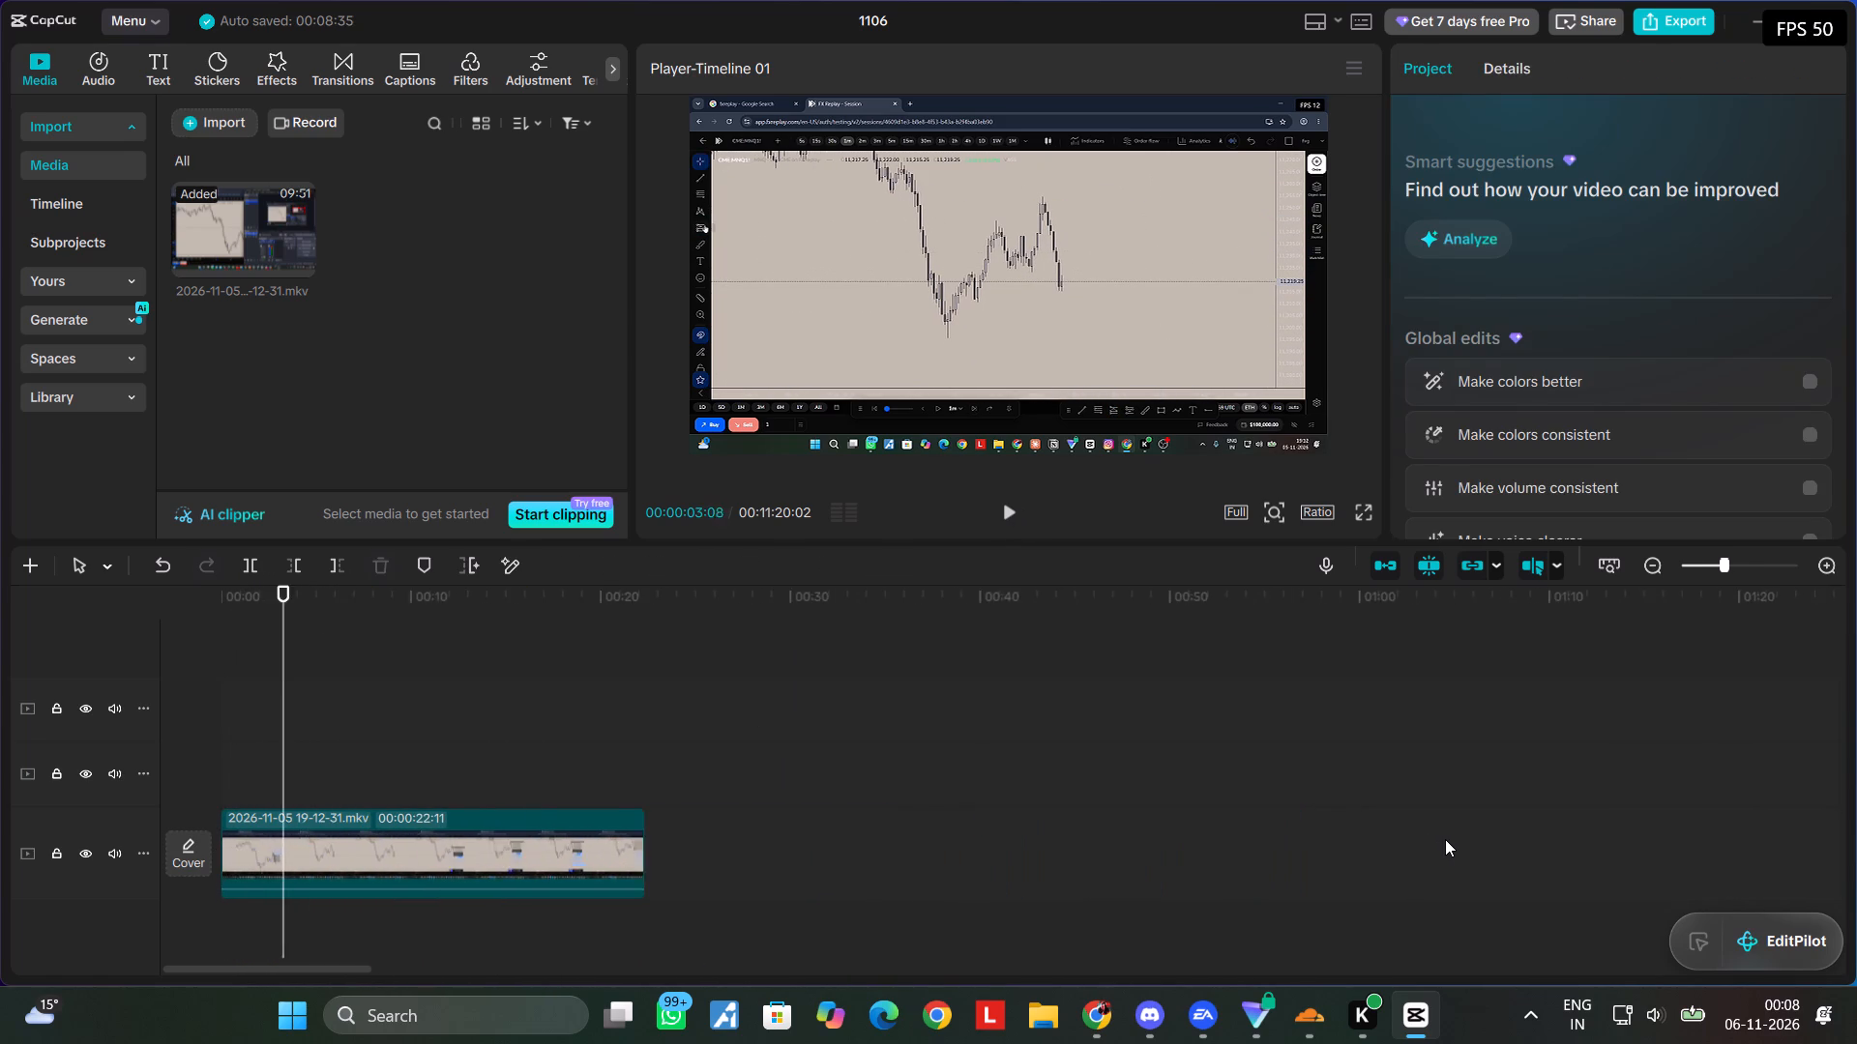
{"action": "scroll", "coordinate": [1445, 839], "scroll_direction": "down", "scroll_amount": 3, "text": "ctrl"}
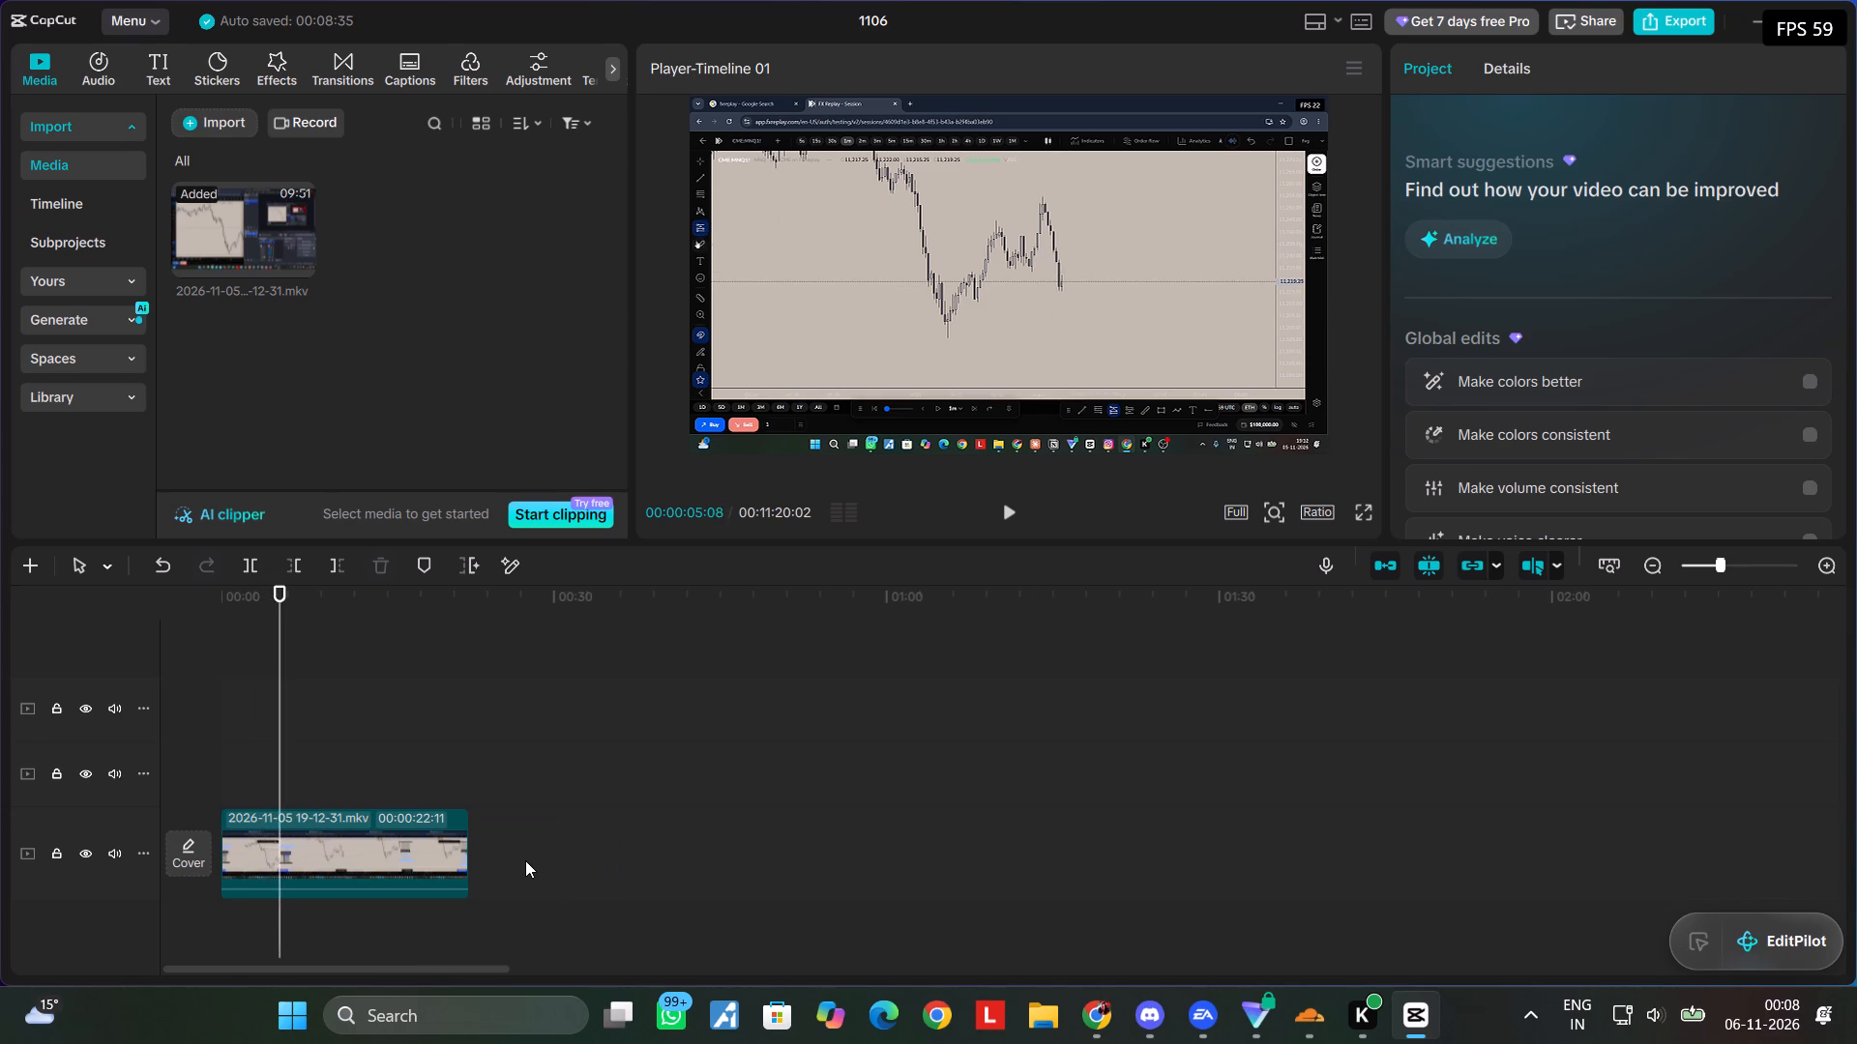
{"action": "scroll", "coordinate": [525, 860], "scroll_direction": "down", "scroll_amount": 16, "text": "ctrl"}
{"action": "scroll", "coordinate": [525, 858], "scroll_direction": "up", "scroll_amount": 1, "text": "ctrl"}
{"action": "scroll", "coordinate": [525, 858], "scroll_direction": "down", "scroll_amount": 3, "text": "ctrl"}
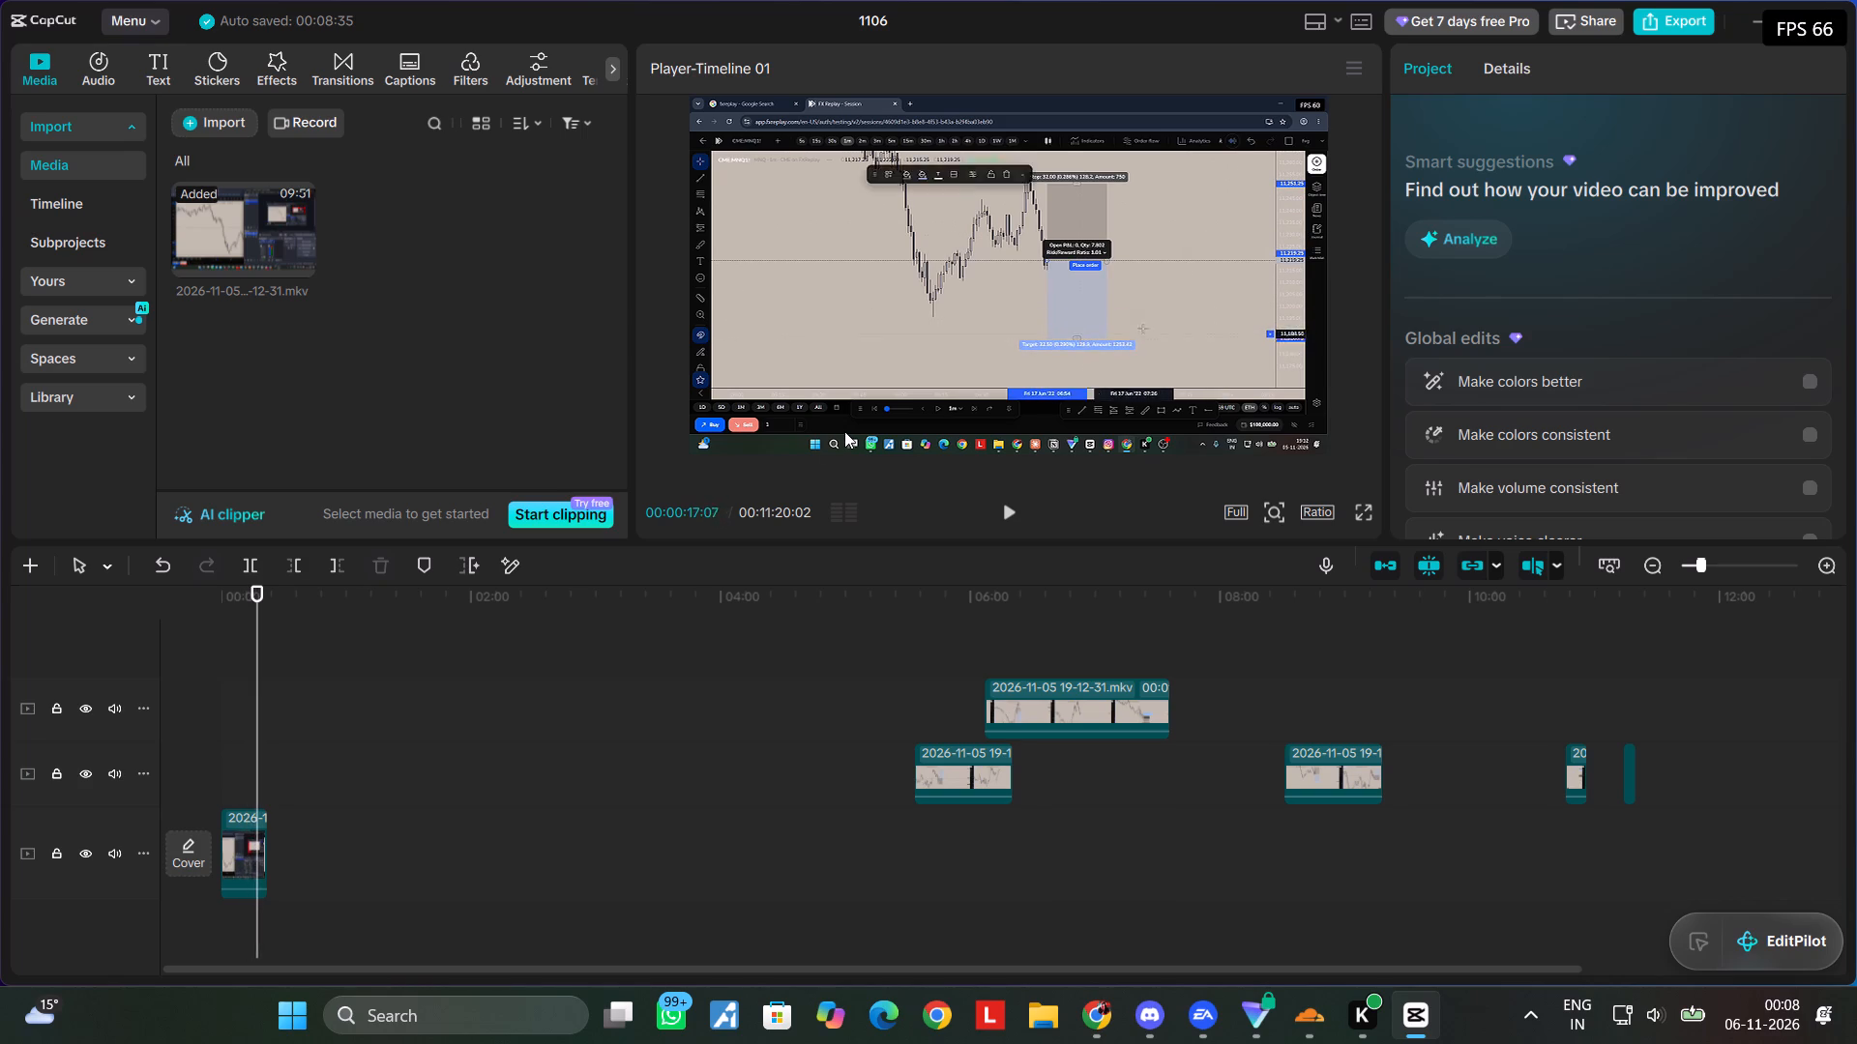
{"action": "key", "text": "ctrl+b"}
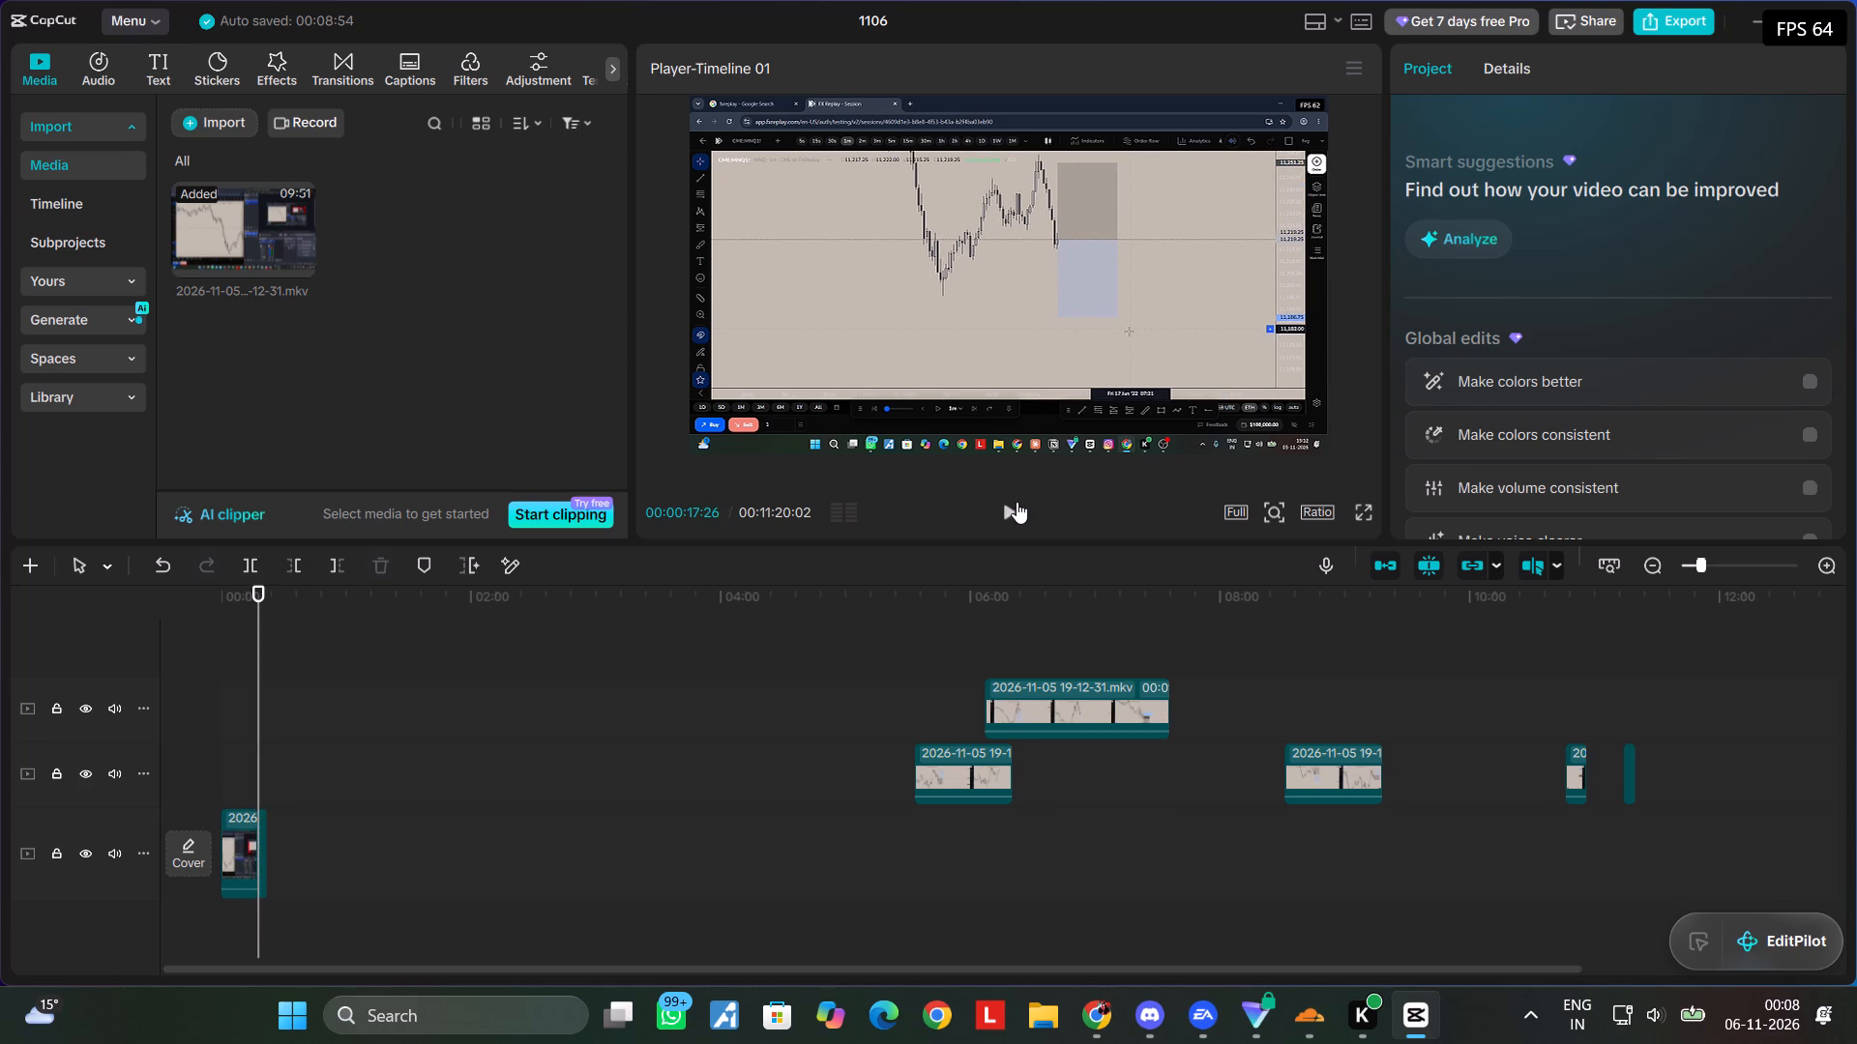
Play the part after the split, and delete the longer part before it from the main track.
{"action": "left_click", "coordinate": [1016, 504]}
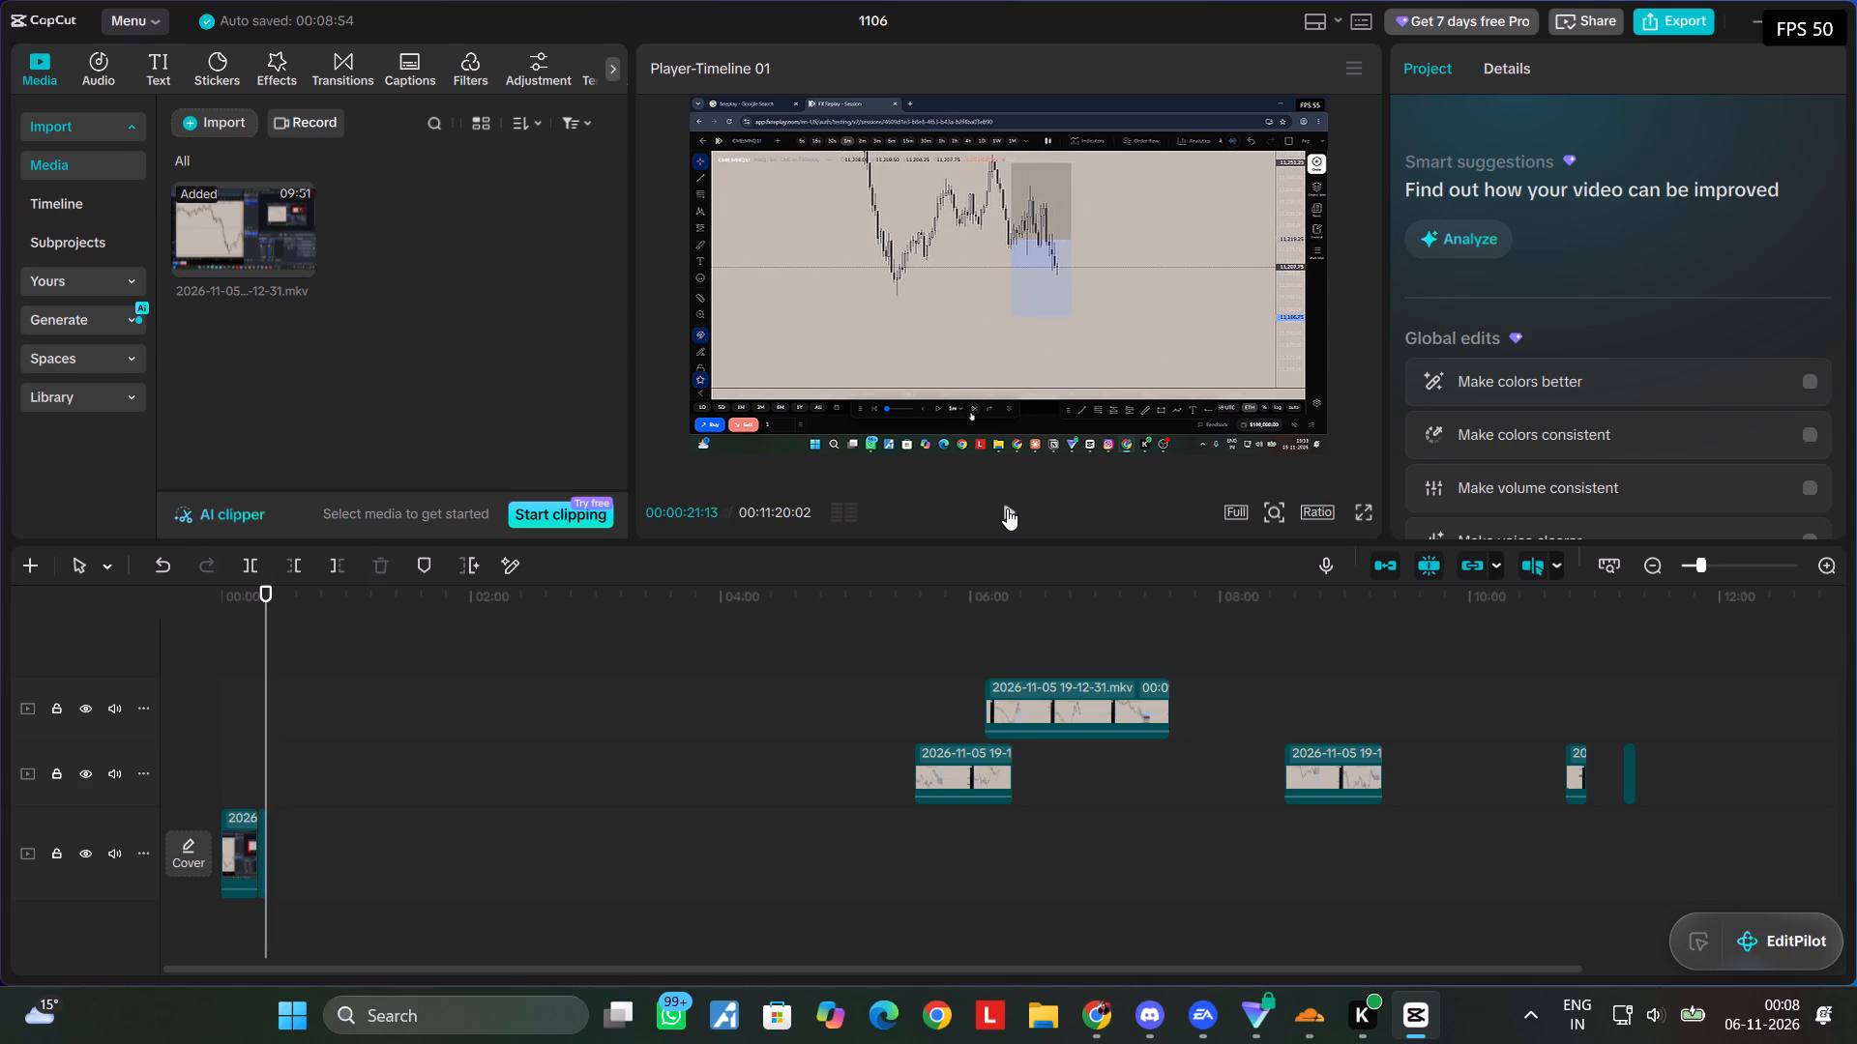
{"action": "left_click", "coordinate": [1007, 508]}
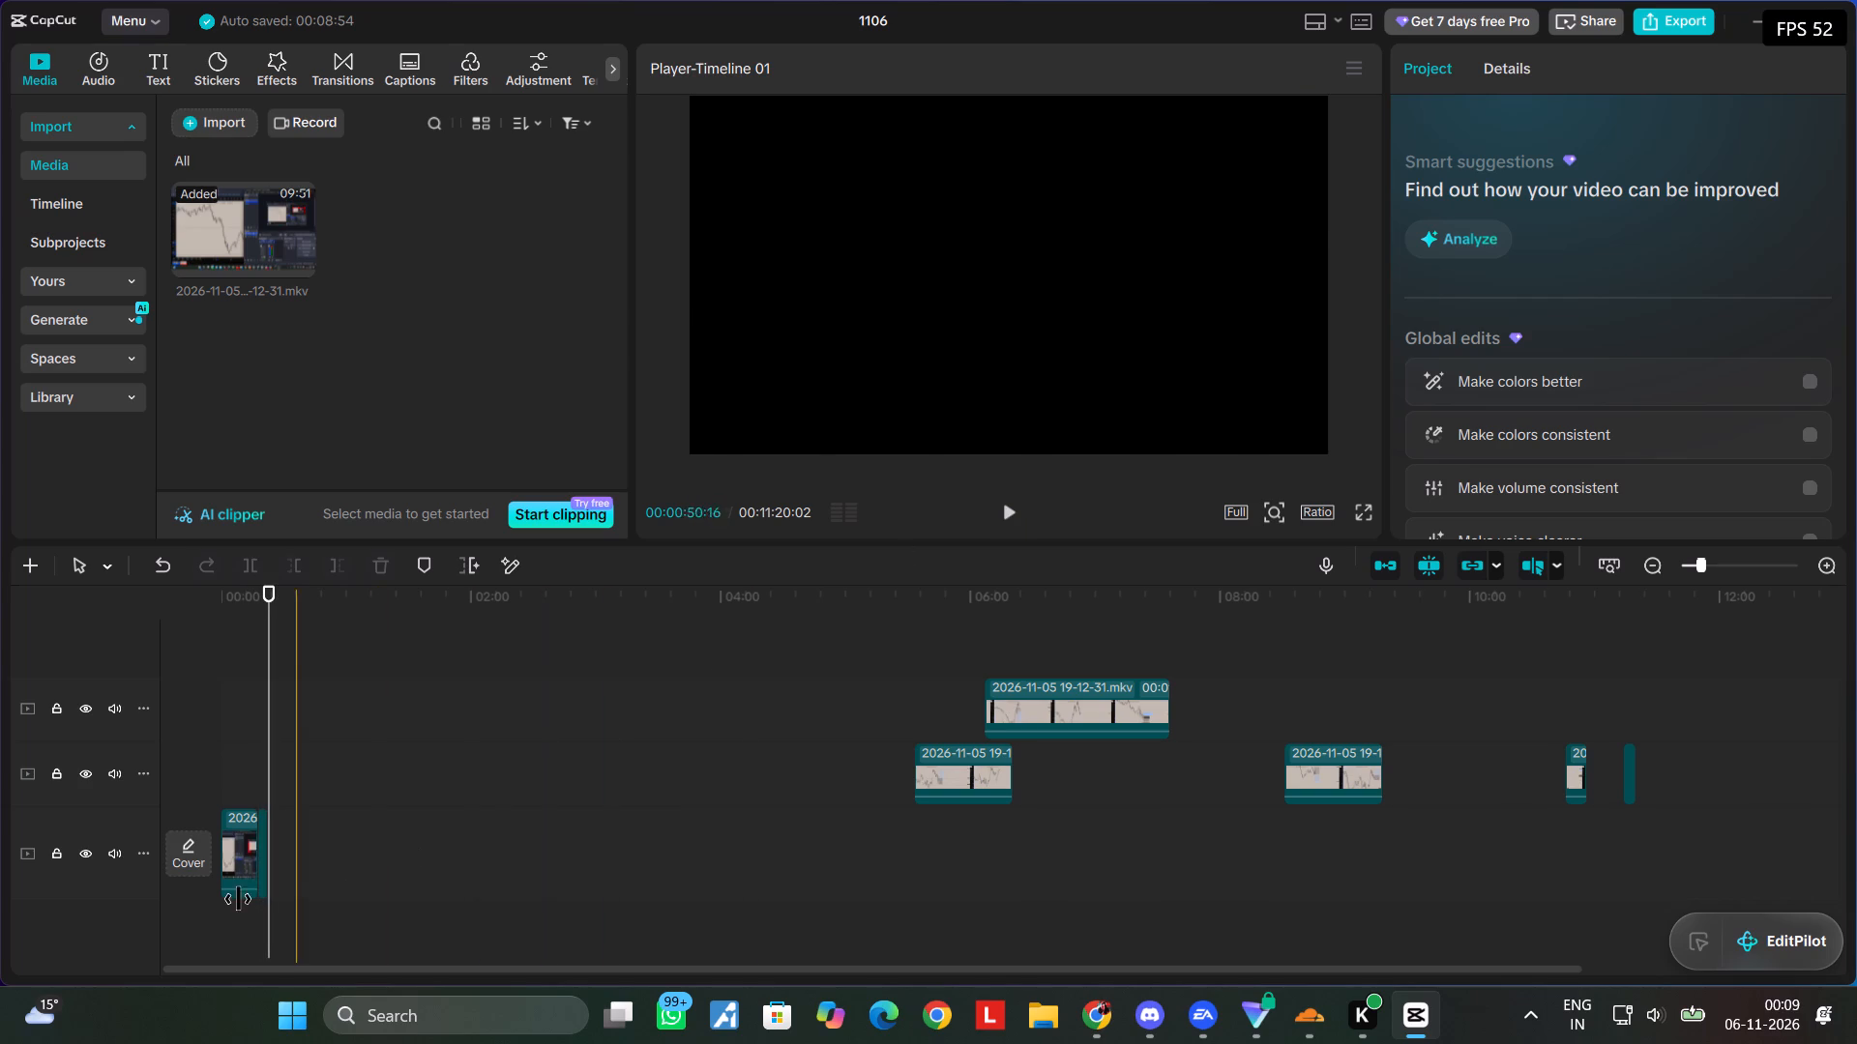
{"action": "left_click", "coordinate": [241, 820]}
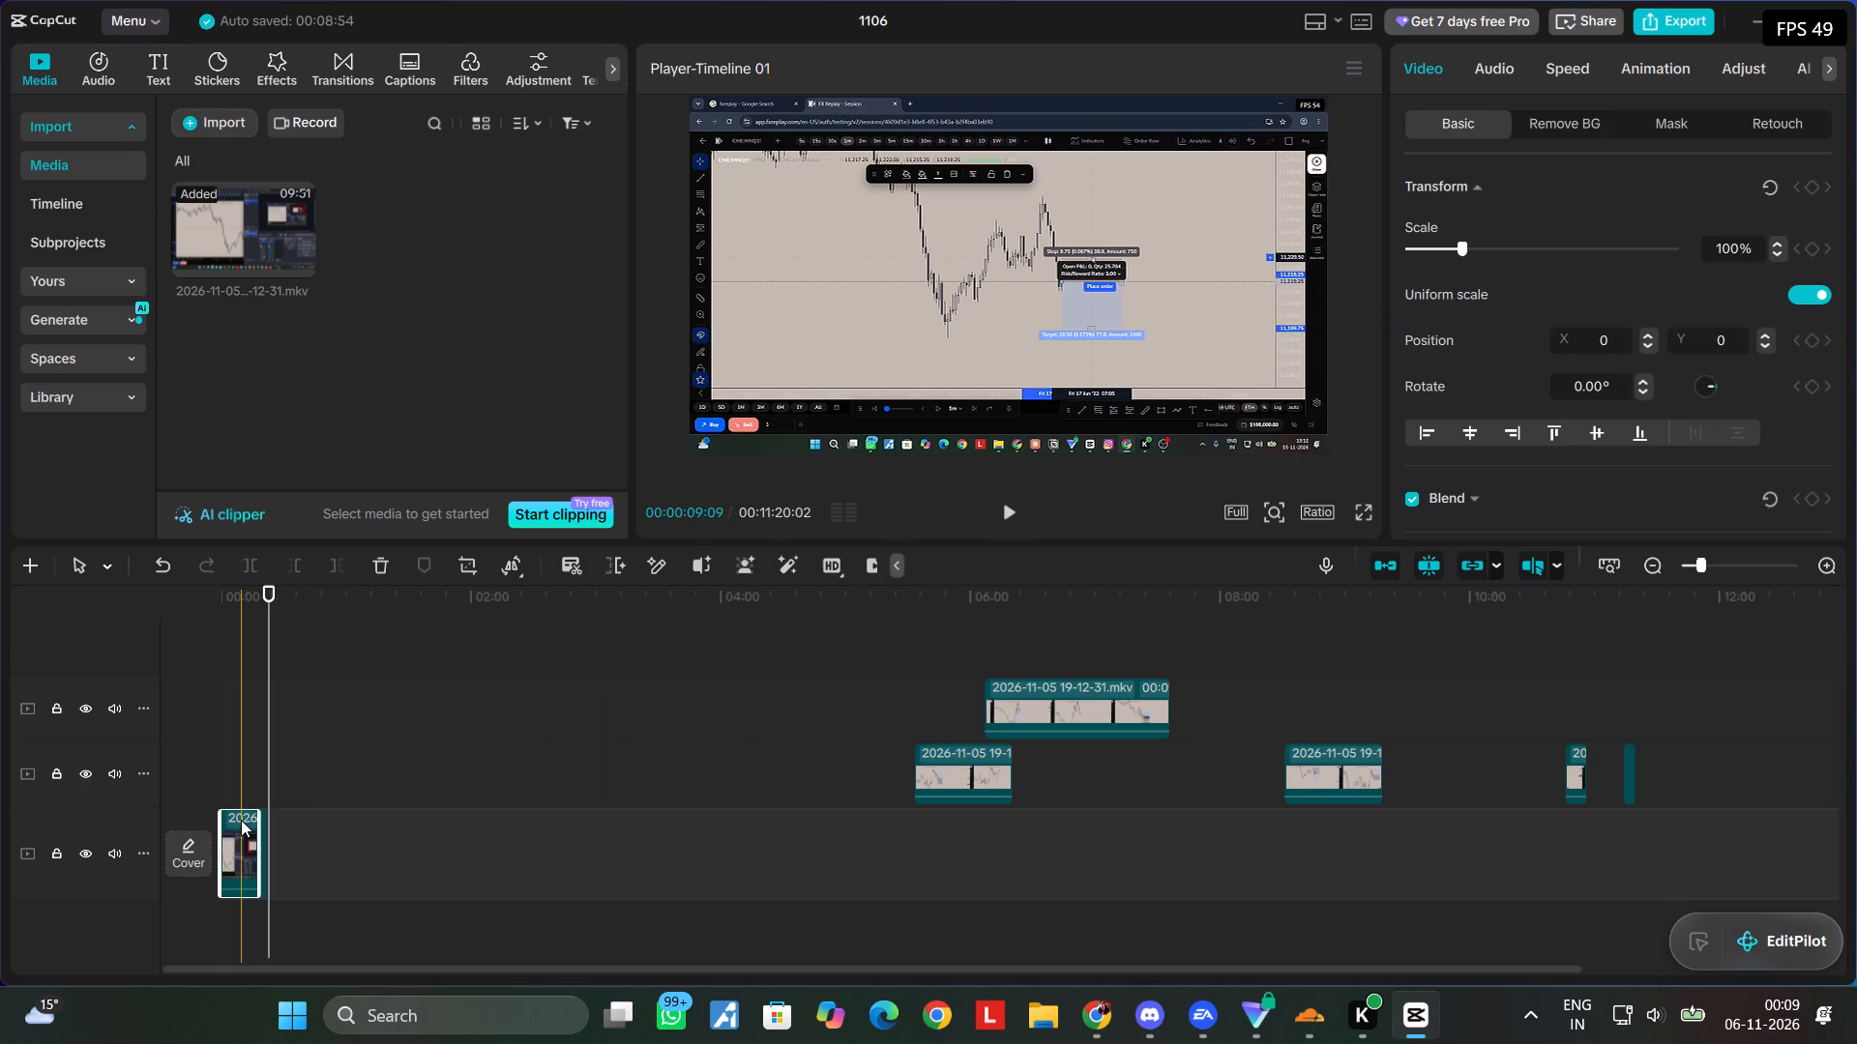
{"action": "key", "text": "Print"}
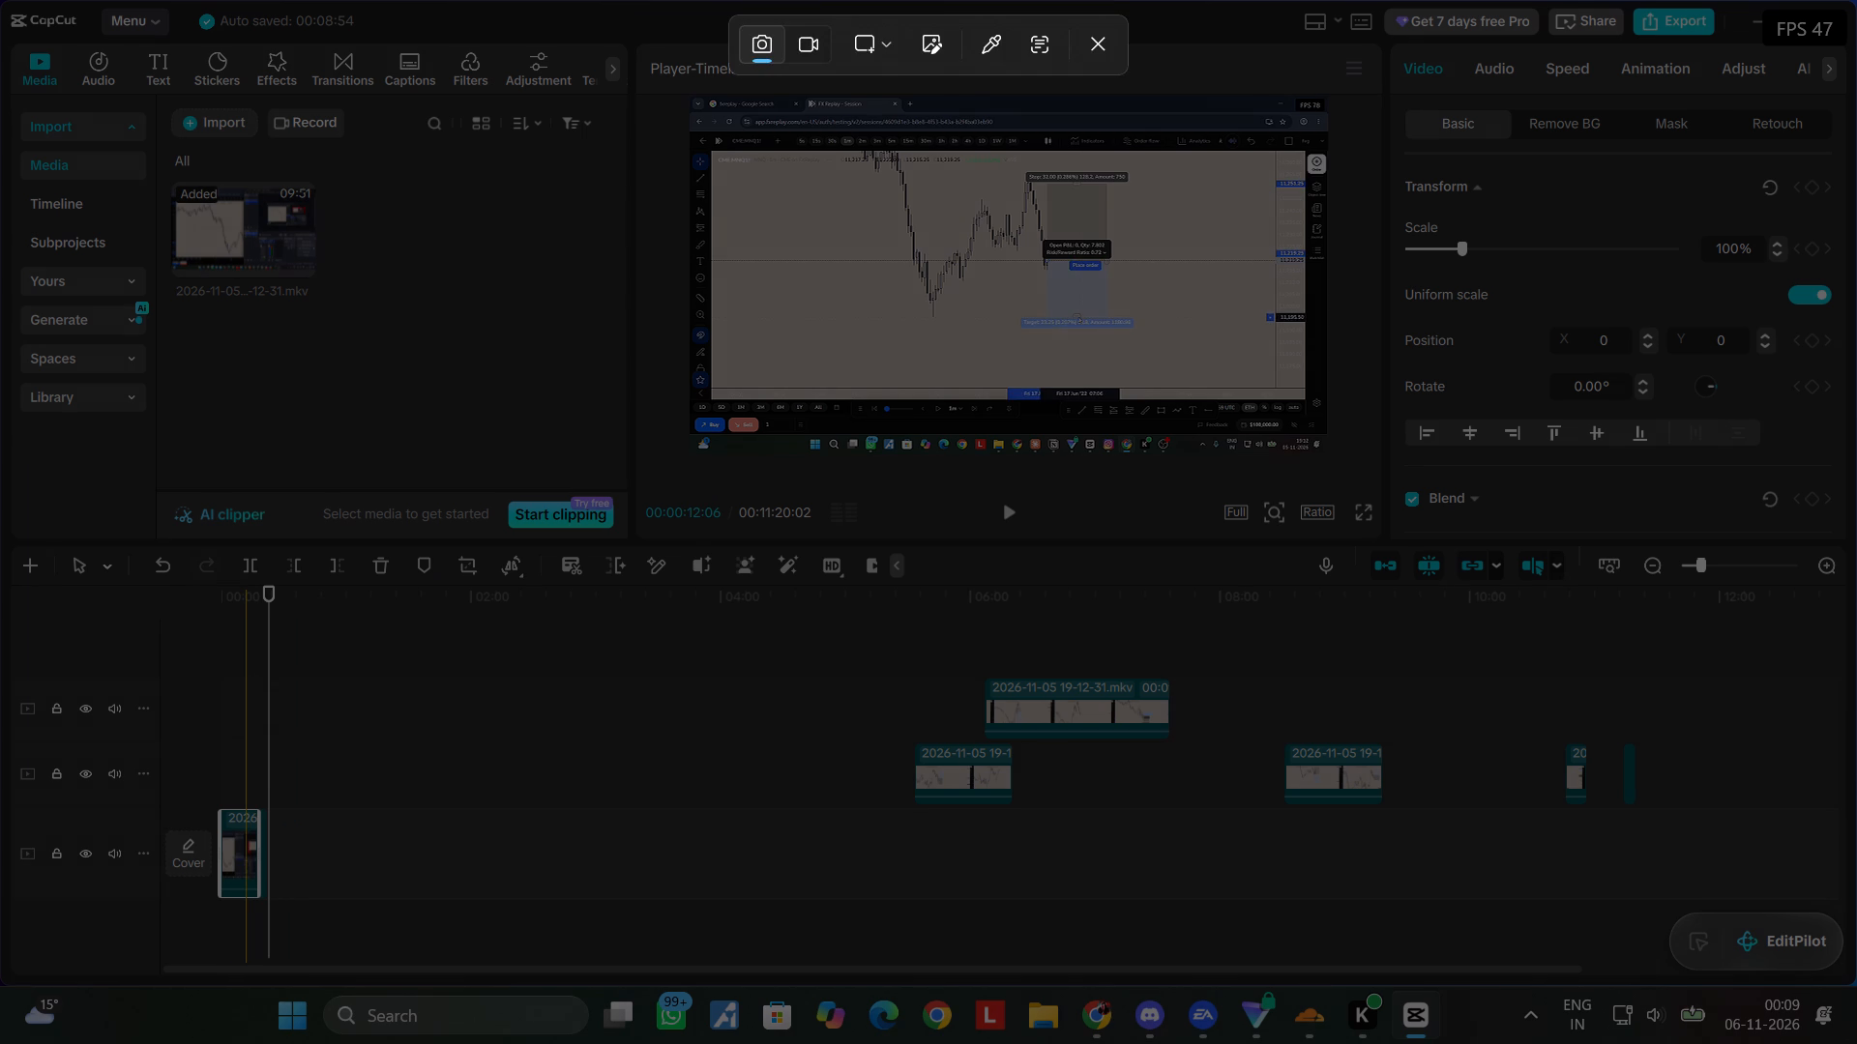
{"action": "left_click", "coordinate": [1102, 39]}
{"action": "key", "text": "Delete"}
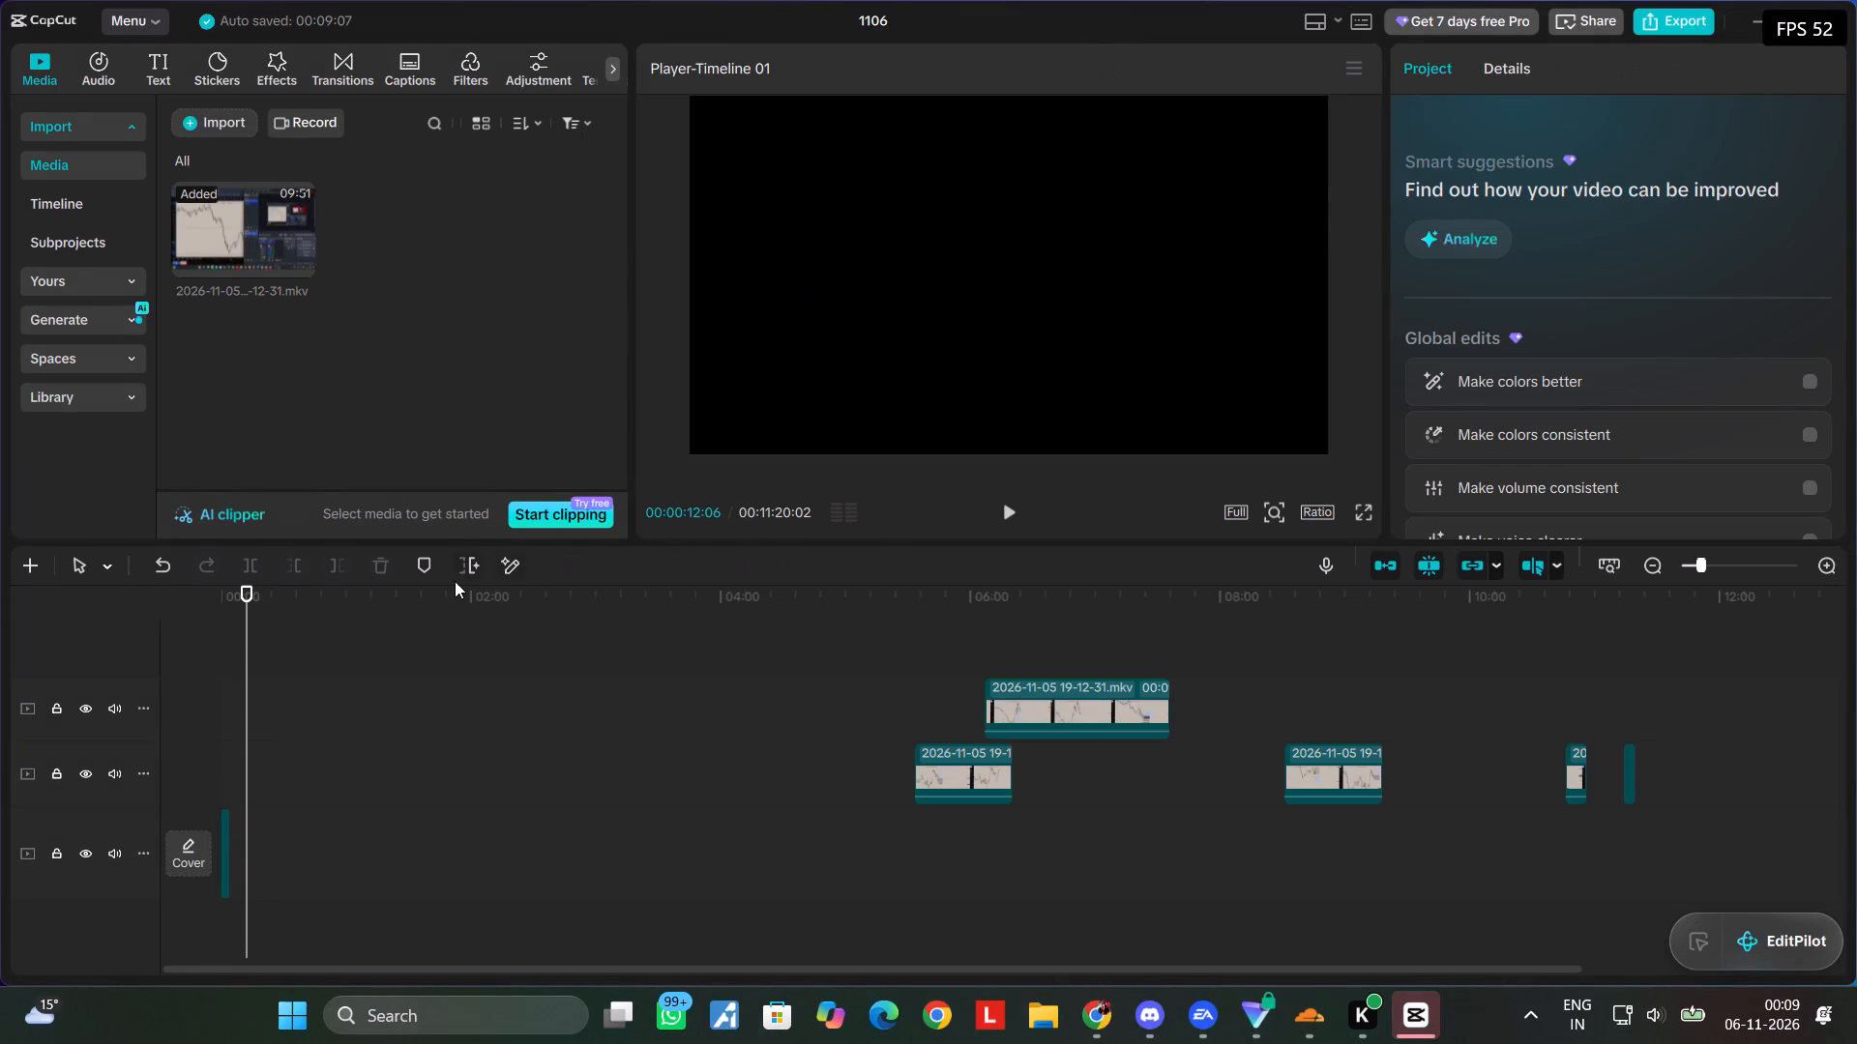
Play the remaining segment from the start and move the short clip beyond 00:10:00 directly after it on the main track.
{"action": "left_click_drag", "start_coordinate": [246, 628], "coordinate": [37, 678]}
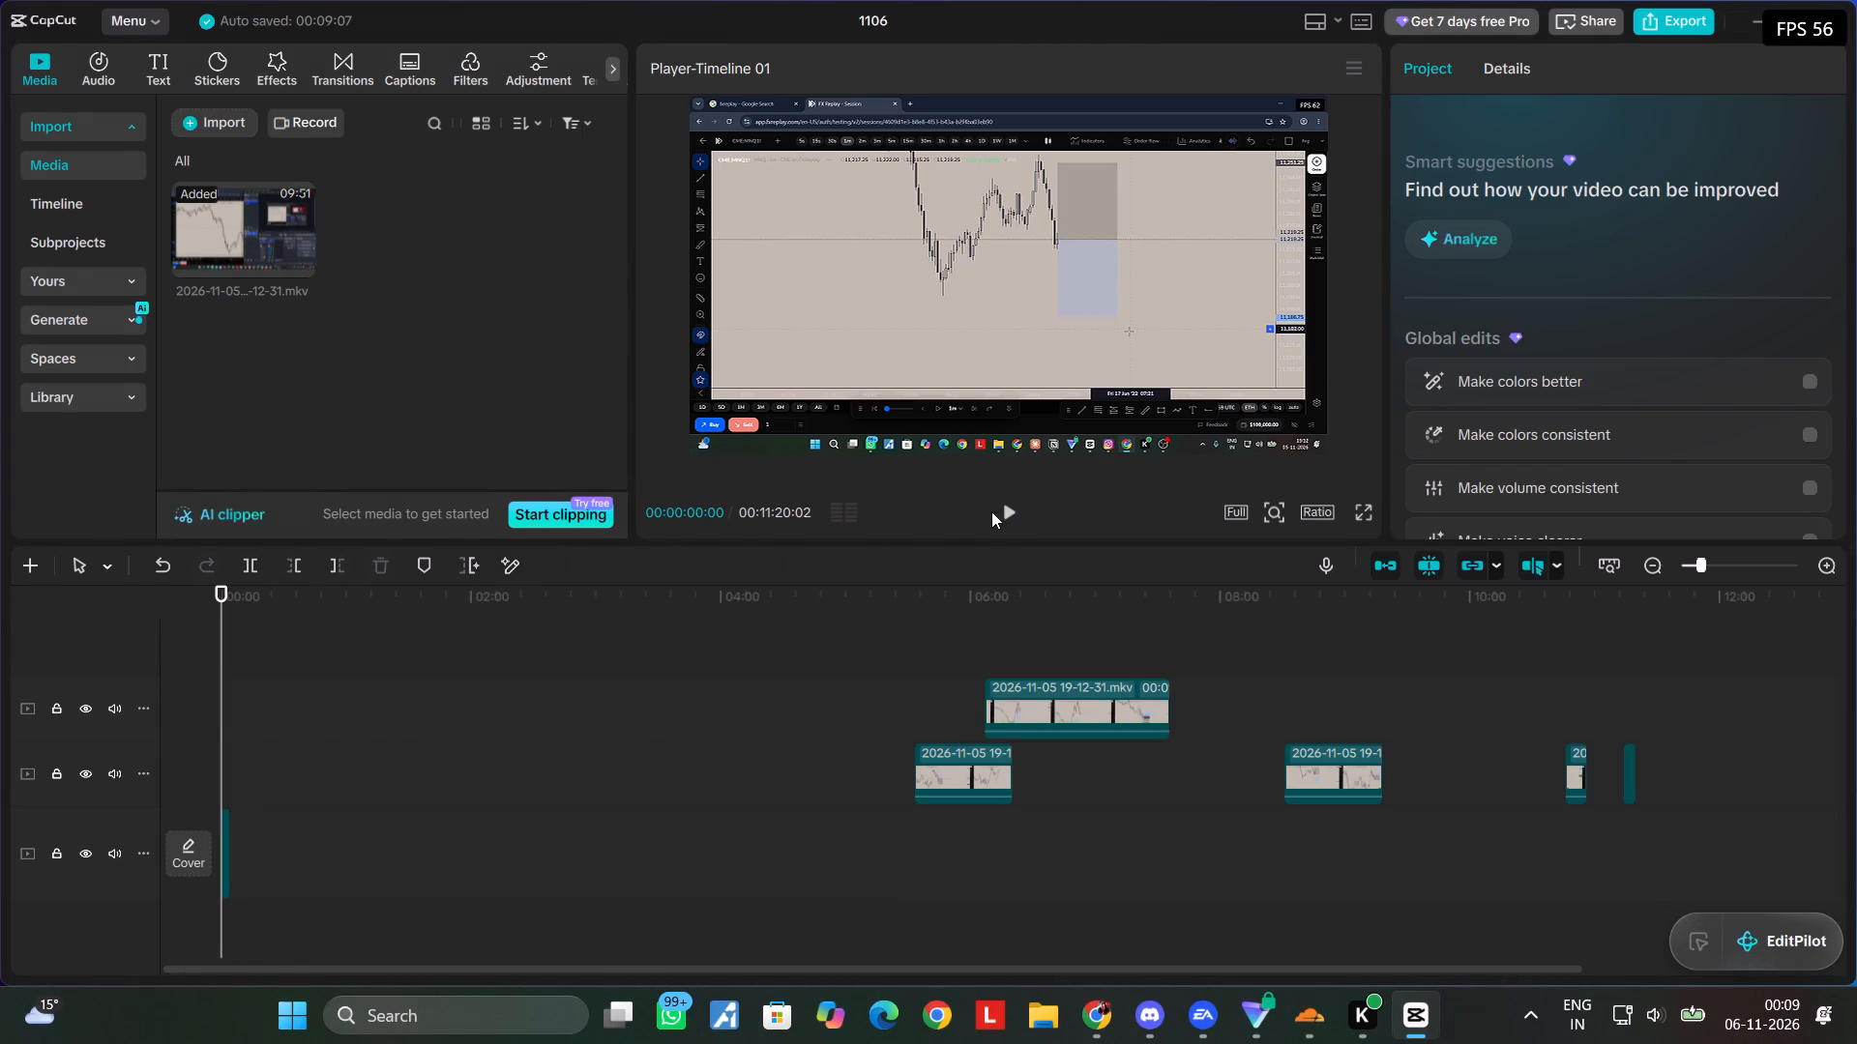
{"action": "left_click", "coordinate": [1010, 508]}
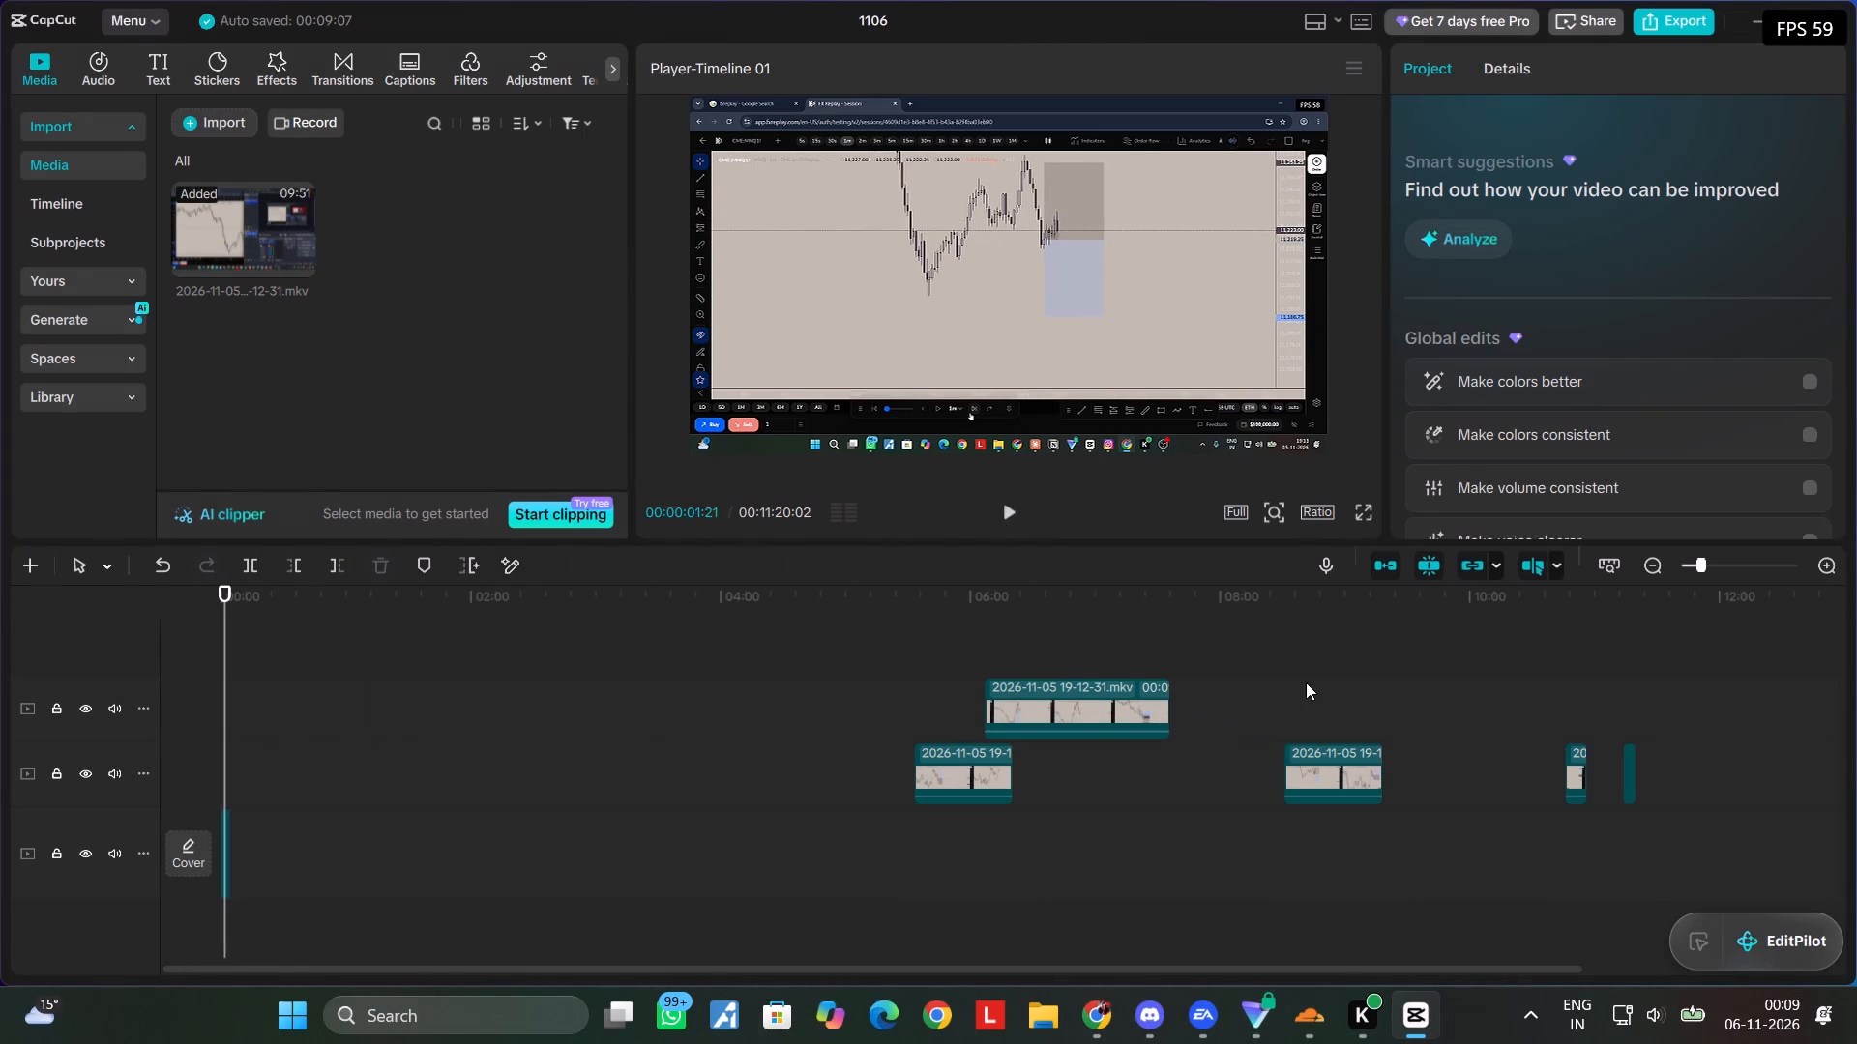
{"action": "left_click_drag", "start_coordinate": [1575, 770], "coordinate": [1470, 807]}
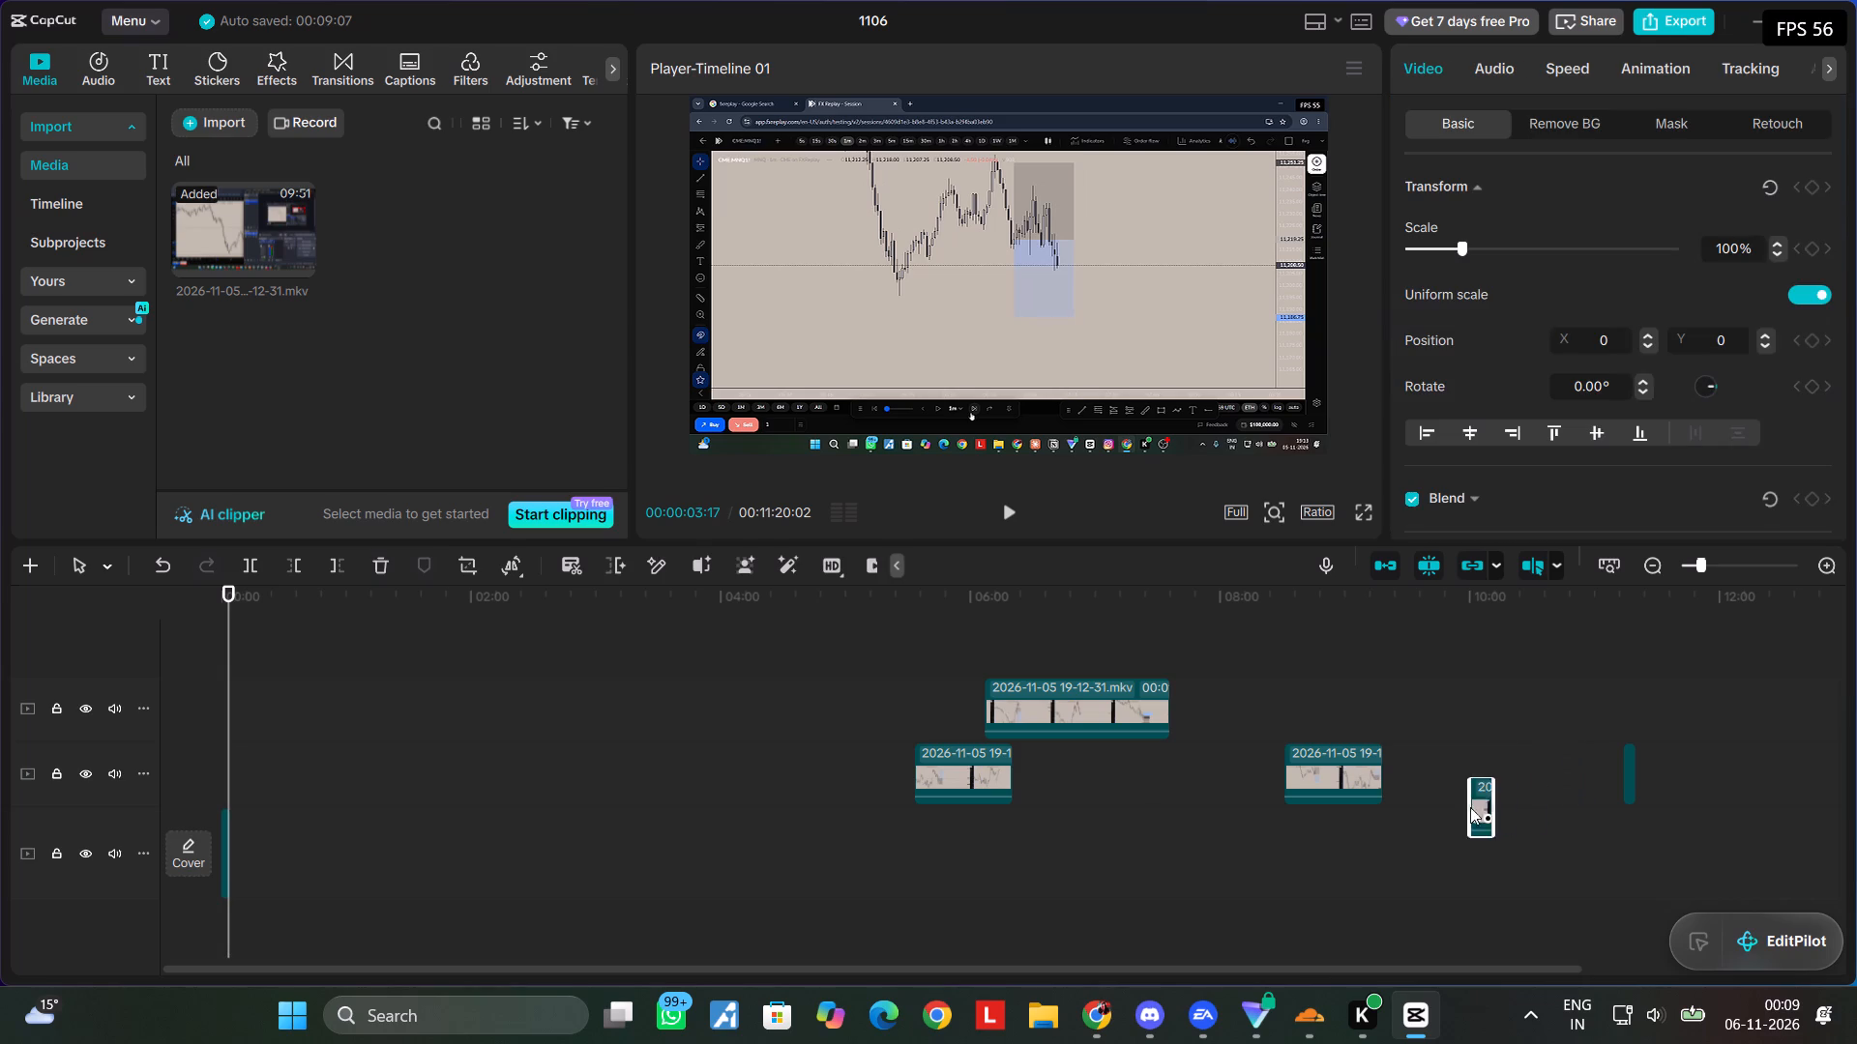
{"action": "left_click_drag", "start_coordinate": [1470, 807], "coordinate": [245, 871]}
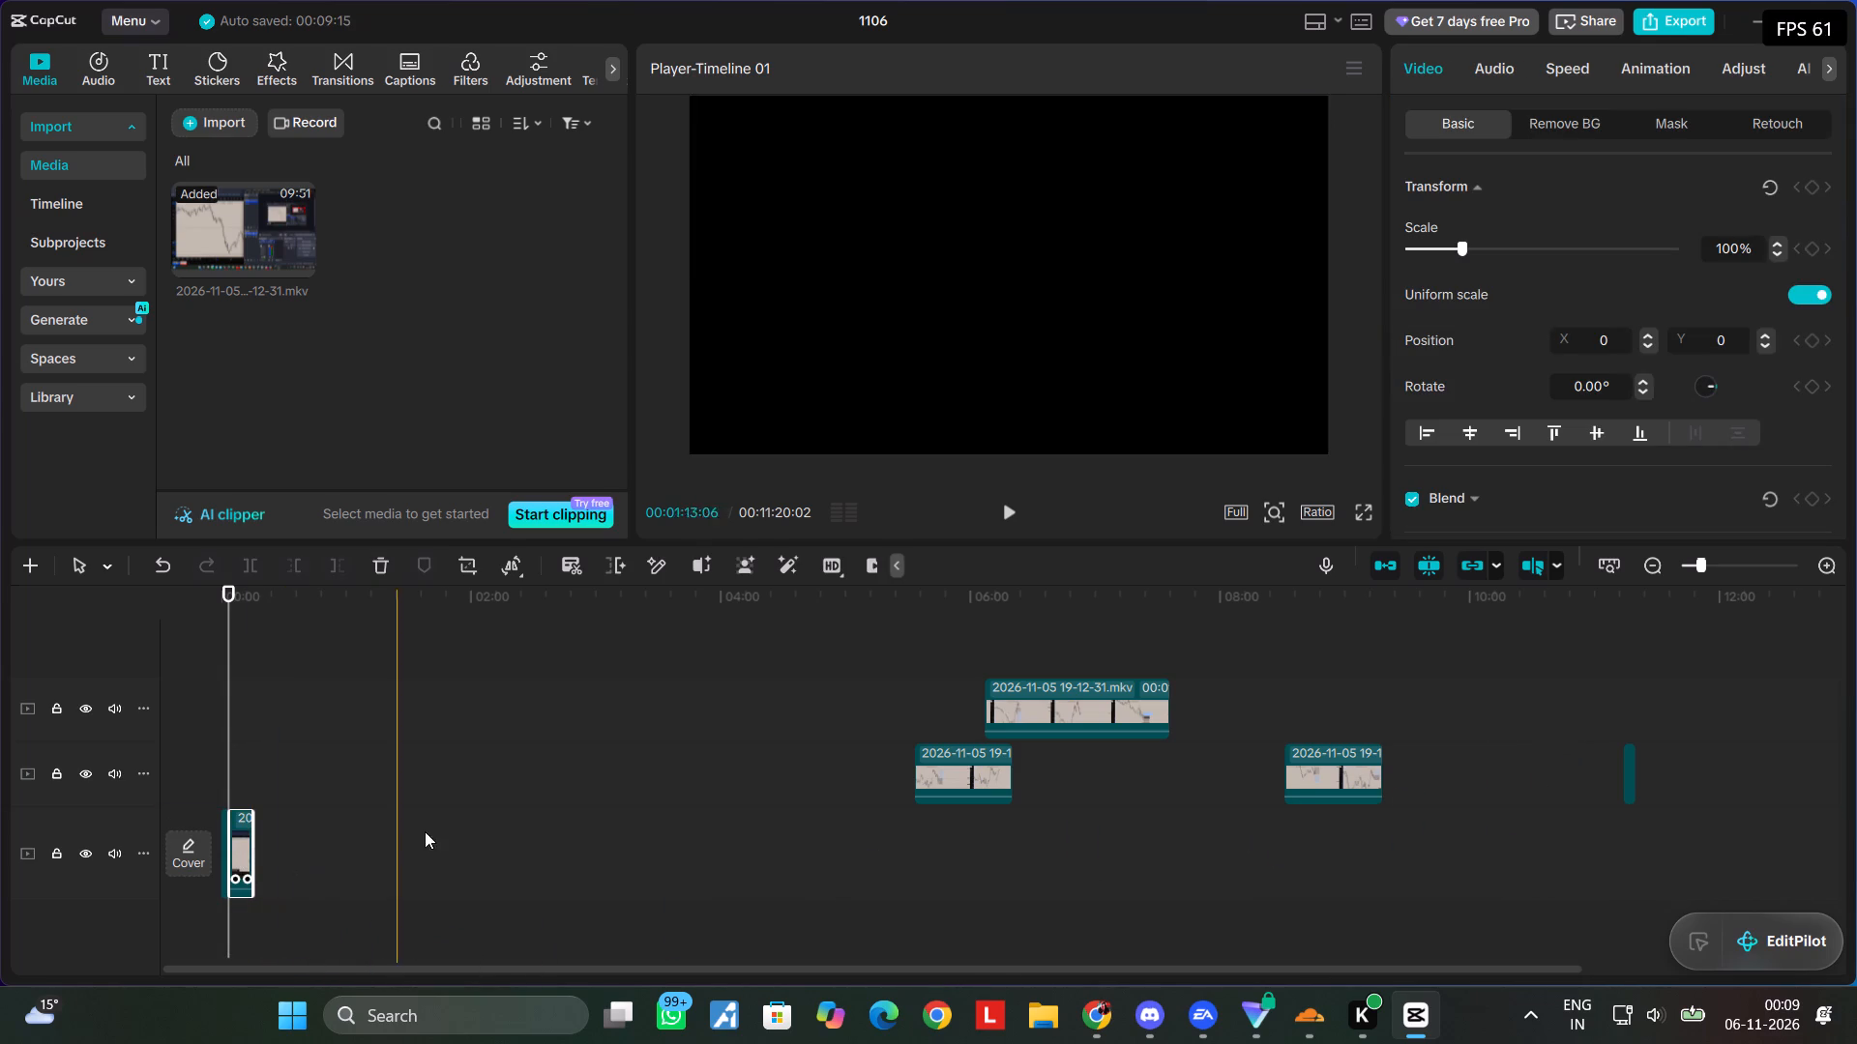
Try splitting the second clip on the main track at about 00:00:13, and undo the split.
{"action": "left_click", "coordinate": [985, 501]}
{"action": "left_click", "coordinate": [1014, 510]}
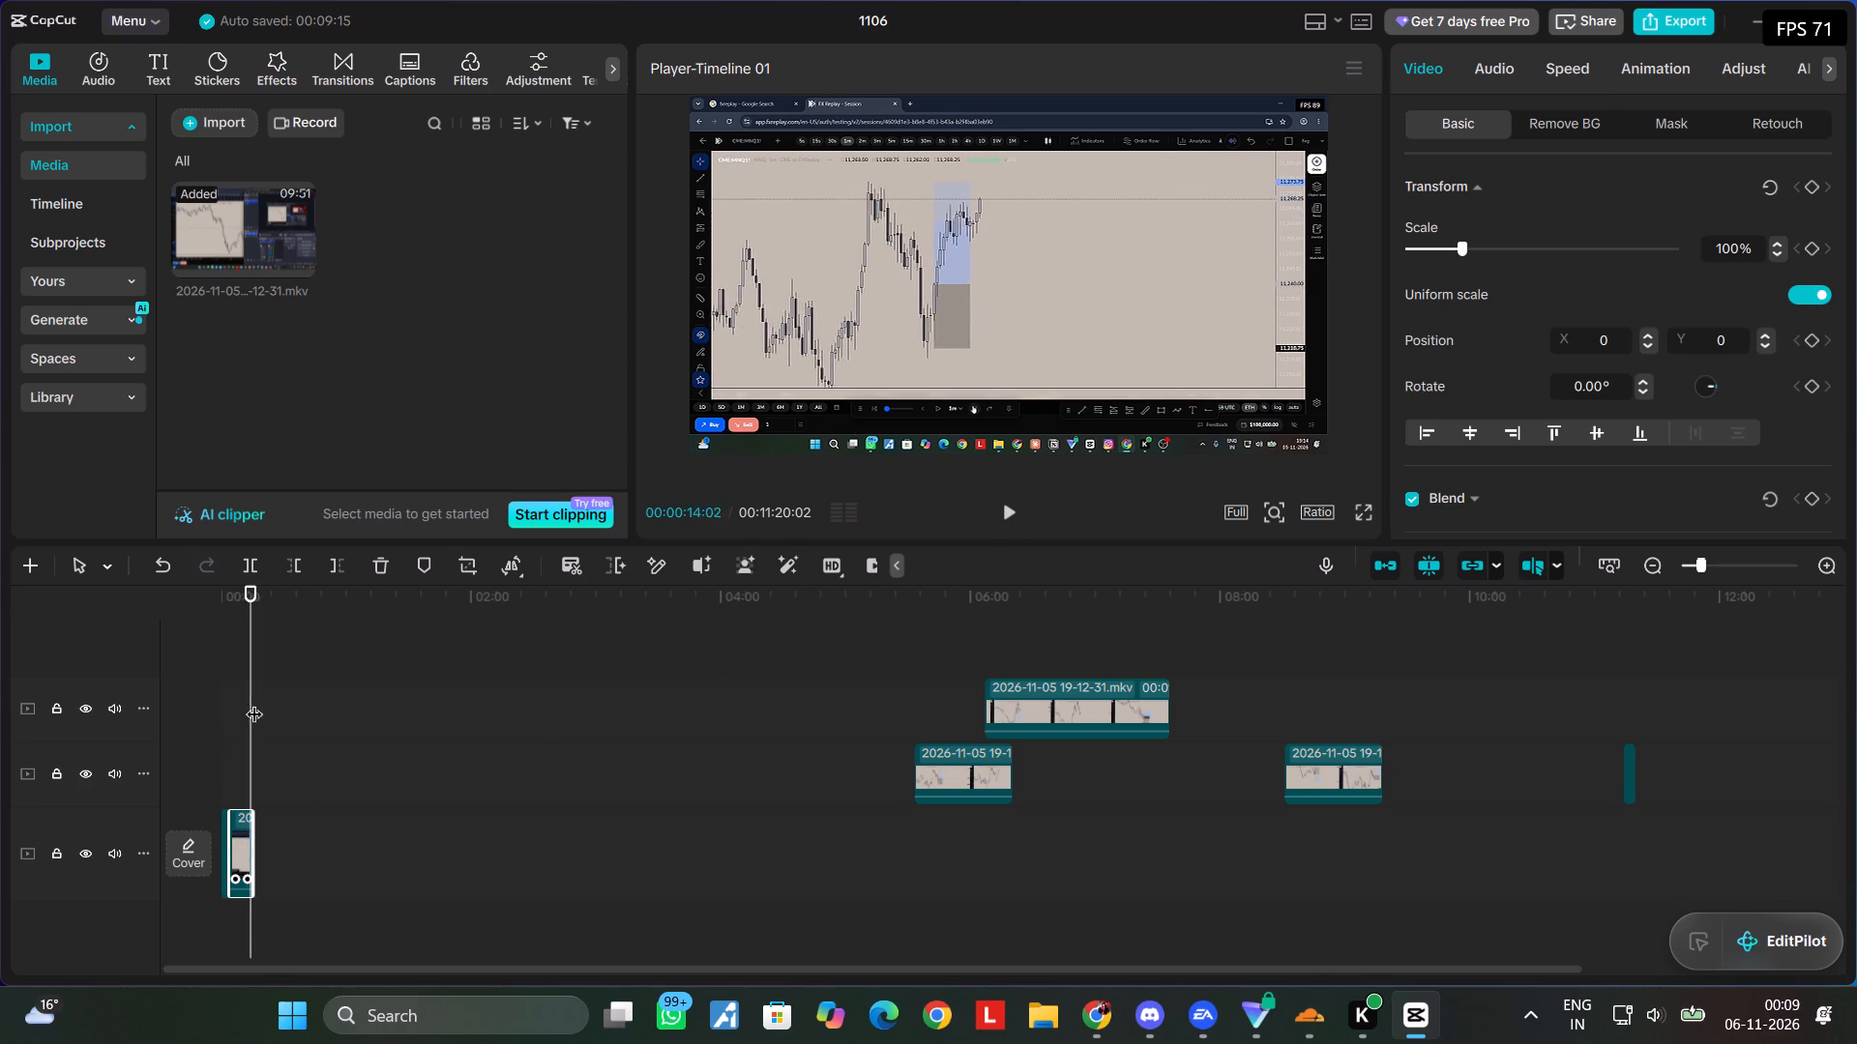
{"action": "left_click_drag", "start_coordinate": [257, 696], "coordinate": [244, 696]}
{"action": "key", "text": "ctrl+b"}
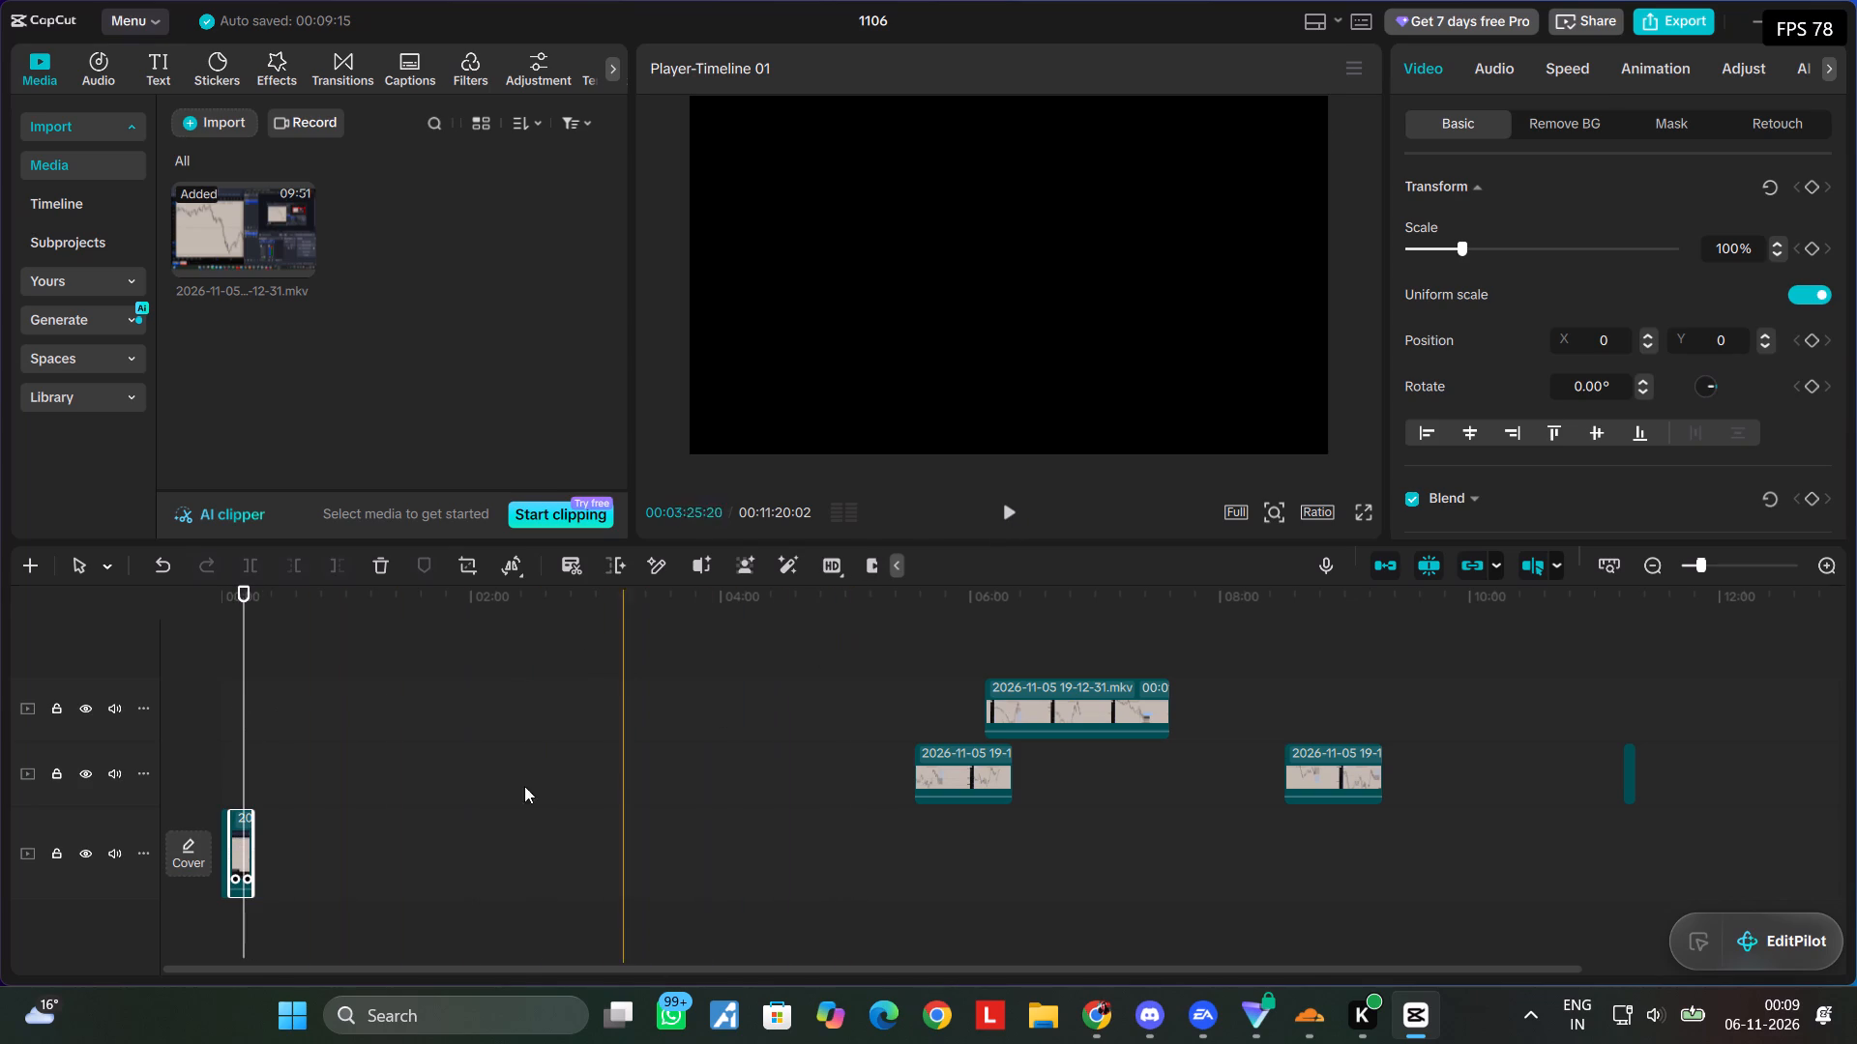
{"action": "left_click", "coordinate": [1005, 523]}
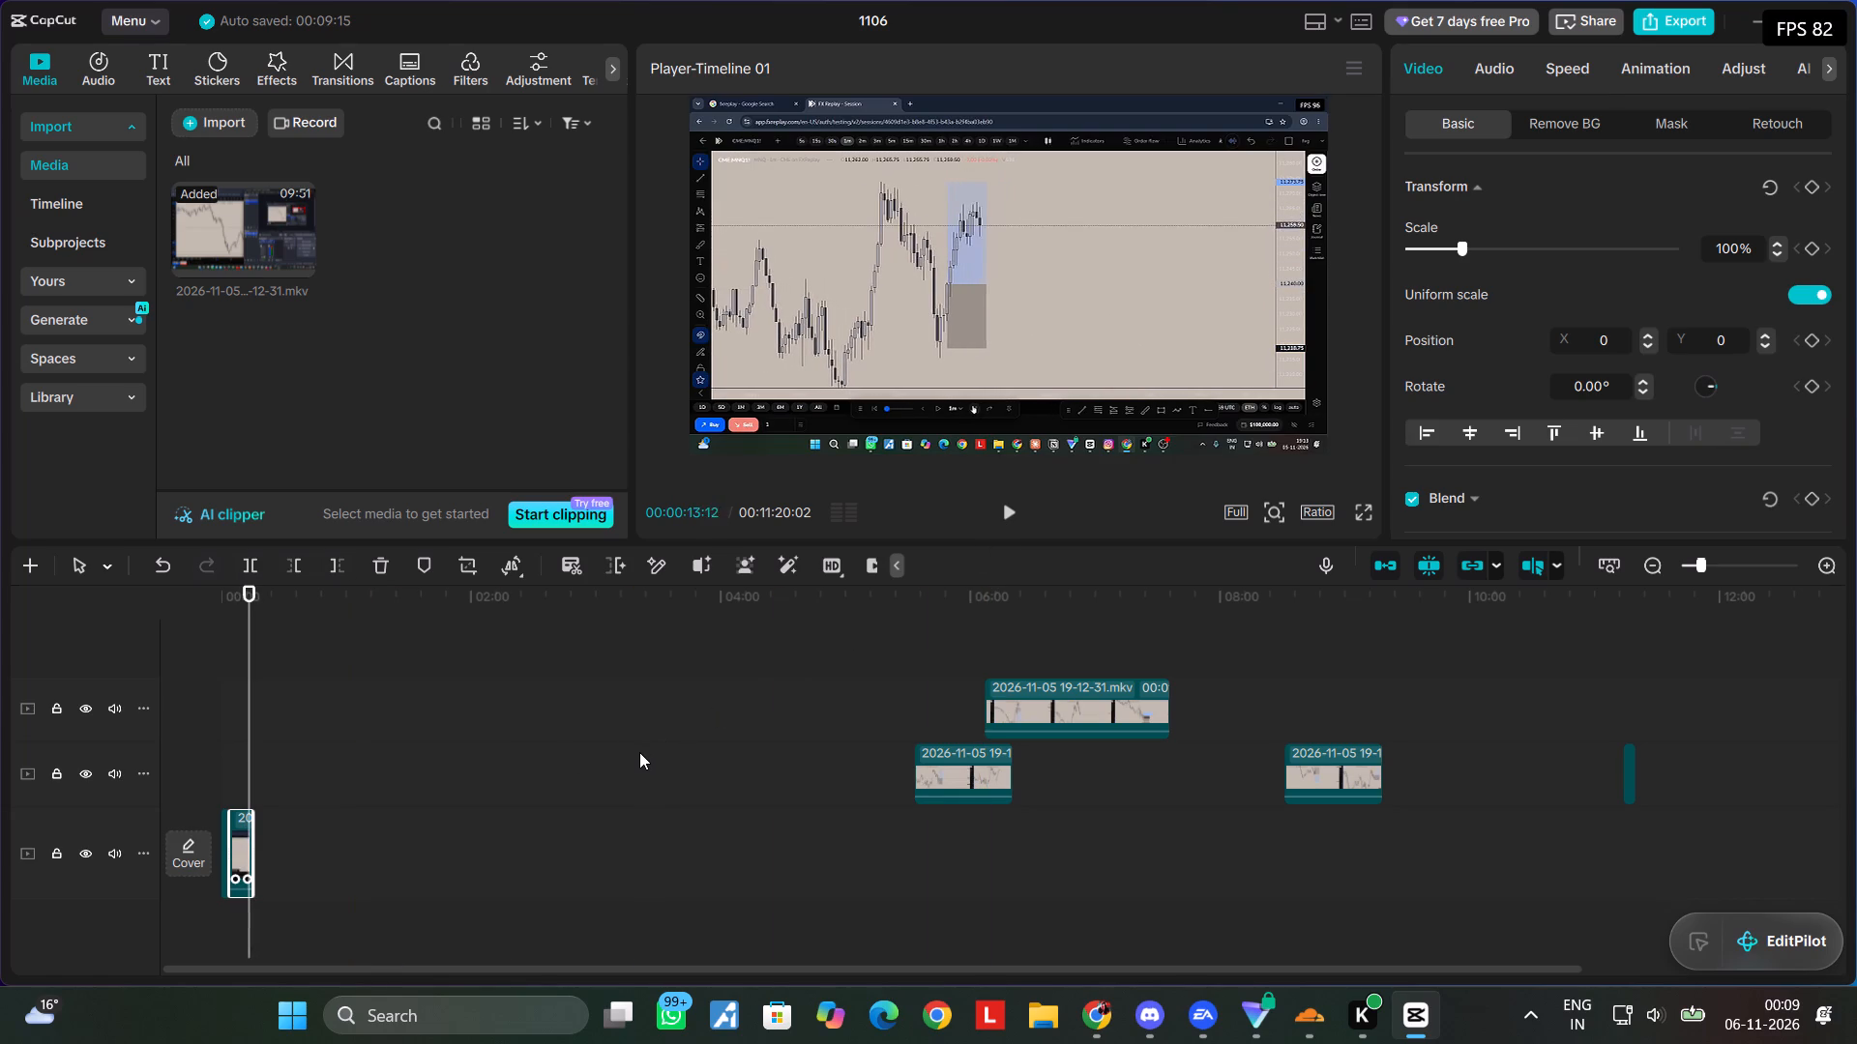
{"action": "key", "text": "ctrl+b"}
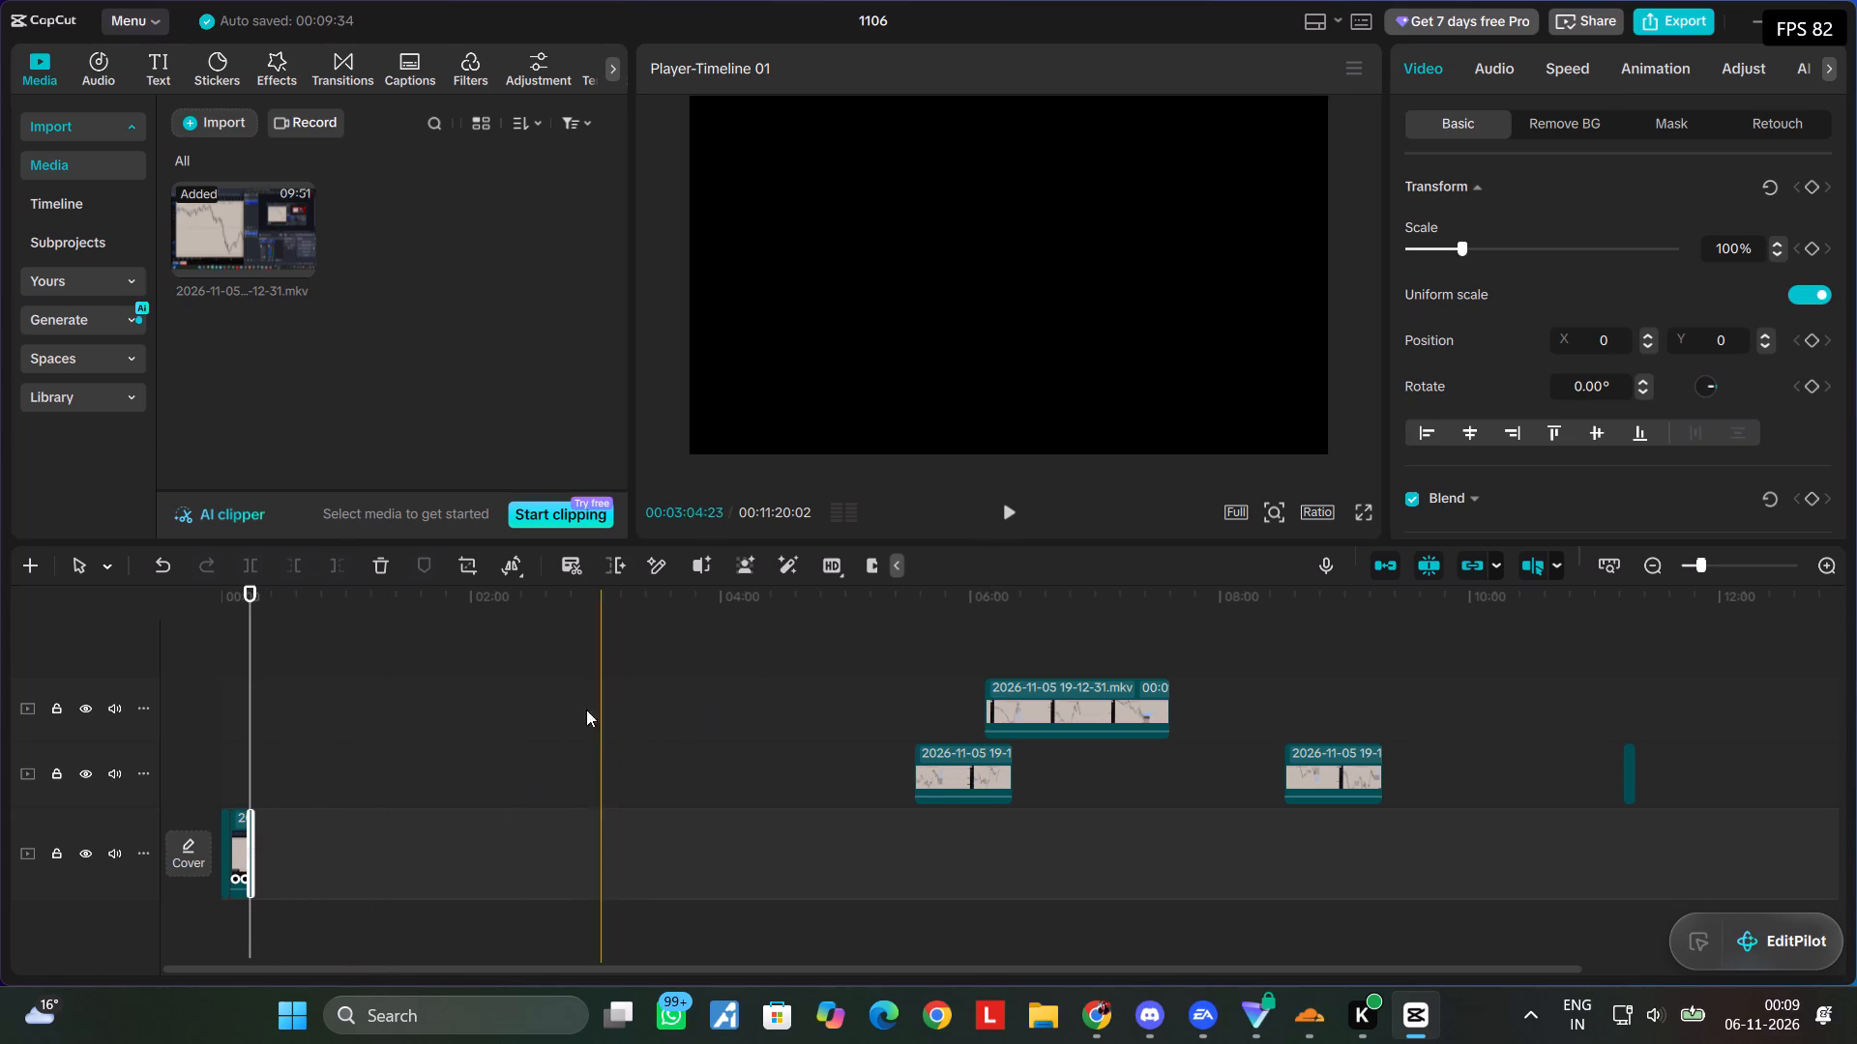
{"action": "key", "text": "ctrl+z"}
Play the second main-track clip from its start, split it at about 00:00:08:23, and delete the part before the split.
{"action": "left_click_drag", "start_coordinate": [252, 668], "coordinate": [233, 668]}
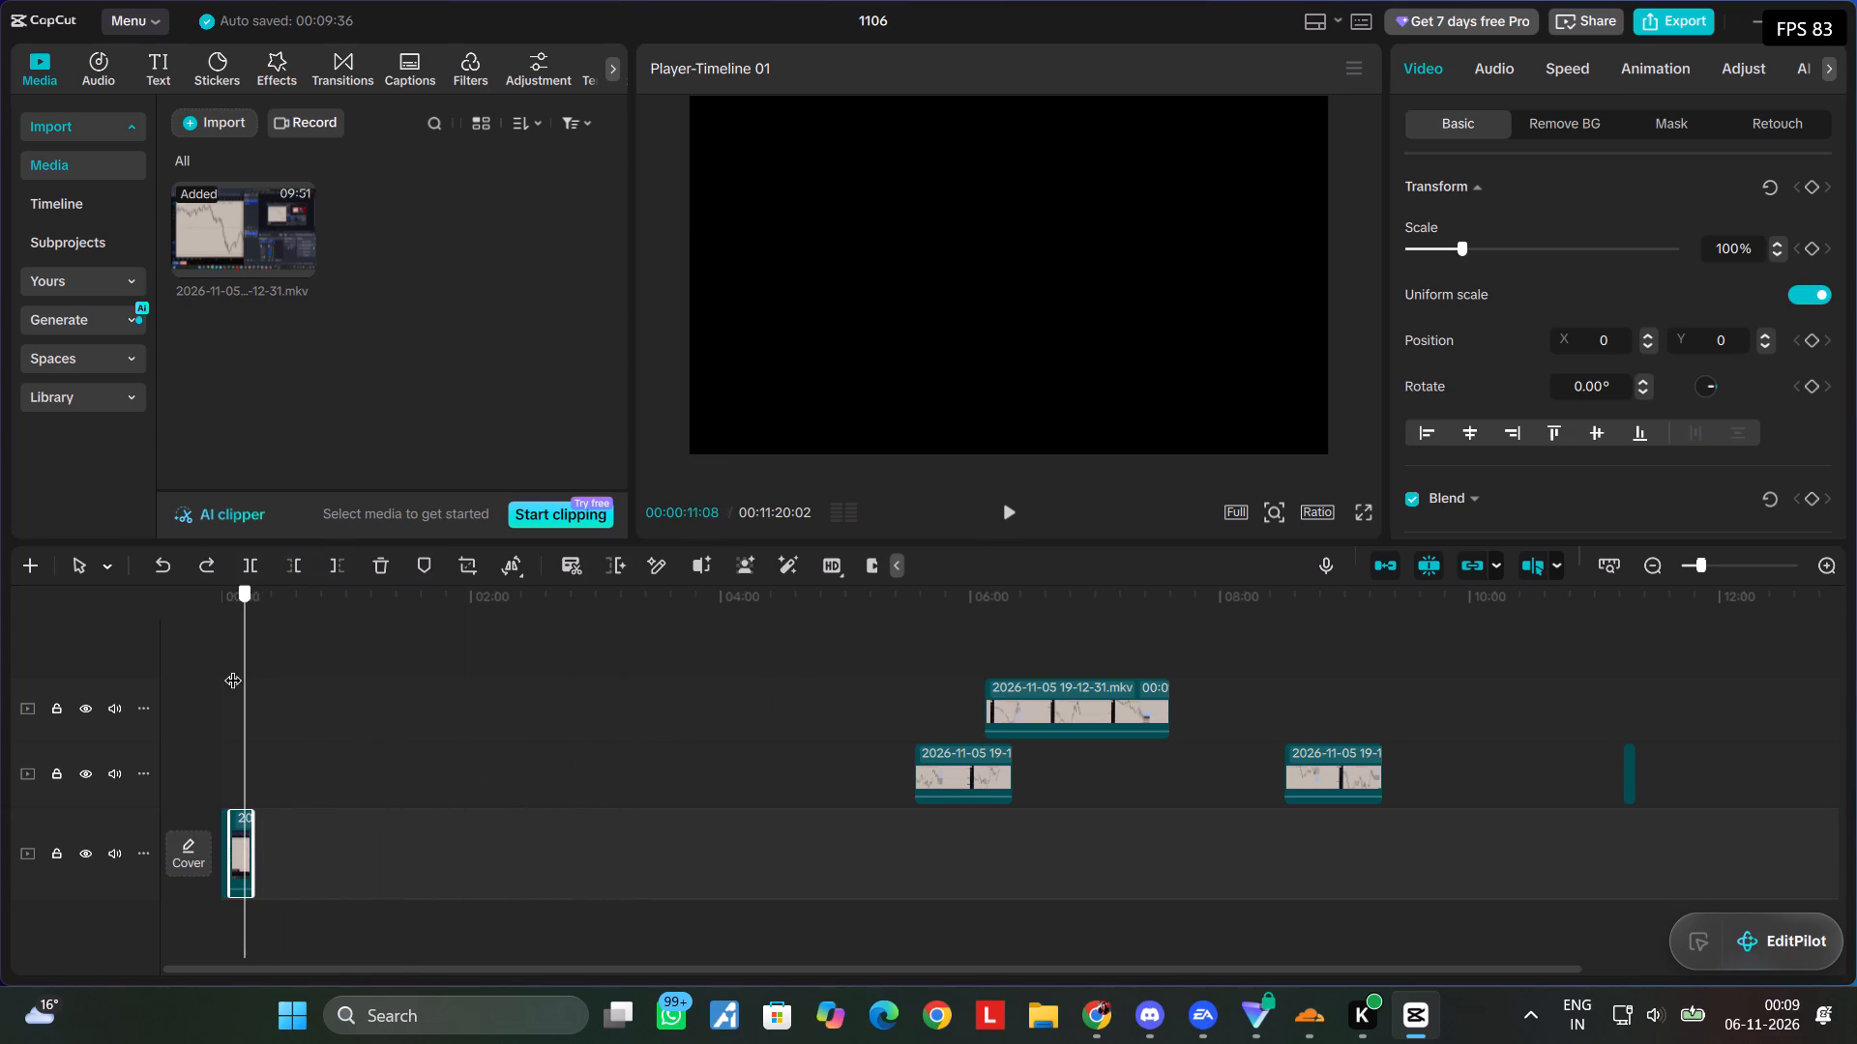
{"action": "left_click_drag", "start_coordinate": [233, 668], "coordinate": [223, 668]}
{"action": "left_click", "coordinate": [1006, 504]}
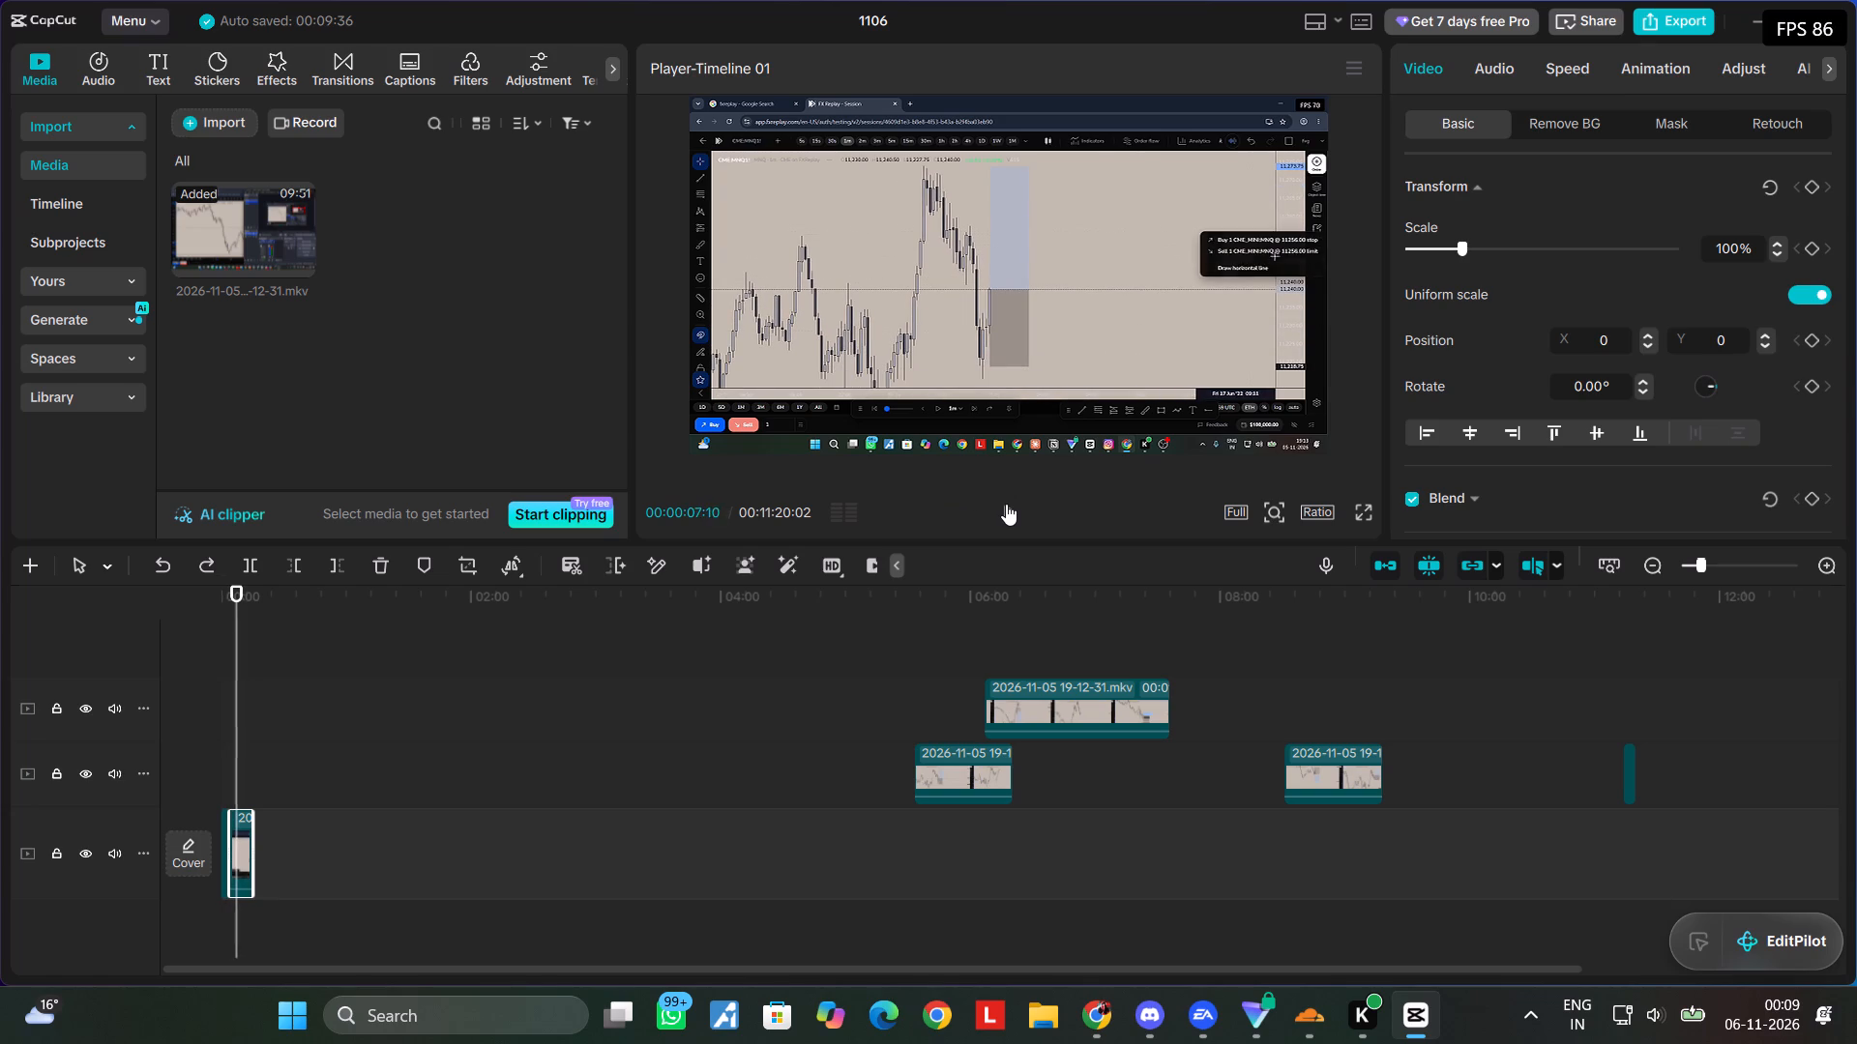
{"action": "left_click", "coordinate": [1006, 504]}
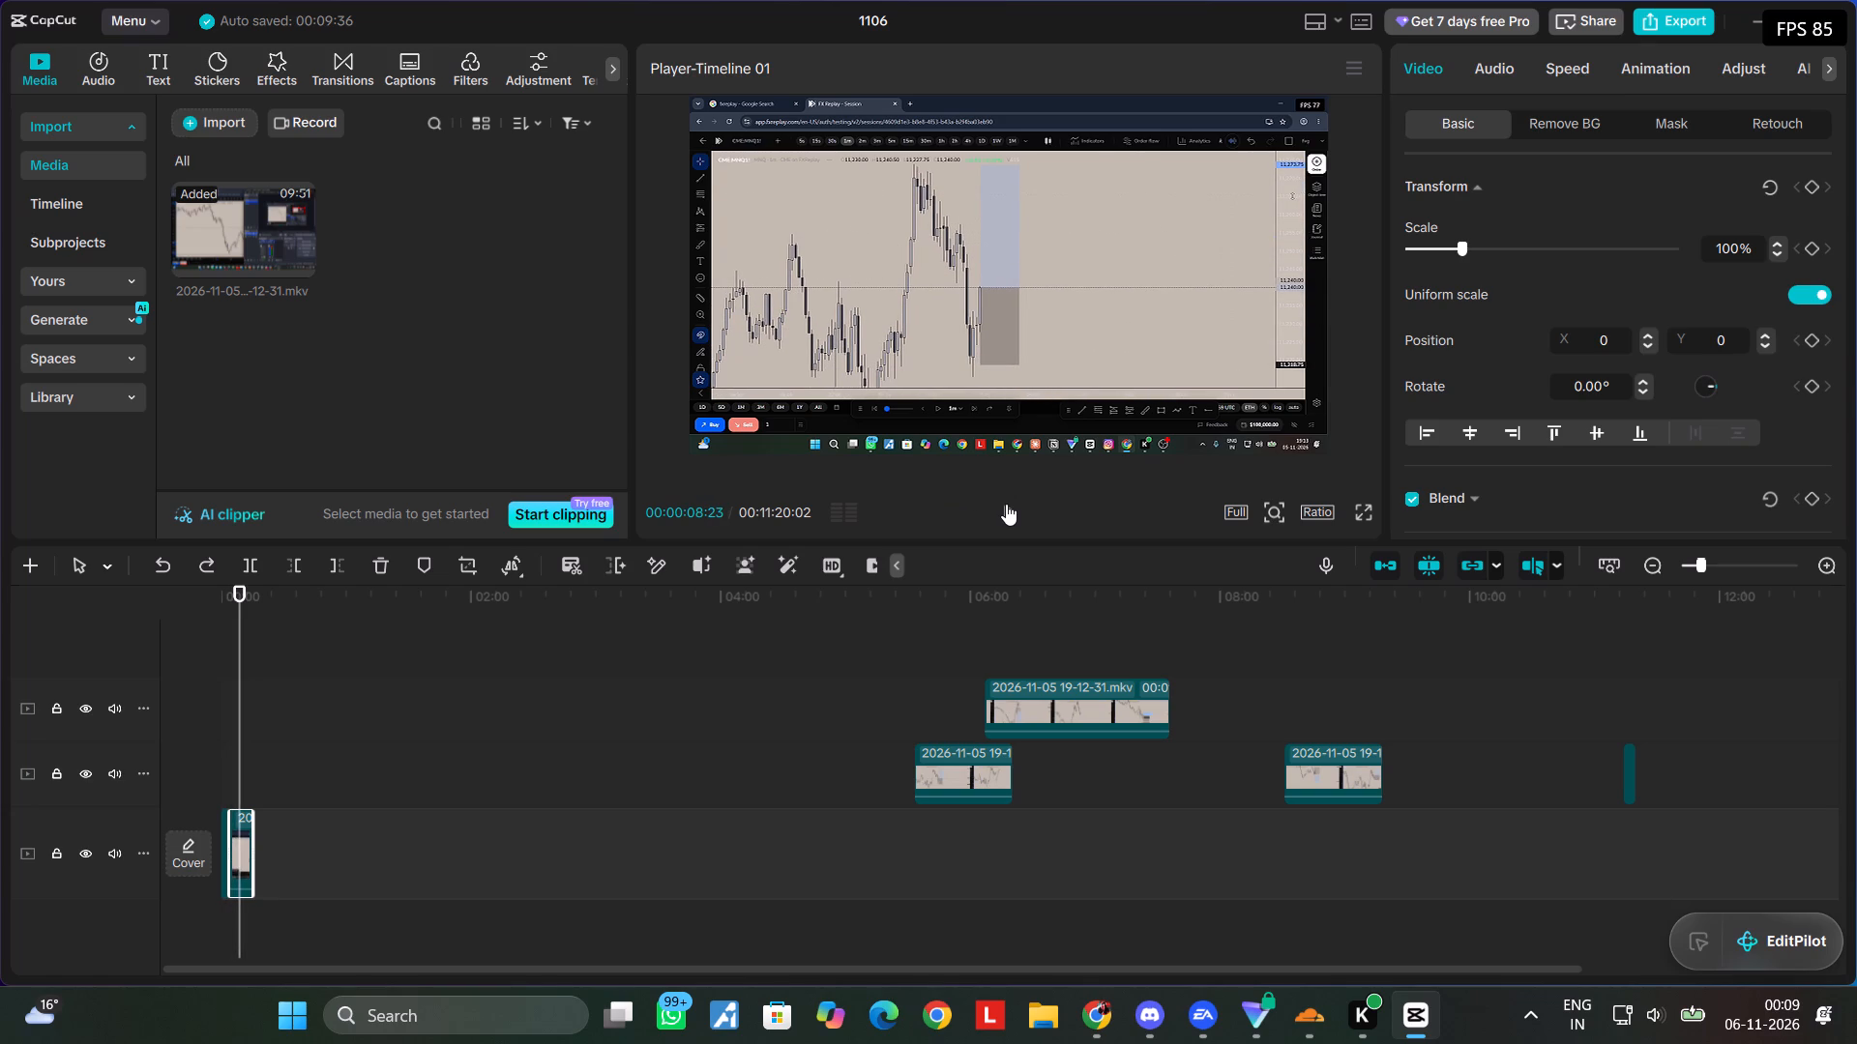
{"action": "key", "text": "ctrl+b"}
{"action": "left_click", "coordinate": [385, 745]}
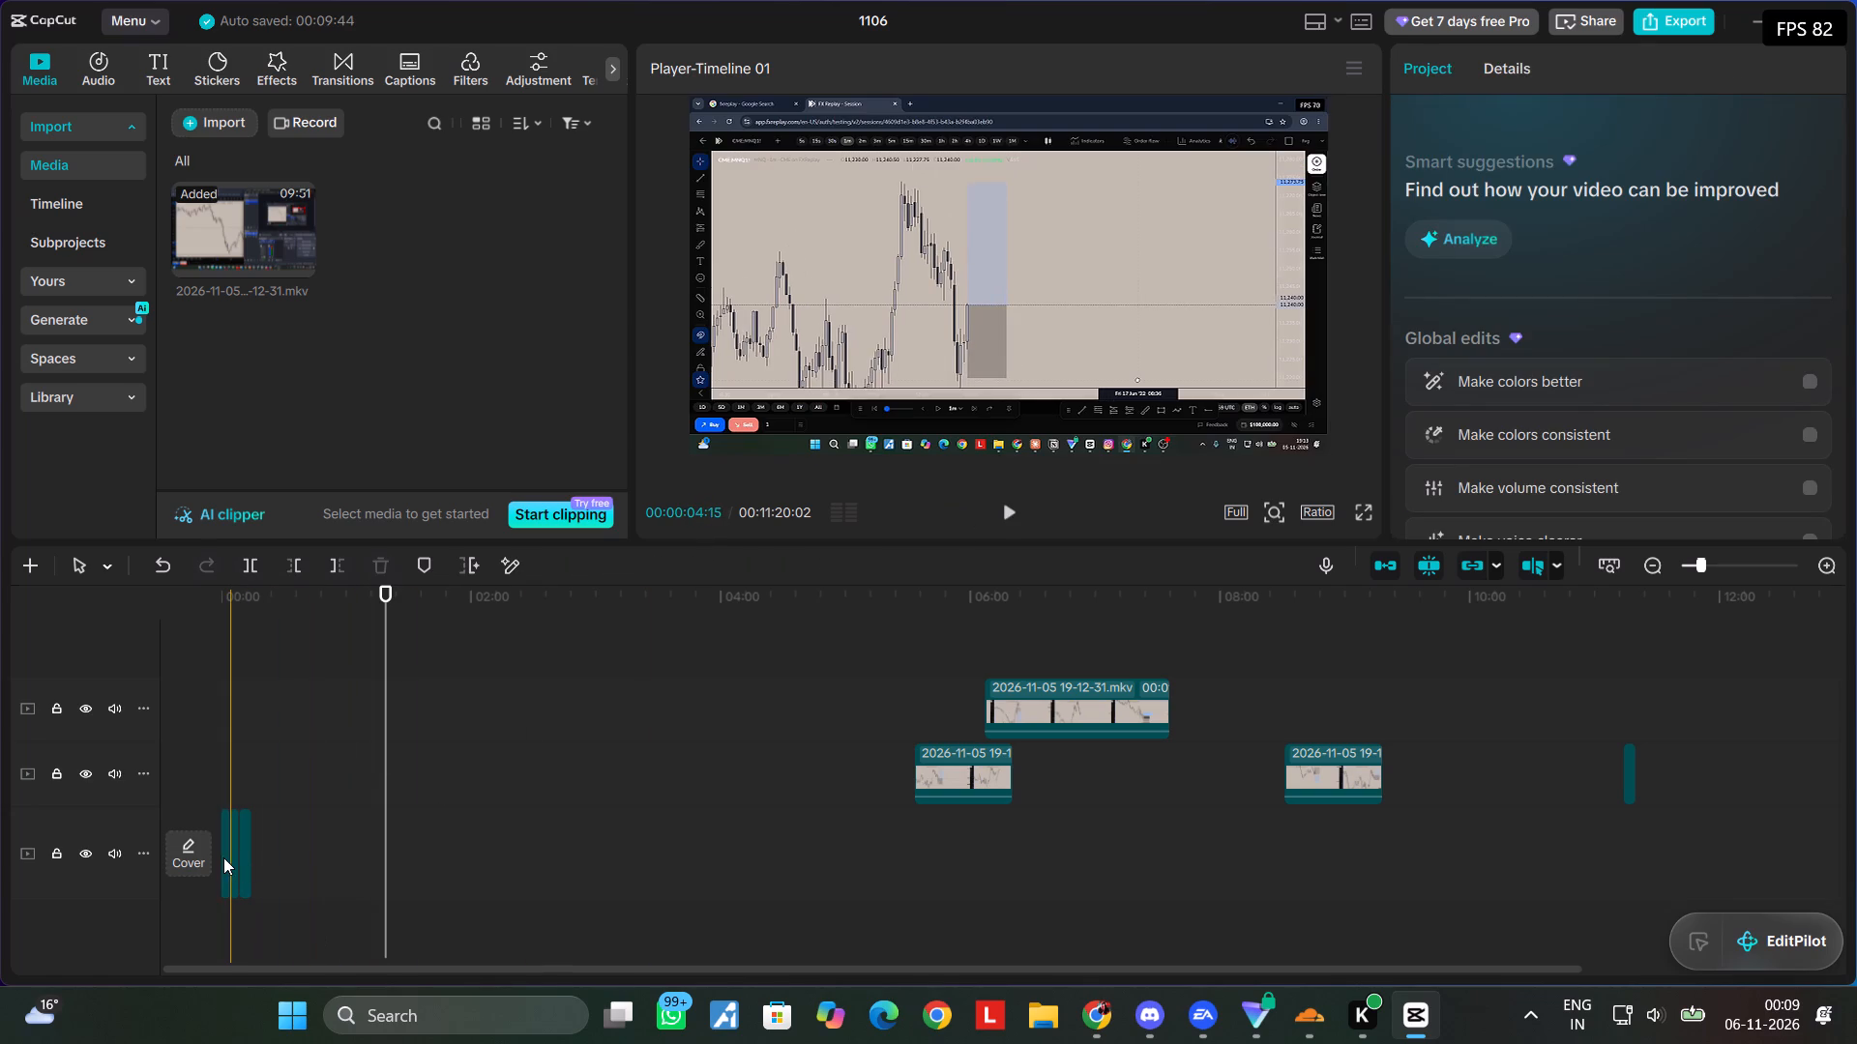
{"action": "left_click", "coordinate": [233, 880]}
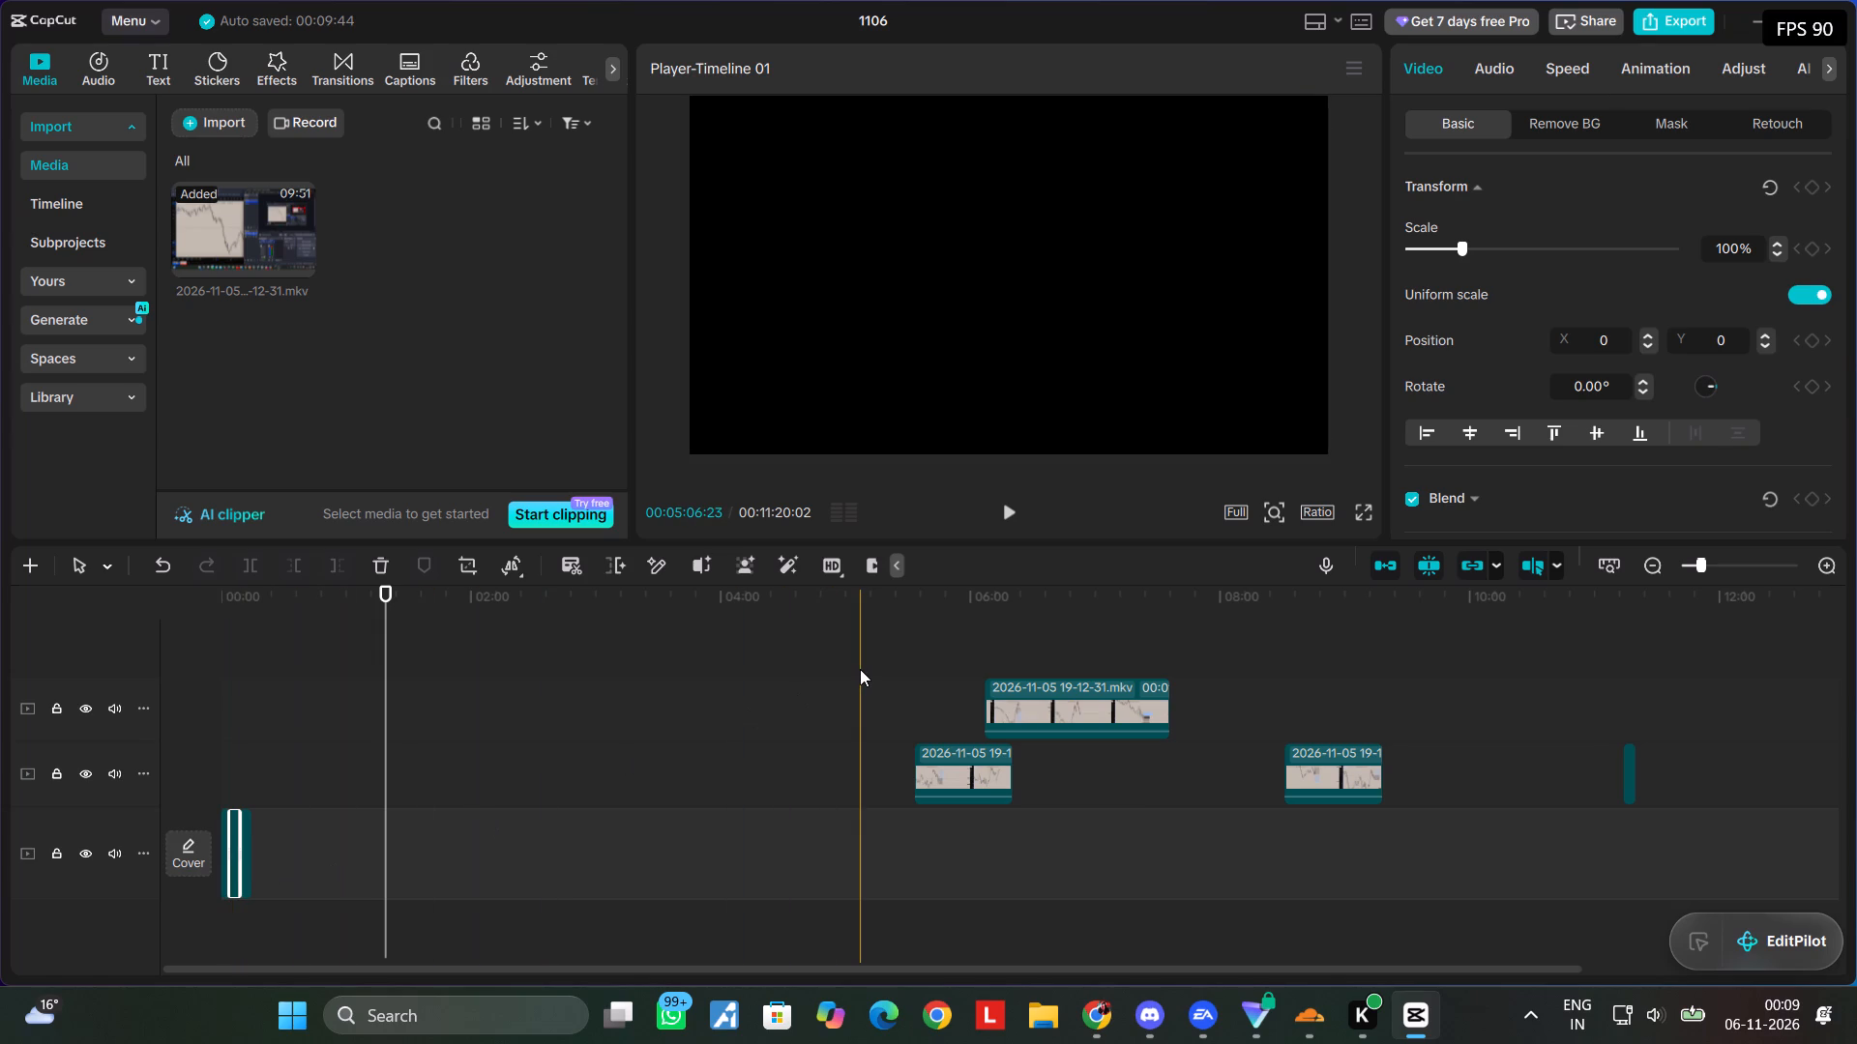
{"action": "key", "text": "Delete"}
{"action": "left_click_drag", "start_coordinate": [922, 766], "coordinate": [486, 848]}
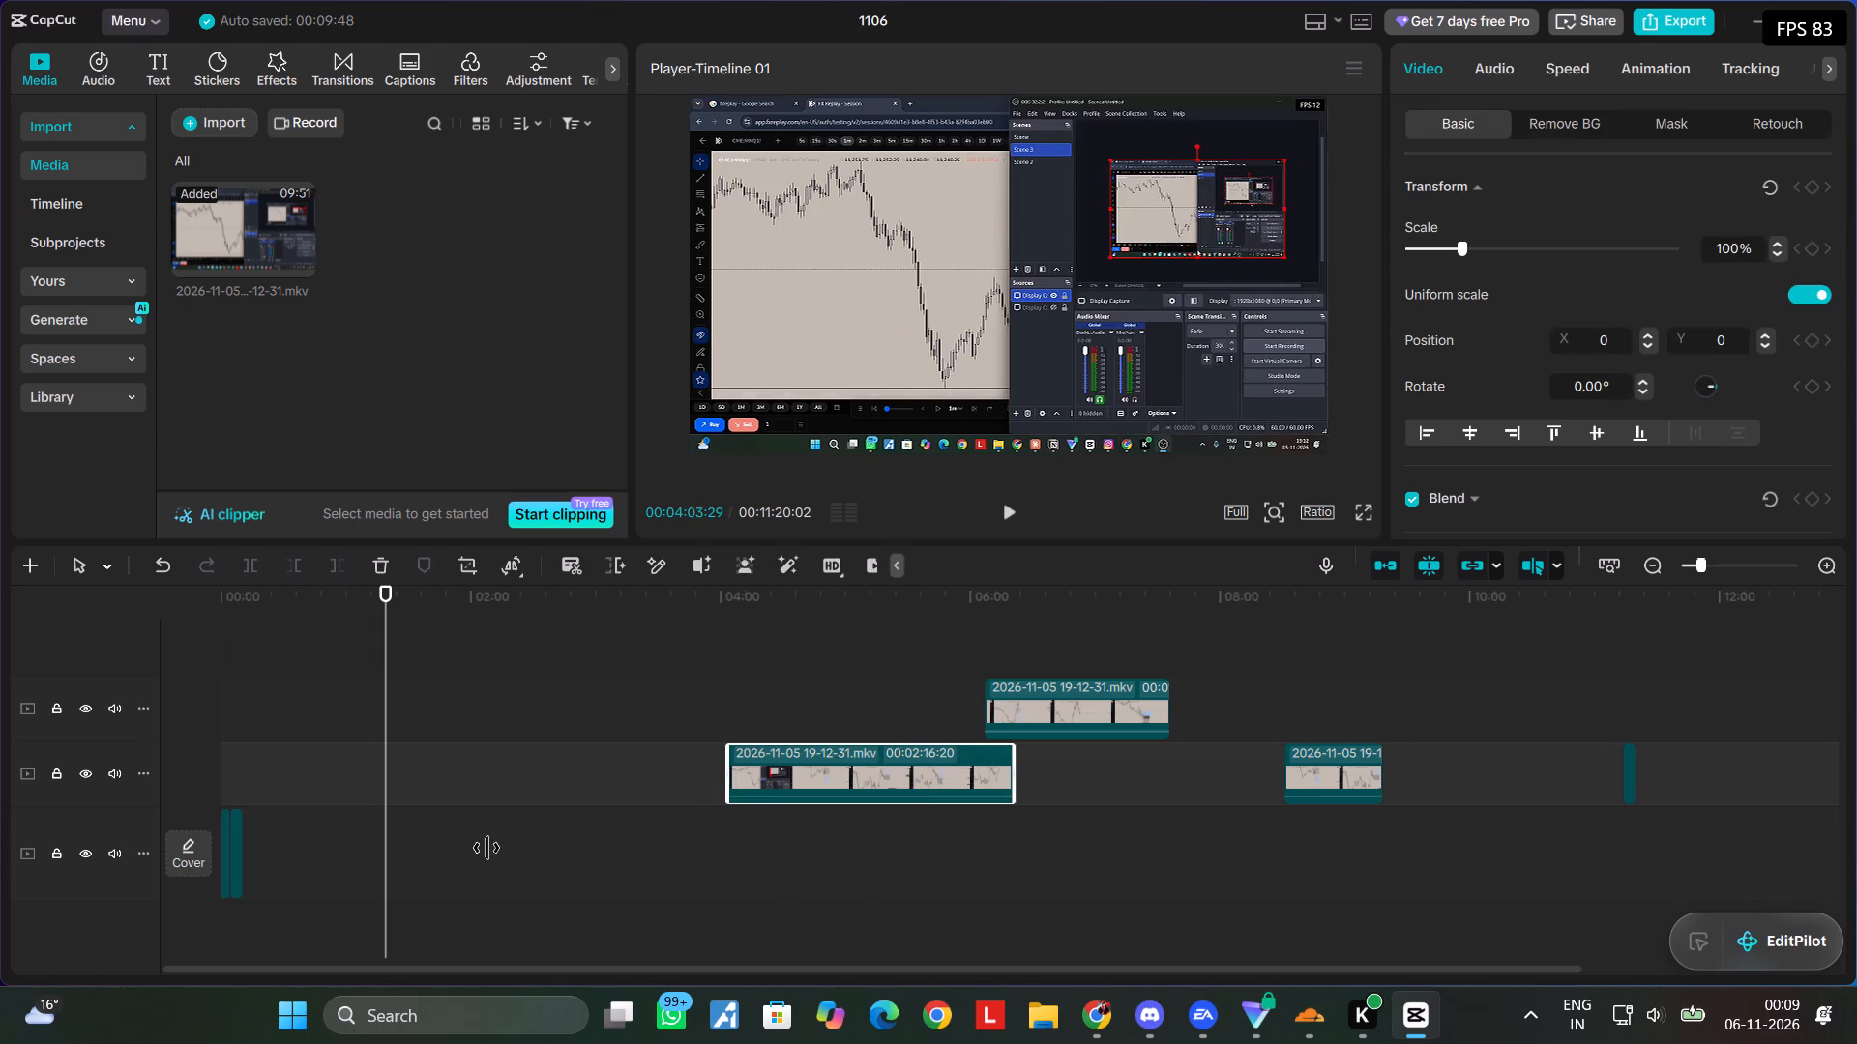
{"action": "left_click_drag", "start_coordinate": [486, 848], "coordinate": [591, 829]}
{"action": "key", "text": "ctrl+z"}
Move the clip lying before 00:06:00 on the second track directly after the last clip on the main track.
{"action": "left_click_drag", "start_coordinate": [961, 749], "coordinate": [542, 868]}
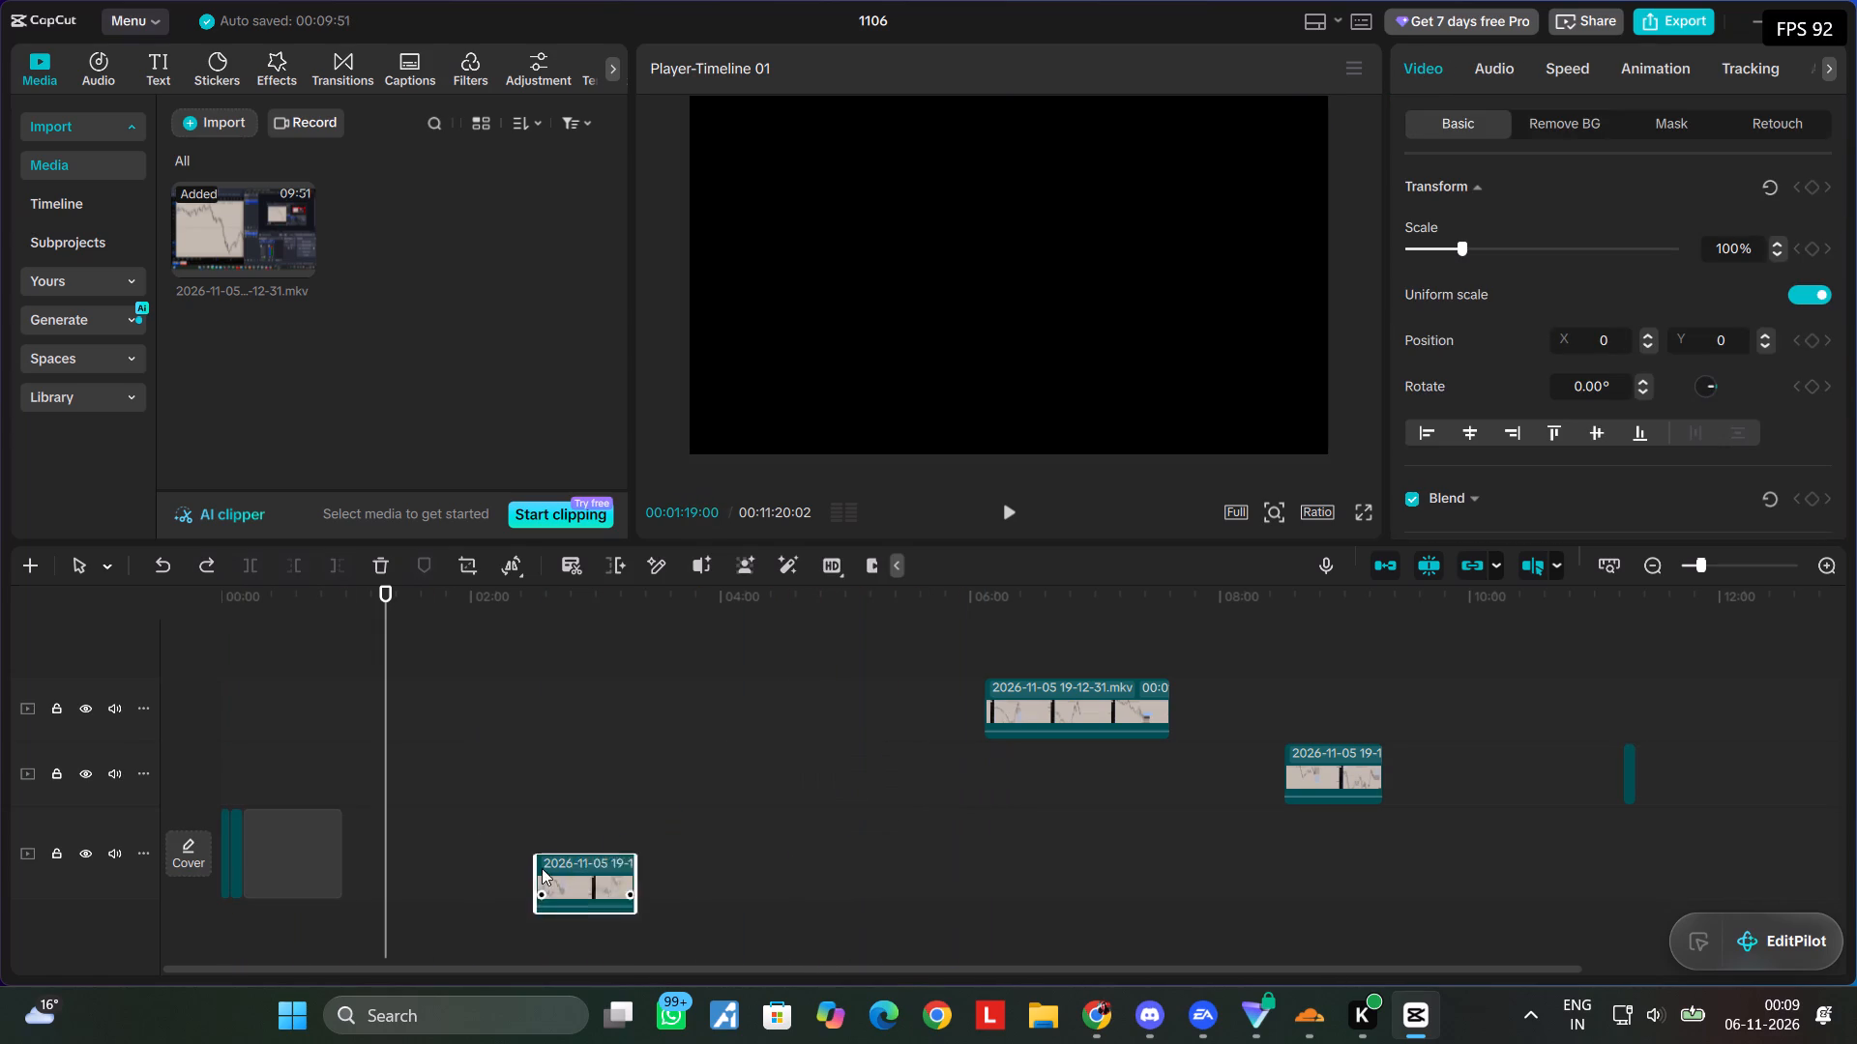
{"action": "left_click_drag", "start_coordinate": [542, 868], "coordinate": [297, 836]}
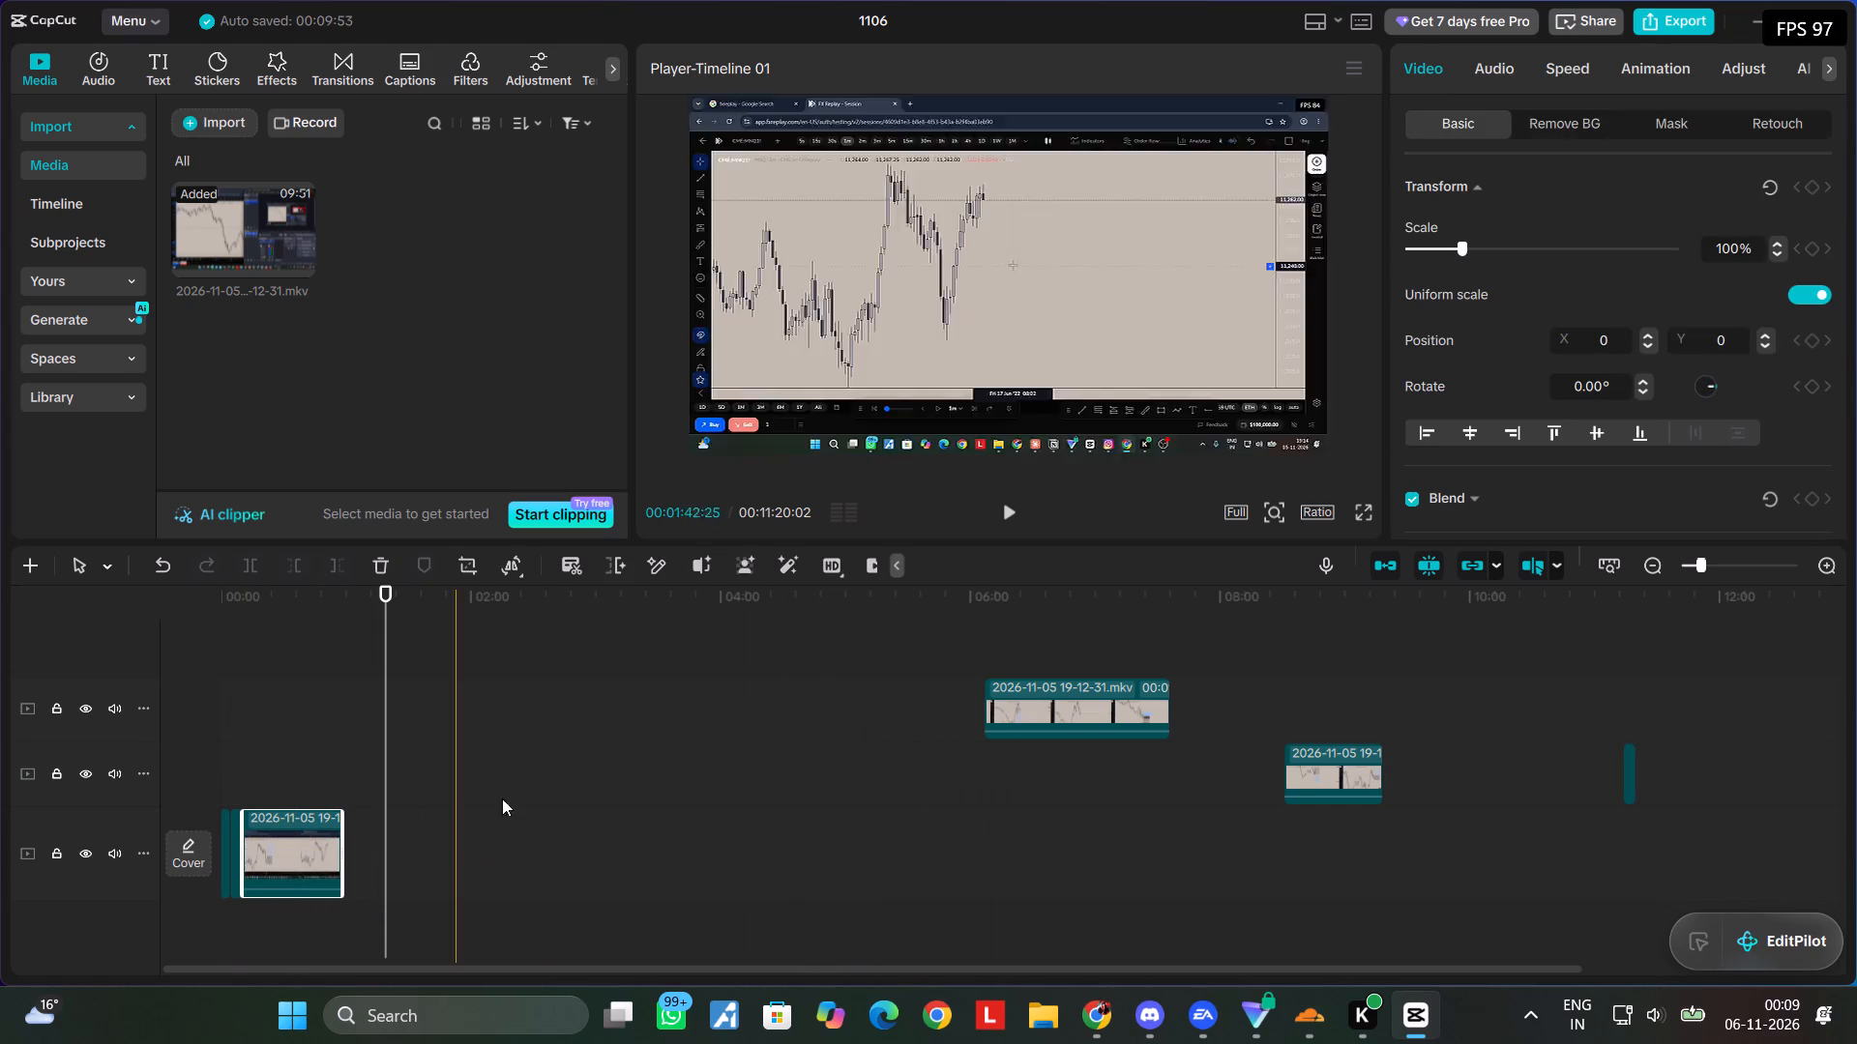
Play the newly placed clip on the main track and split it at about 00:00:16.
{"action": "left_click", "coordinate": [1012, 512]}
{"action": "left_click_drag", "start_coordinate": [380, 651], "coordinate": [240, 678]}
{"action": "left_click", "coordinate": [1015, 505]}
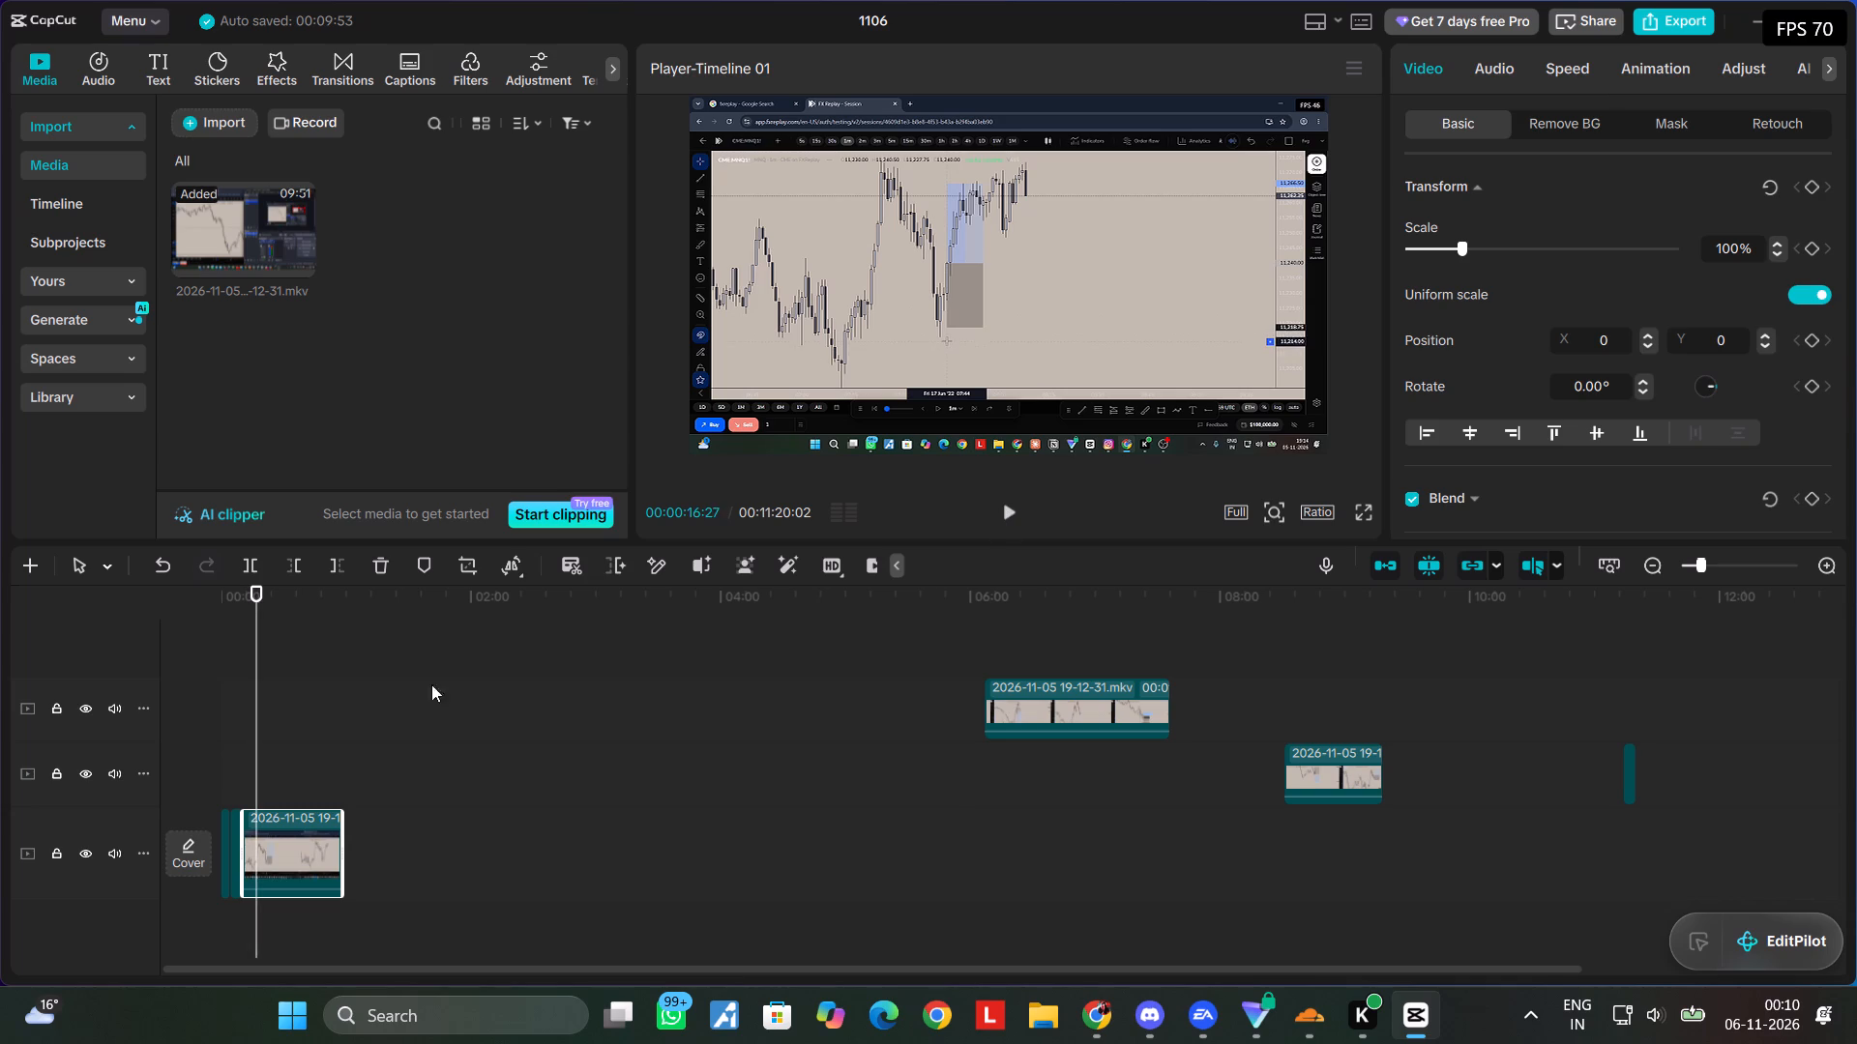
{"action": "left_click_drag", "start_coordinate": [261, 653], "coordinate": [252, 652]}
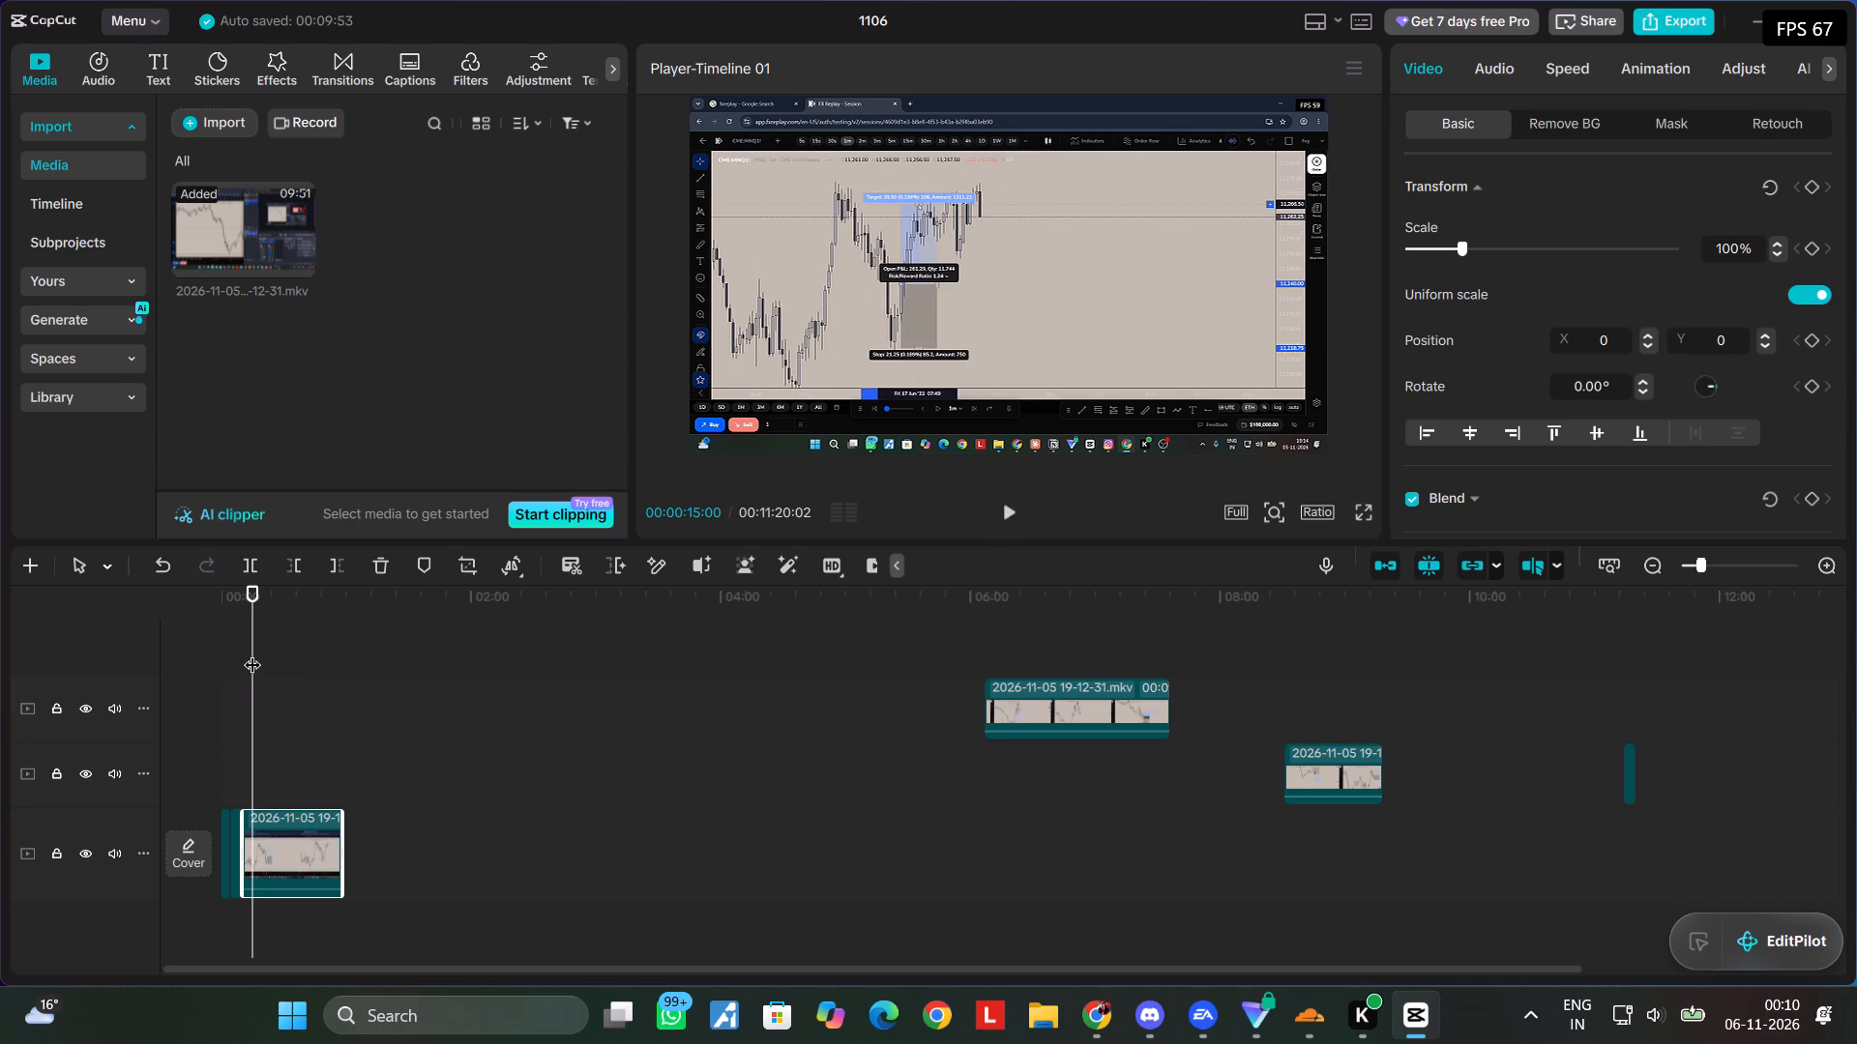
{"action": "left_click", "coordinate": [1013, 508]}
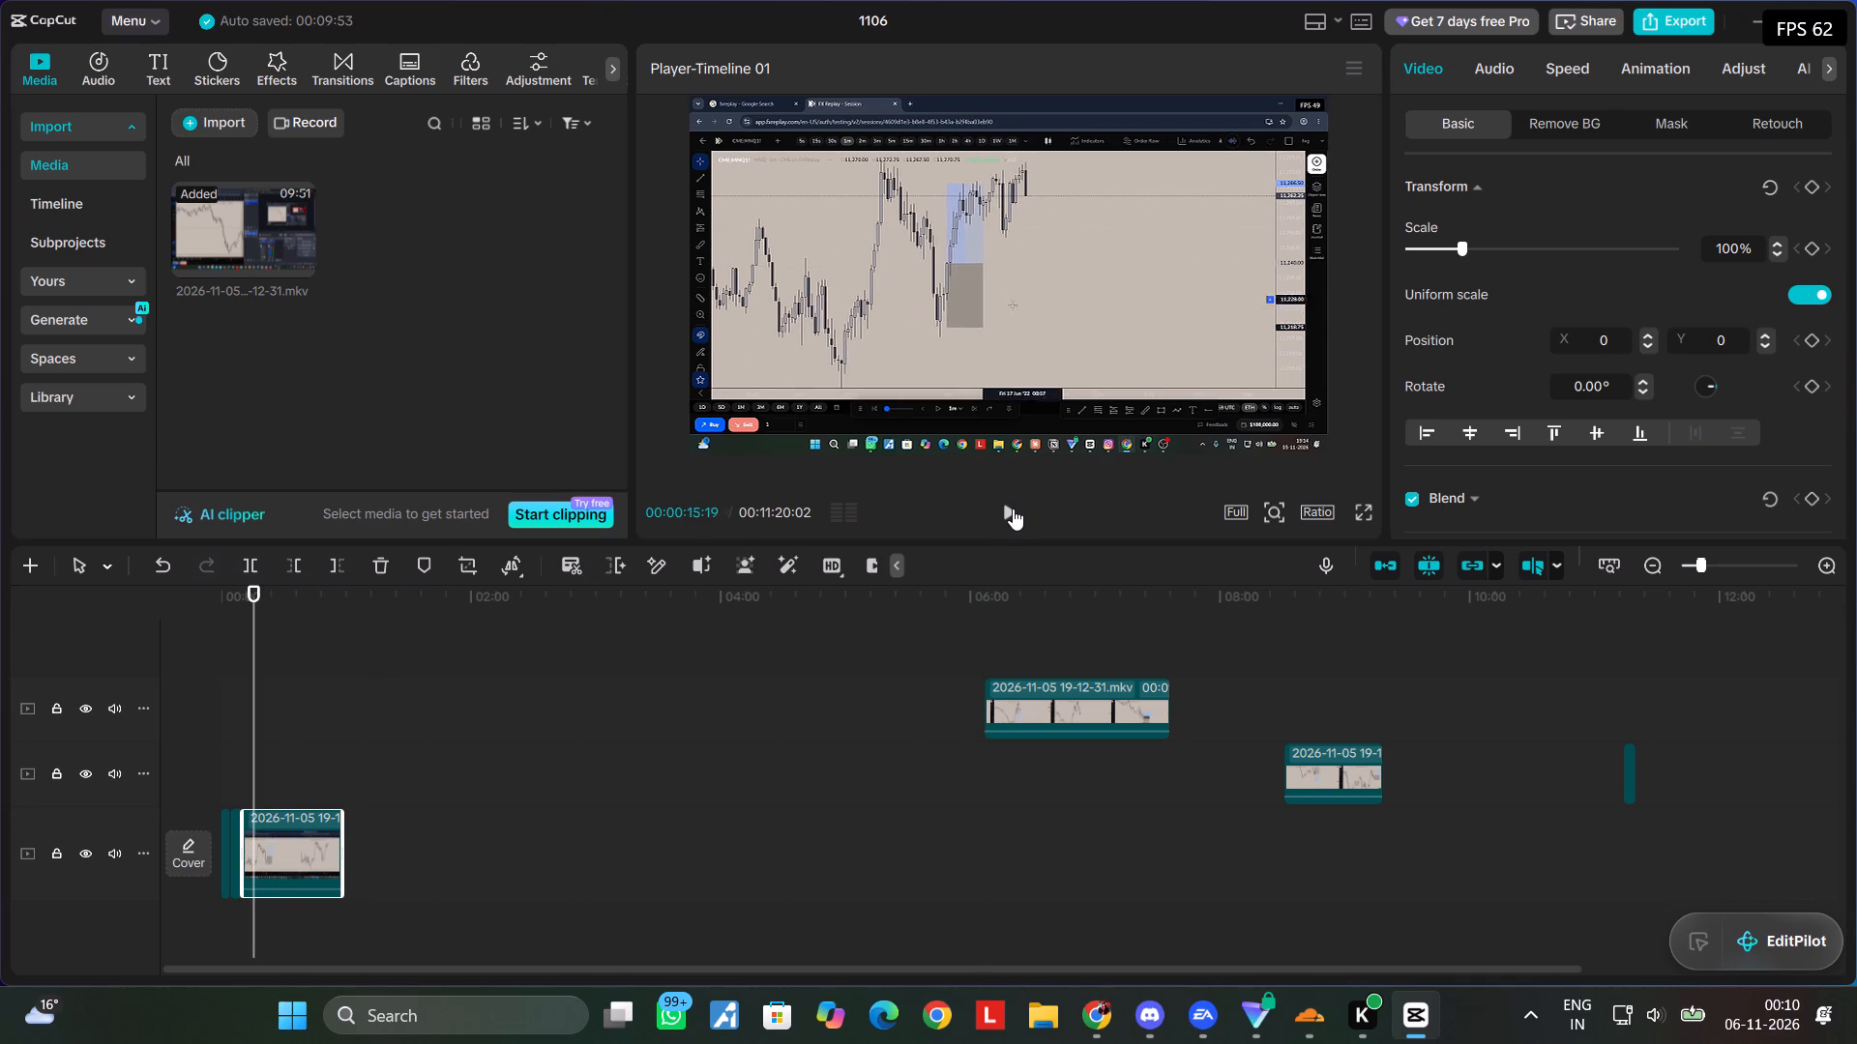
{"action": "key", "text": "ctrl+b"}
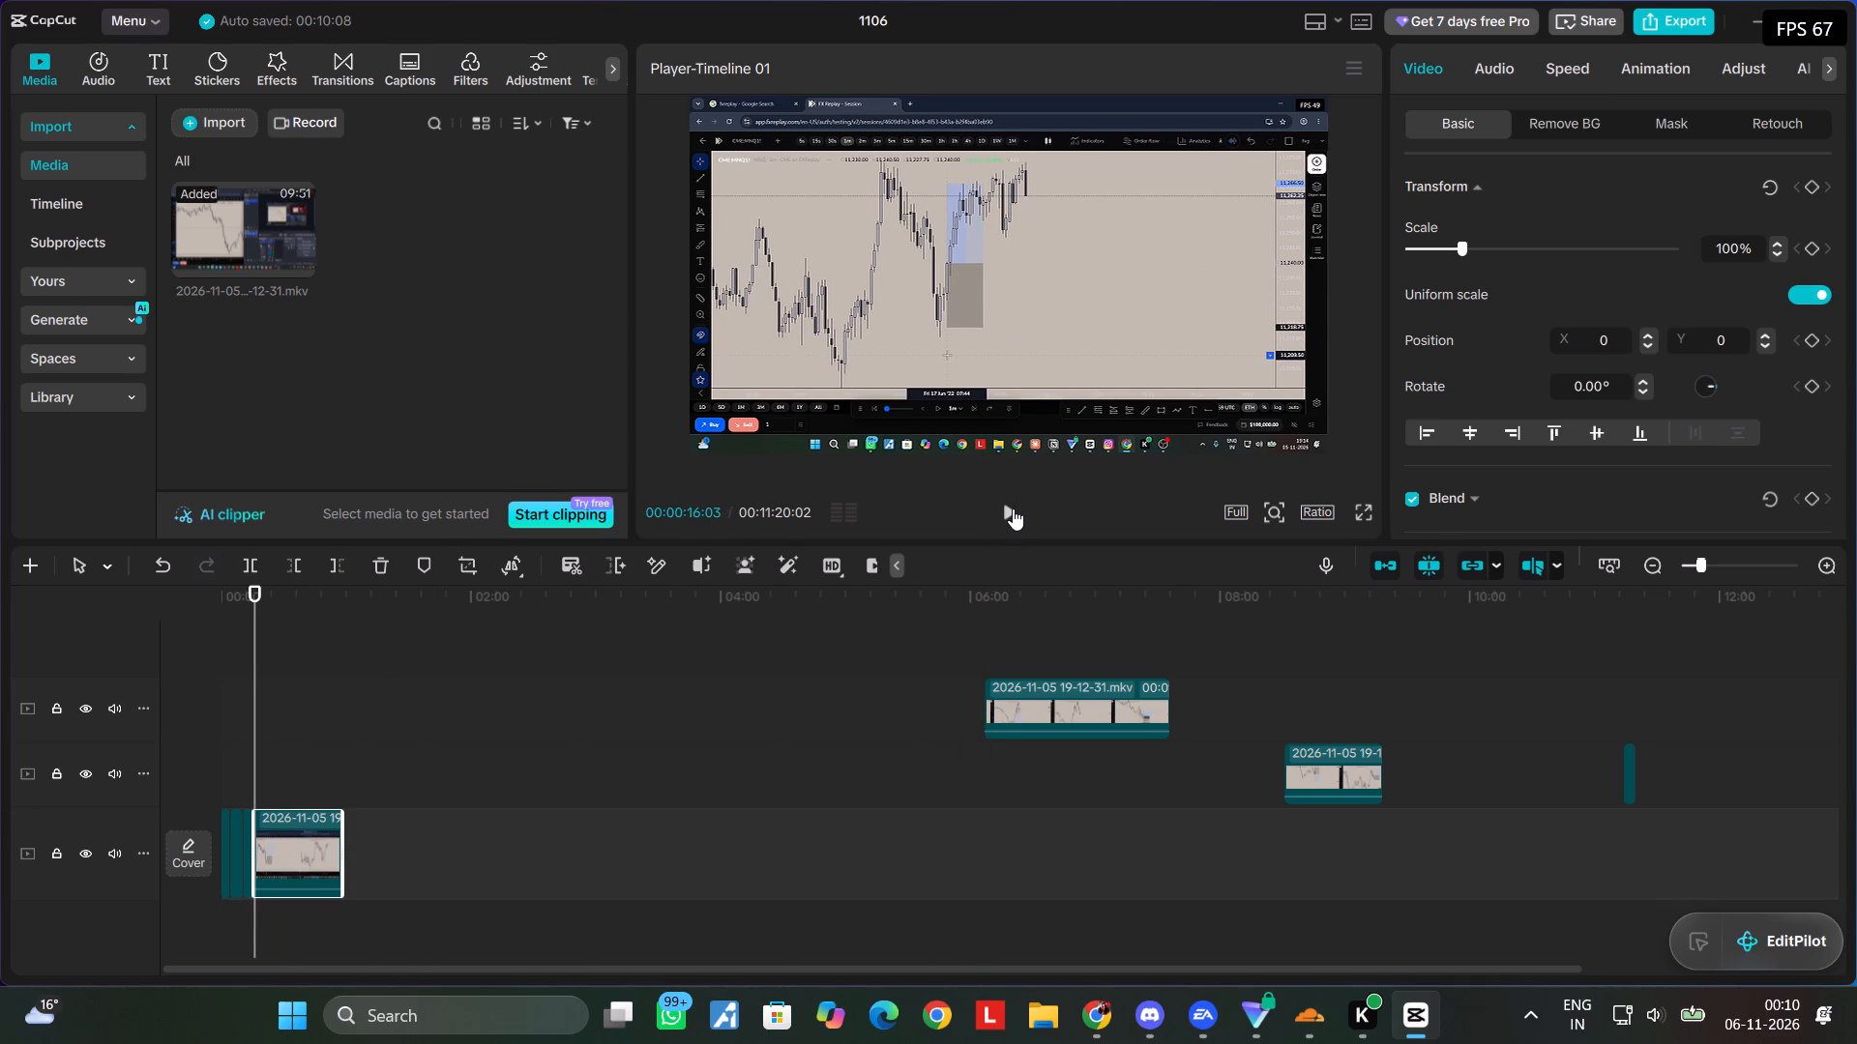
Play the remaining part after the split and split it again at about 00:00:23, where the trade resumes.
{"action": "left_click", "coordinate": [1013, 508]}
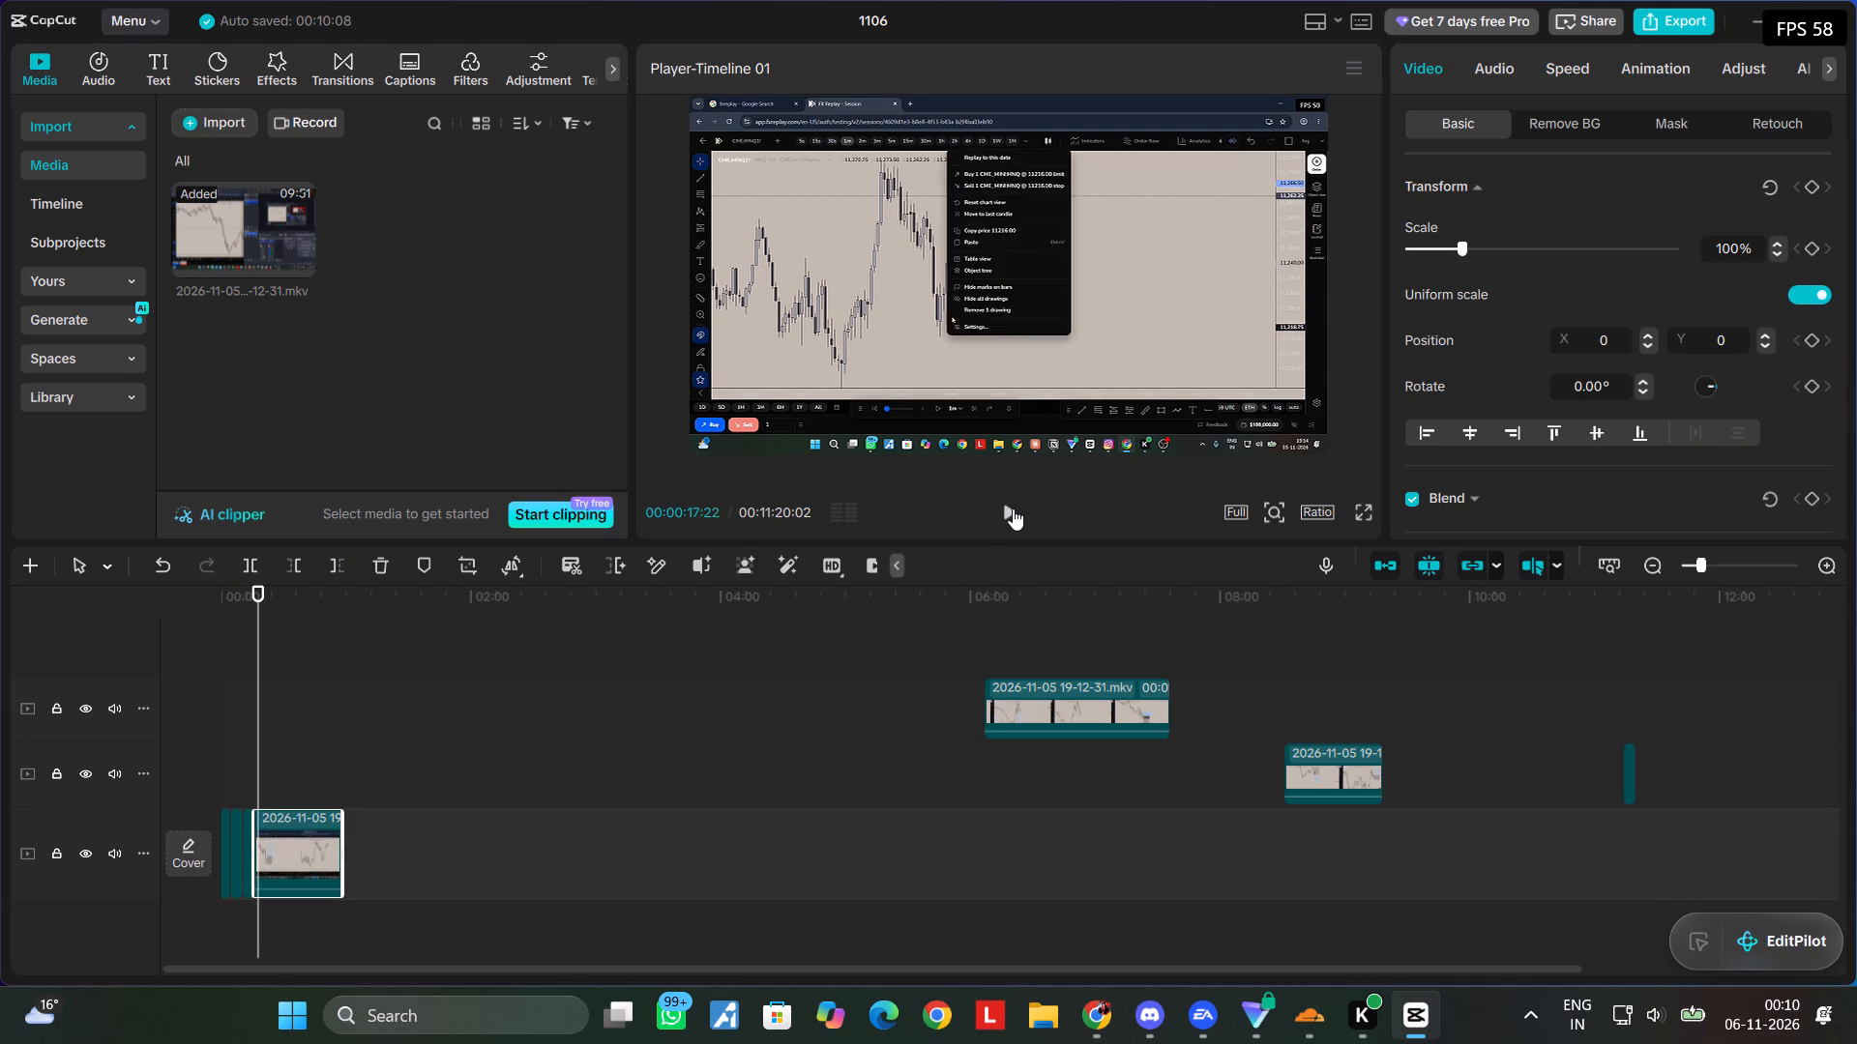
{"action": "double_click", "coordinate": [1013, 508]}
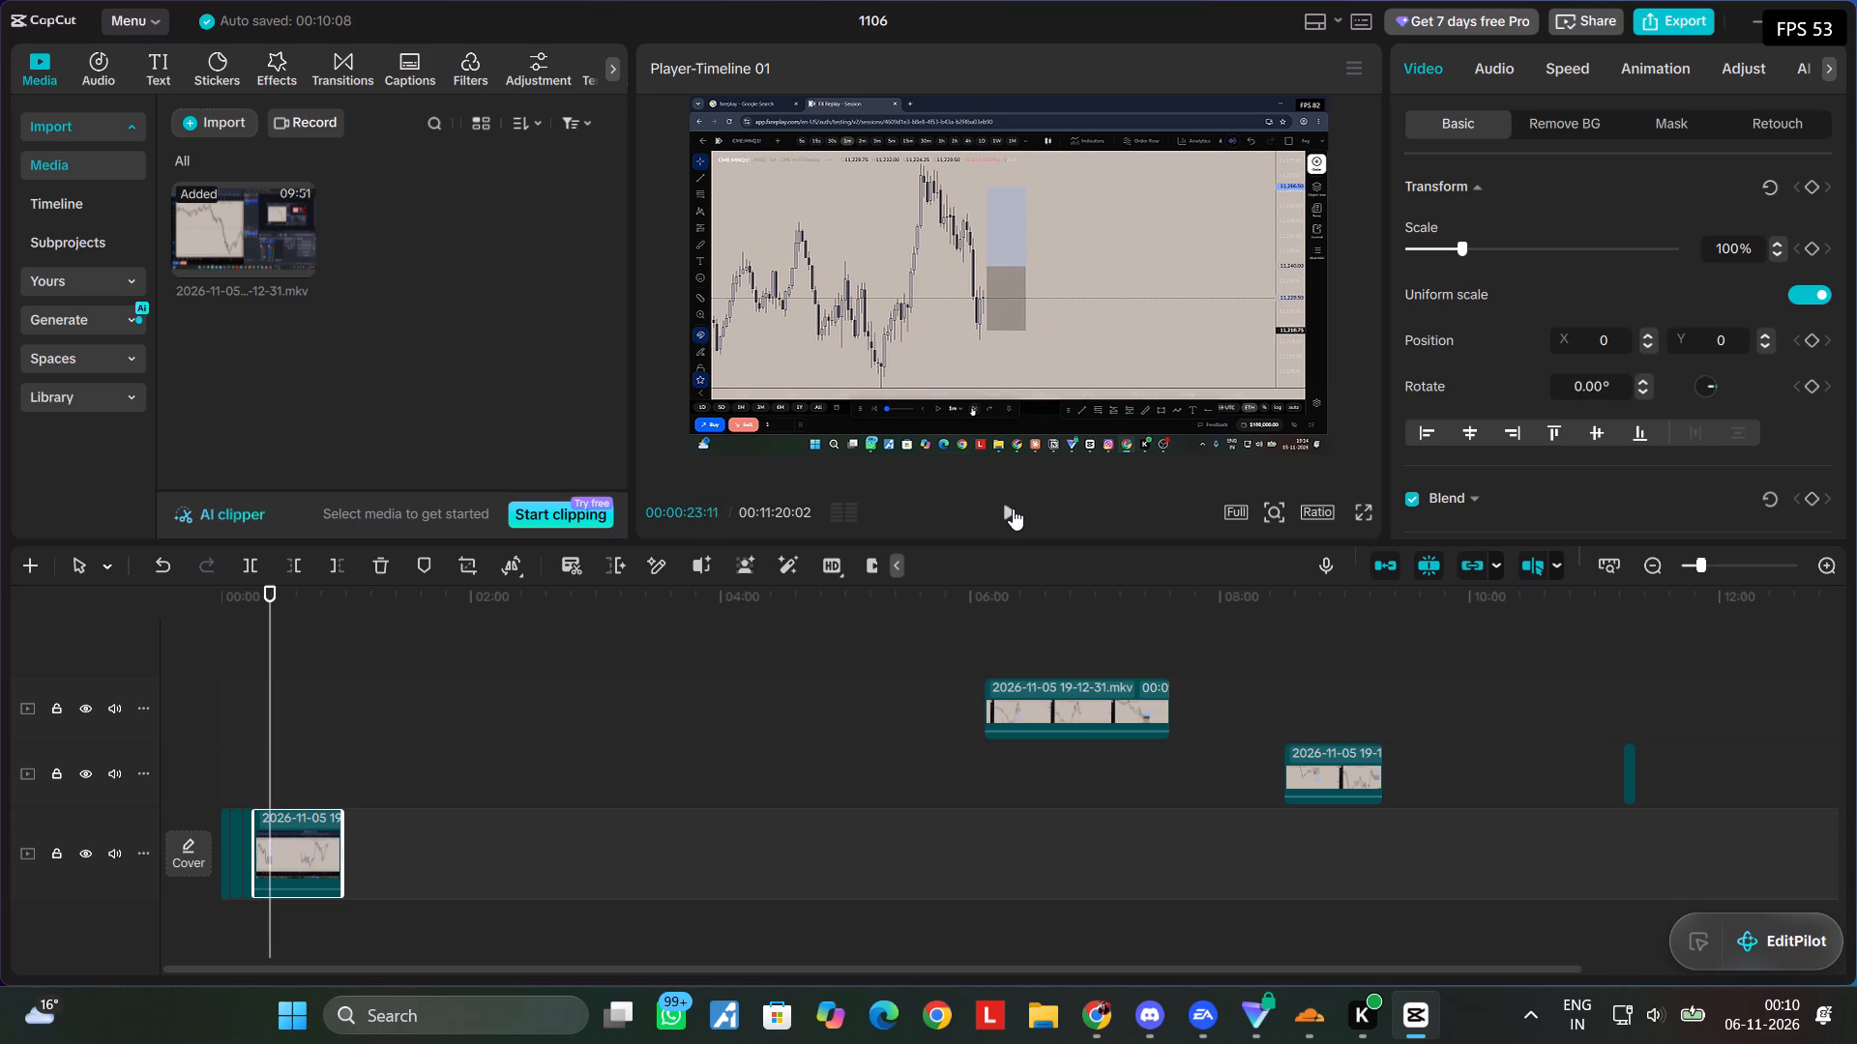
{"action": "left_click", "coordinate": [1013, 508]}
{"action": "key", "text": "ctrl+b"}
Play on from the last split, split the clip at about 00:00:26:23, and delete everything after it on the main track.
{"action": "left_click", "coordinate": [1013, 508]}
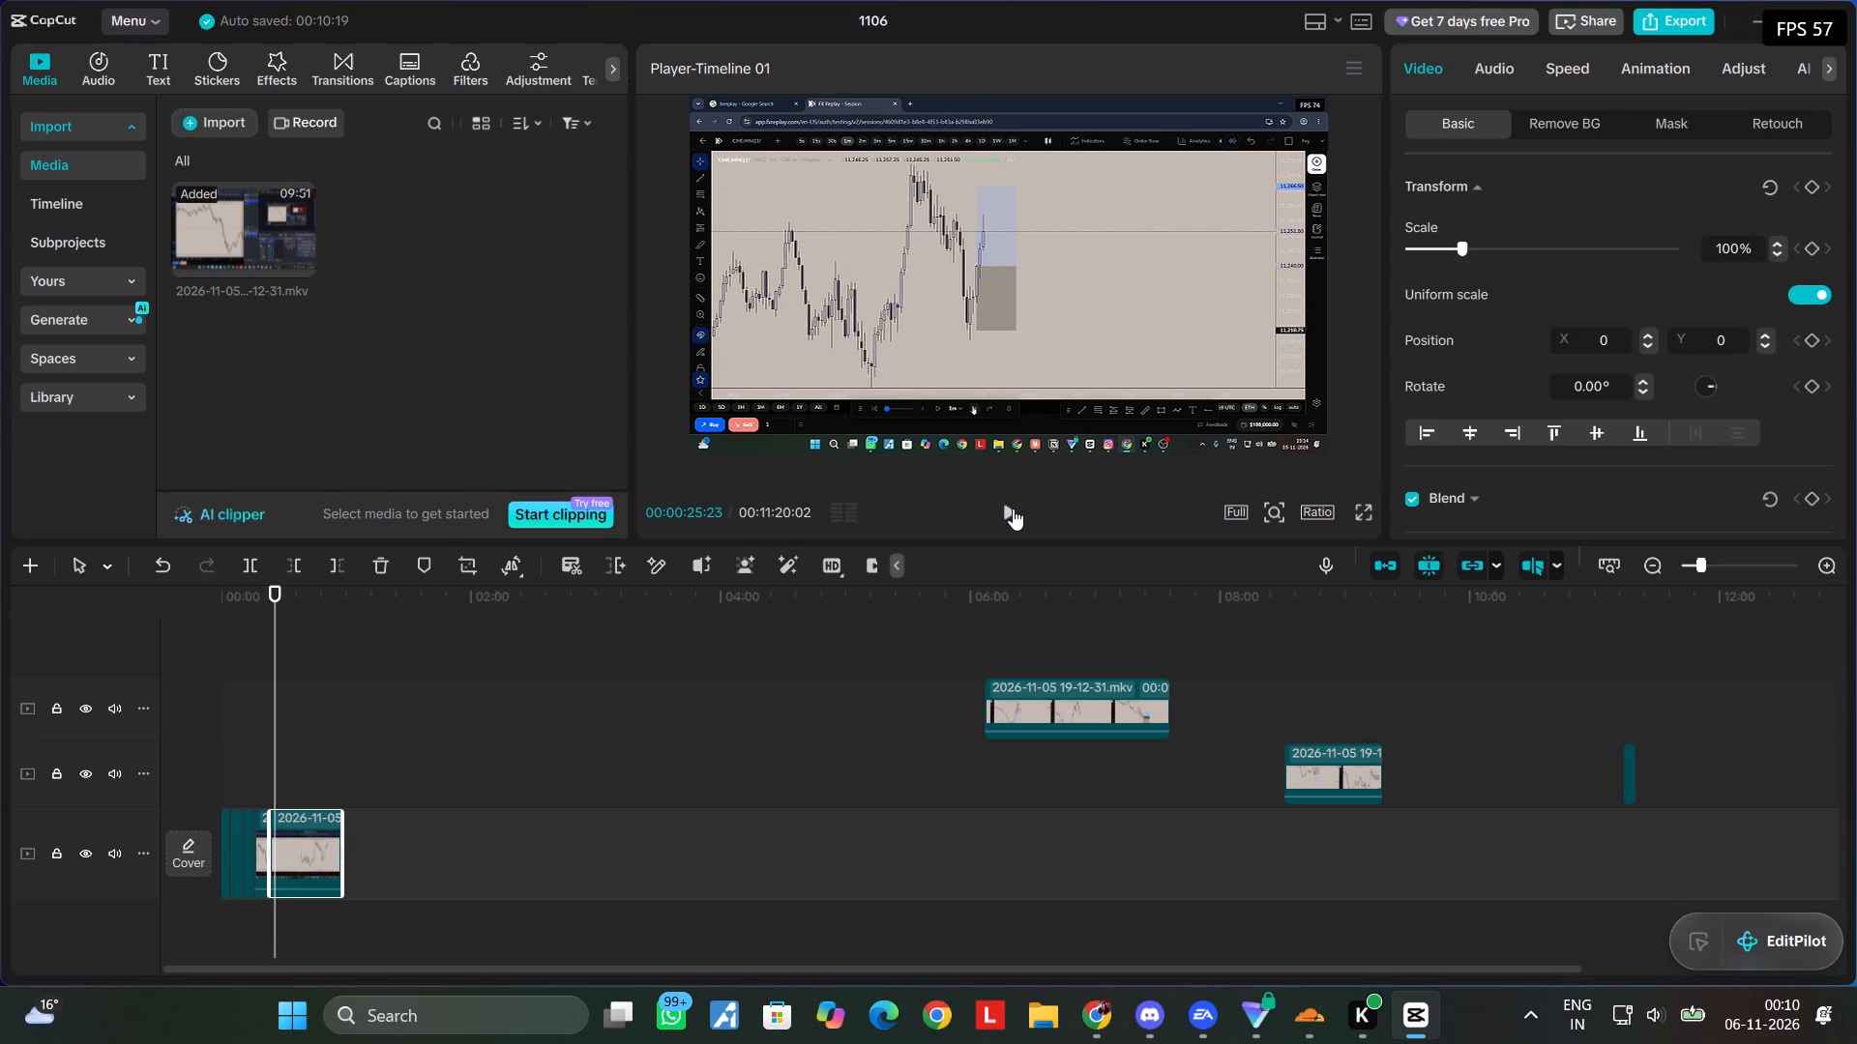
{"action": "left_click", "coordinate": [1013, 508]}
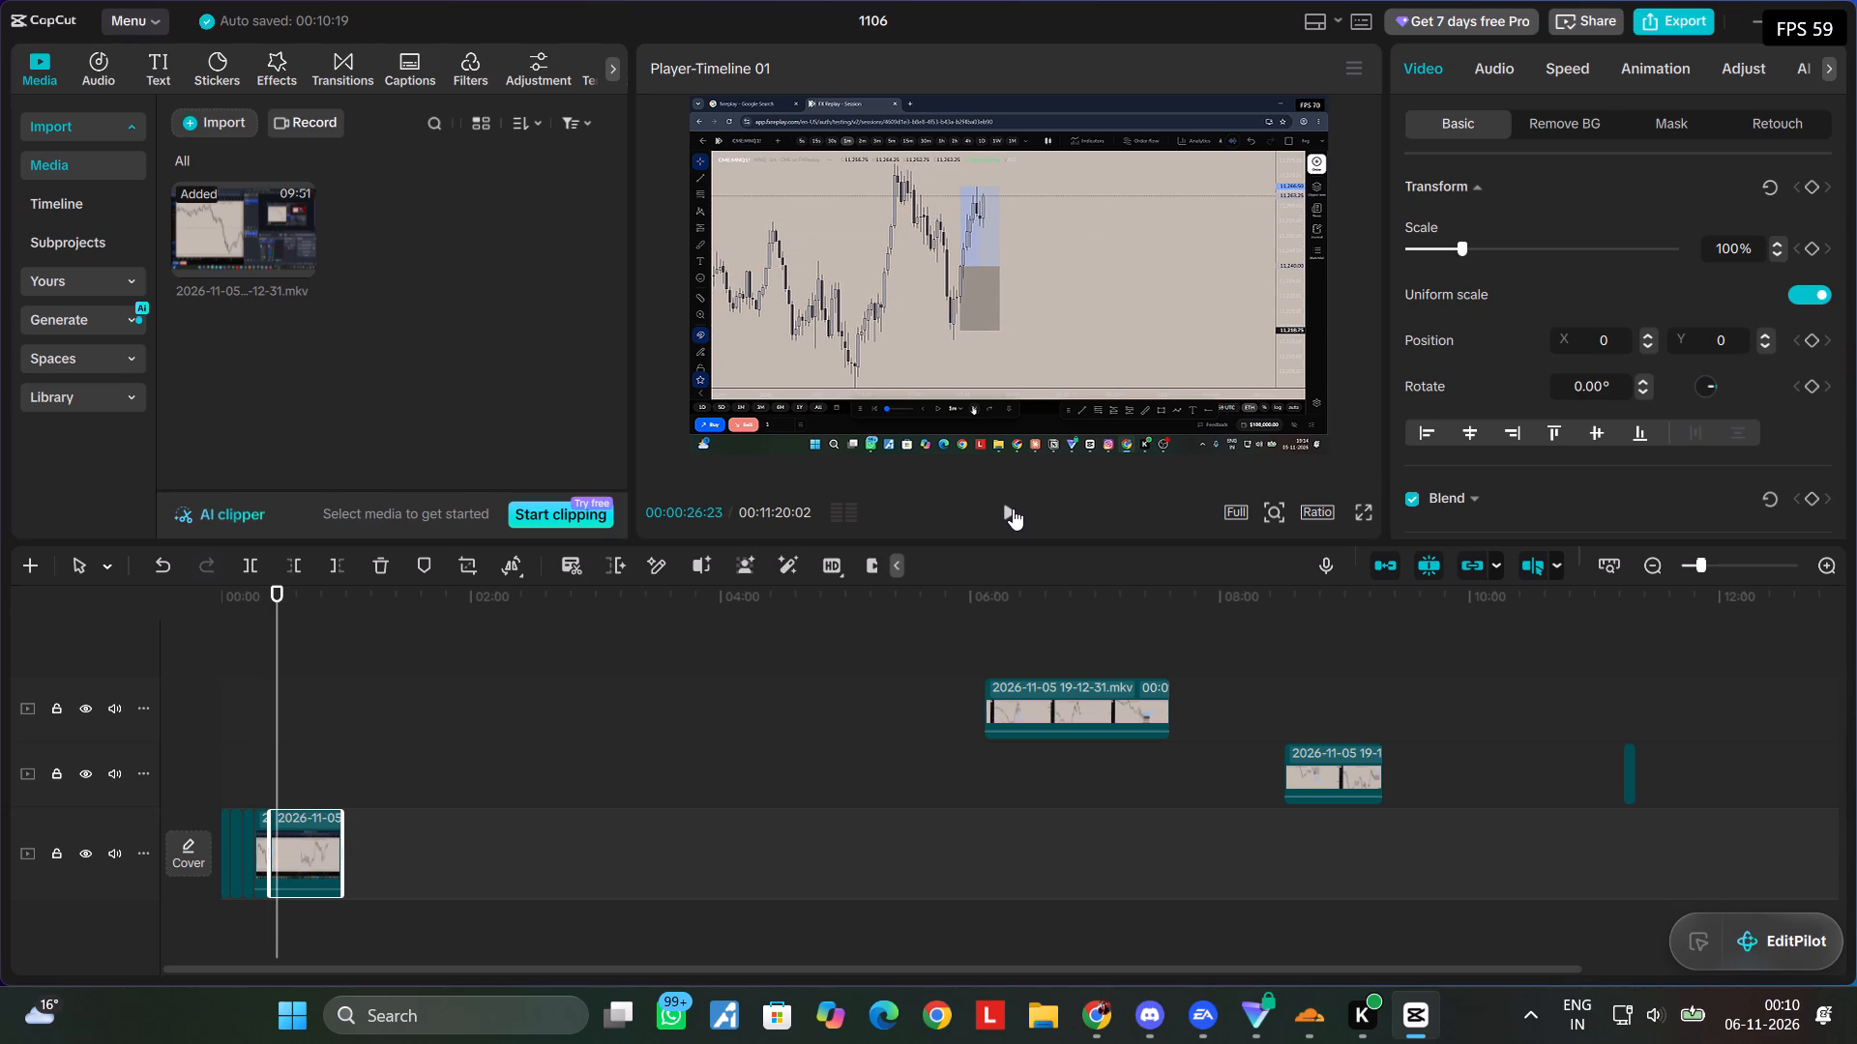
{"action": "key", "text": "ctrl+b"}
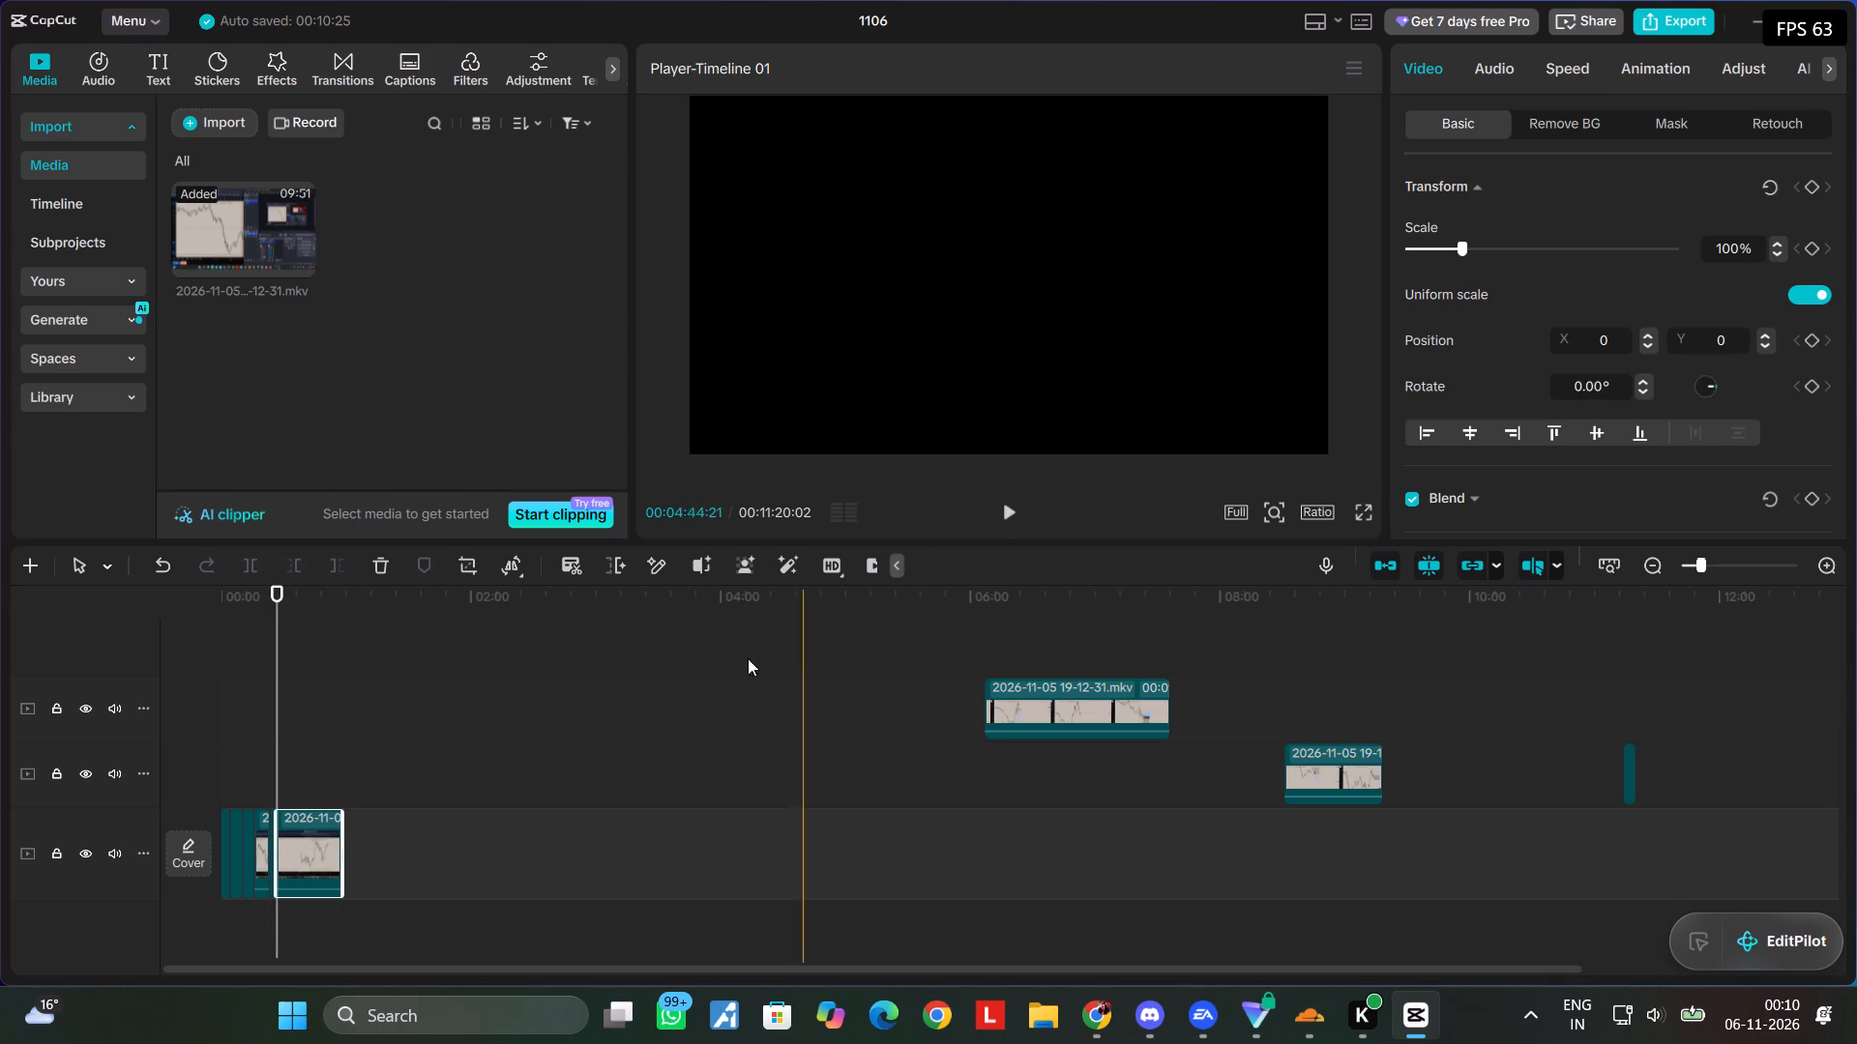
{"action": "key", "text": "Delete"}
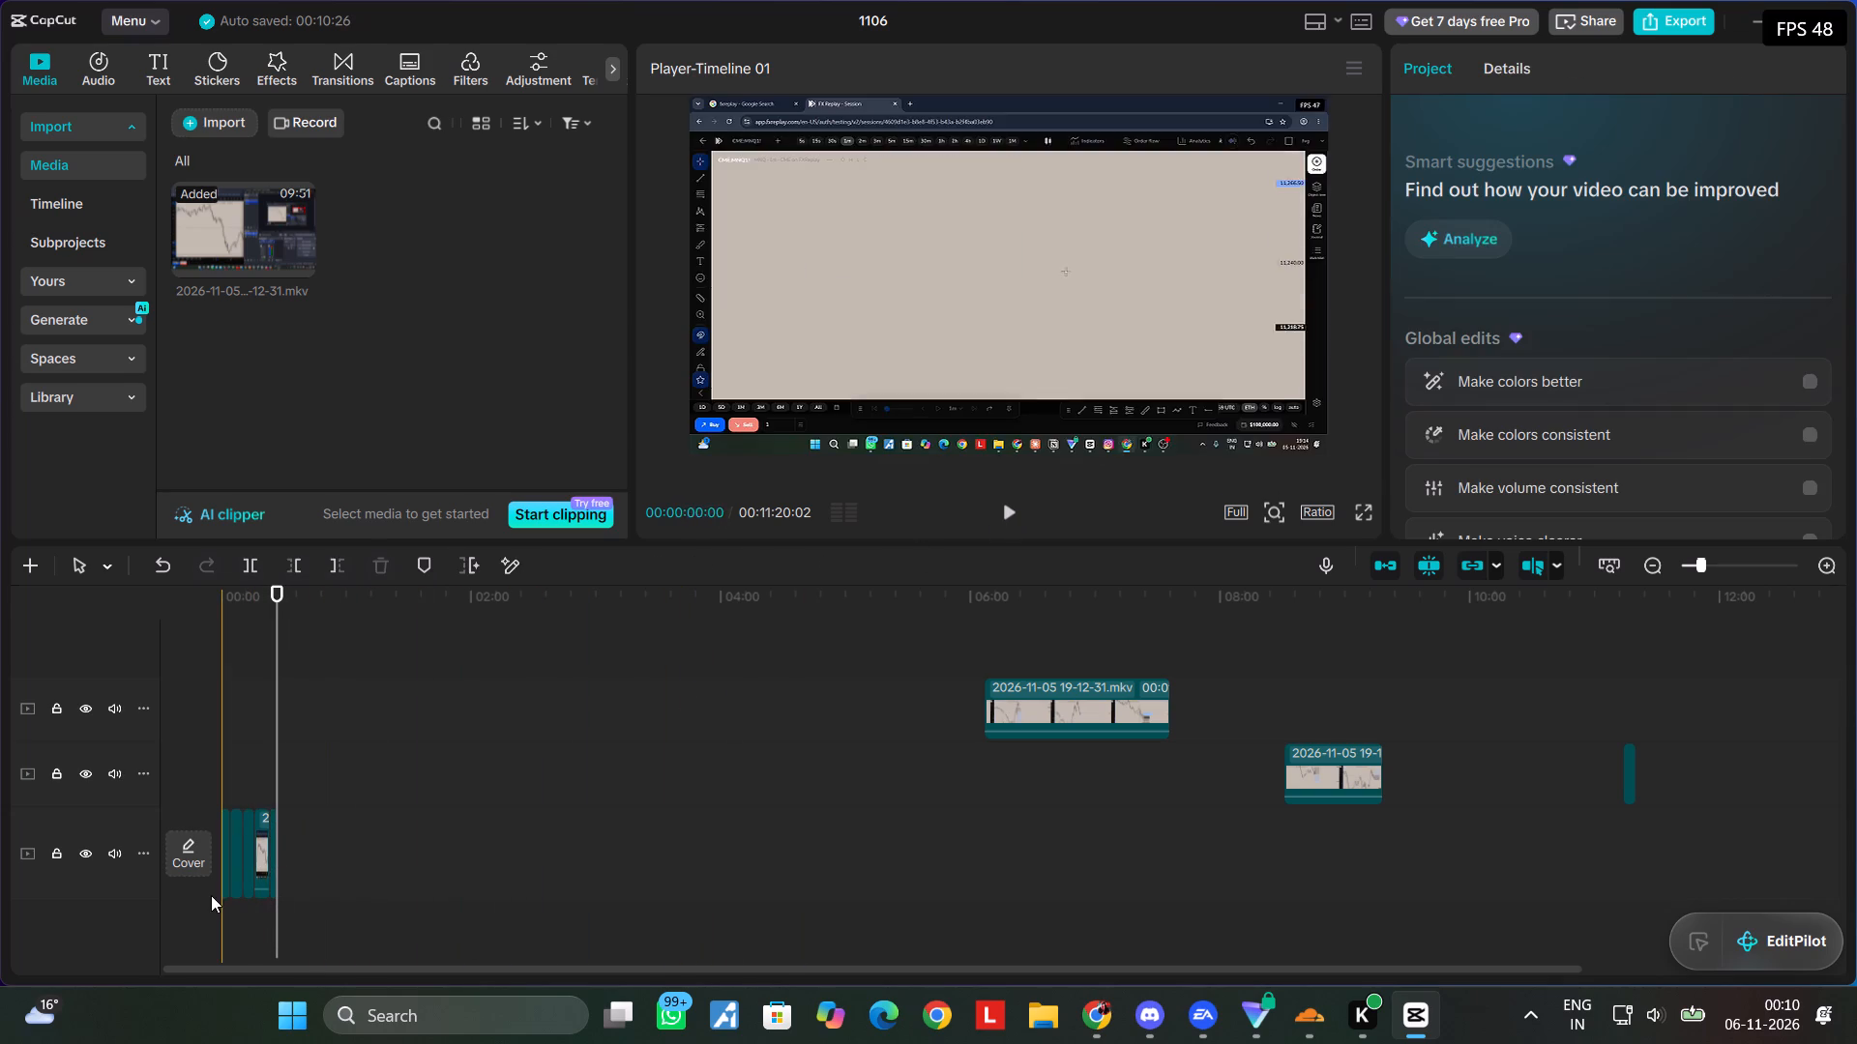
Review the main track from about 00:00:10, delete the segment between 00:00:16 and 00:00:23, and play the clip that follows.
{"action": "scroll", "coordinate": [296, 877], "scroll_direction": "up", "scroll_amount": 1, "text": "ctrl"}
{"action": "scroll", "coordinate": [296, 877], "scroll_direction": "down", "scroll_amount": 1, "text": "ctrl"}
{"action": "scroll", "coordinate": [296, 877], "scroll_direction": "up", "scroll_amount": 5, "text": "ctrl"}
{"action": "scroll", "coordinate": [296, 877], "scroll_direction": "down", "scroll_amount": 1, "text": "ctrl"}
{"action": "scroll", "coordinate": [296, 877], "scroll_direction": "up", "scroll_amount": 12, "text": "ctrl"}
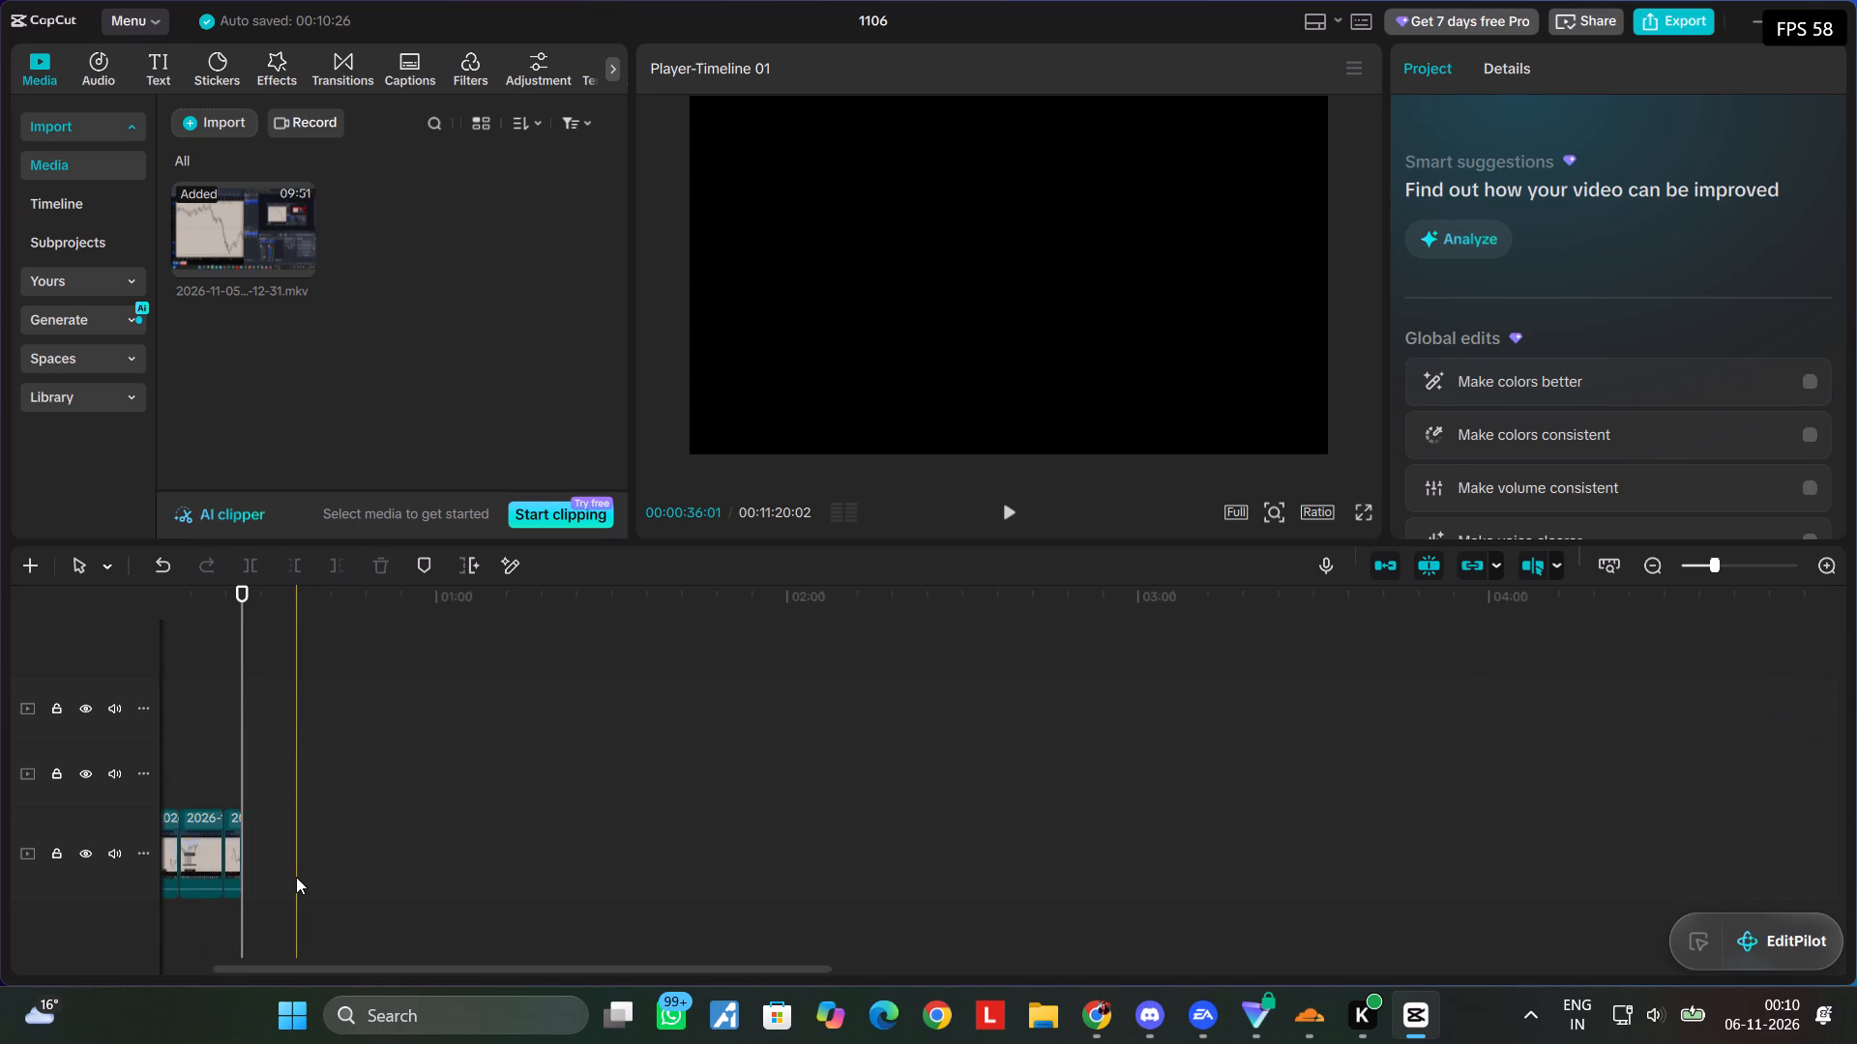
{"action": "left_click_drag", "start_coordinate": [320, 970], "coordinate": [95, 990]}
{"action": "scroll", "coordinate": [293, 929], "scroll_direction": "up", "scroll_amount": 5, "text": "ctrl"}
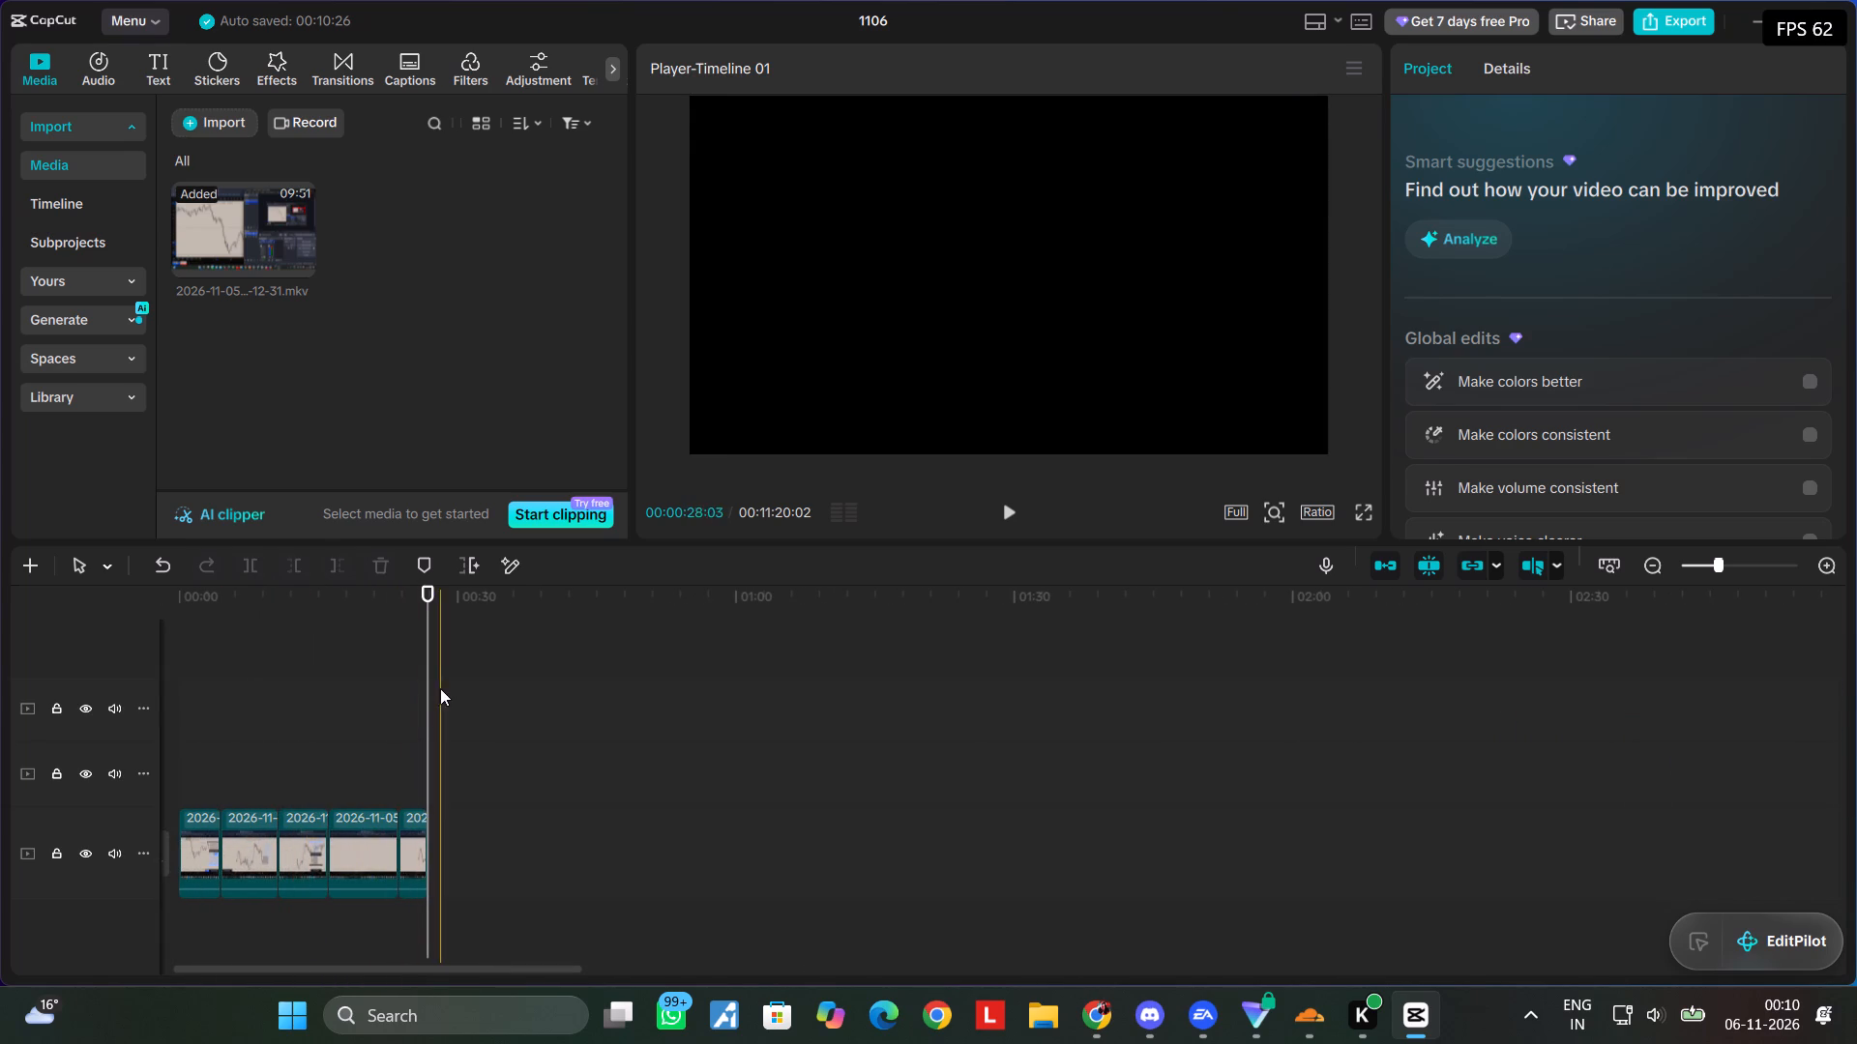
{"action": "left_click_drag", "start_coordinate": [427, 689], "coordinate": [281, 723]}
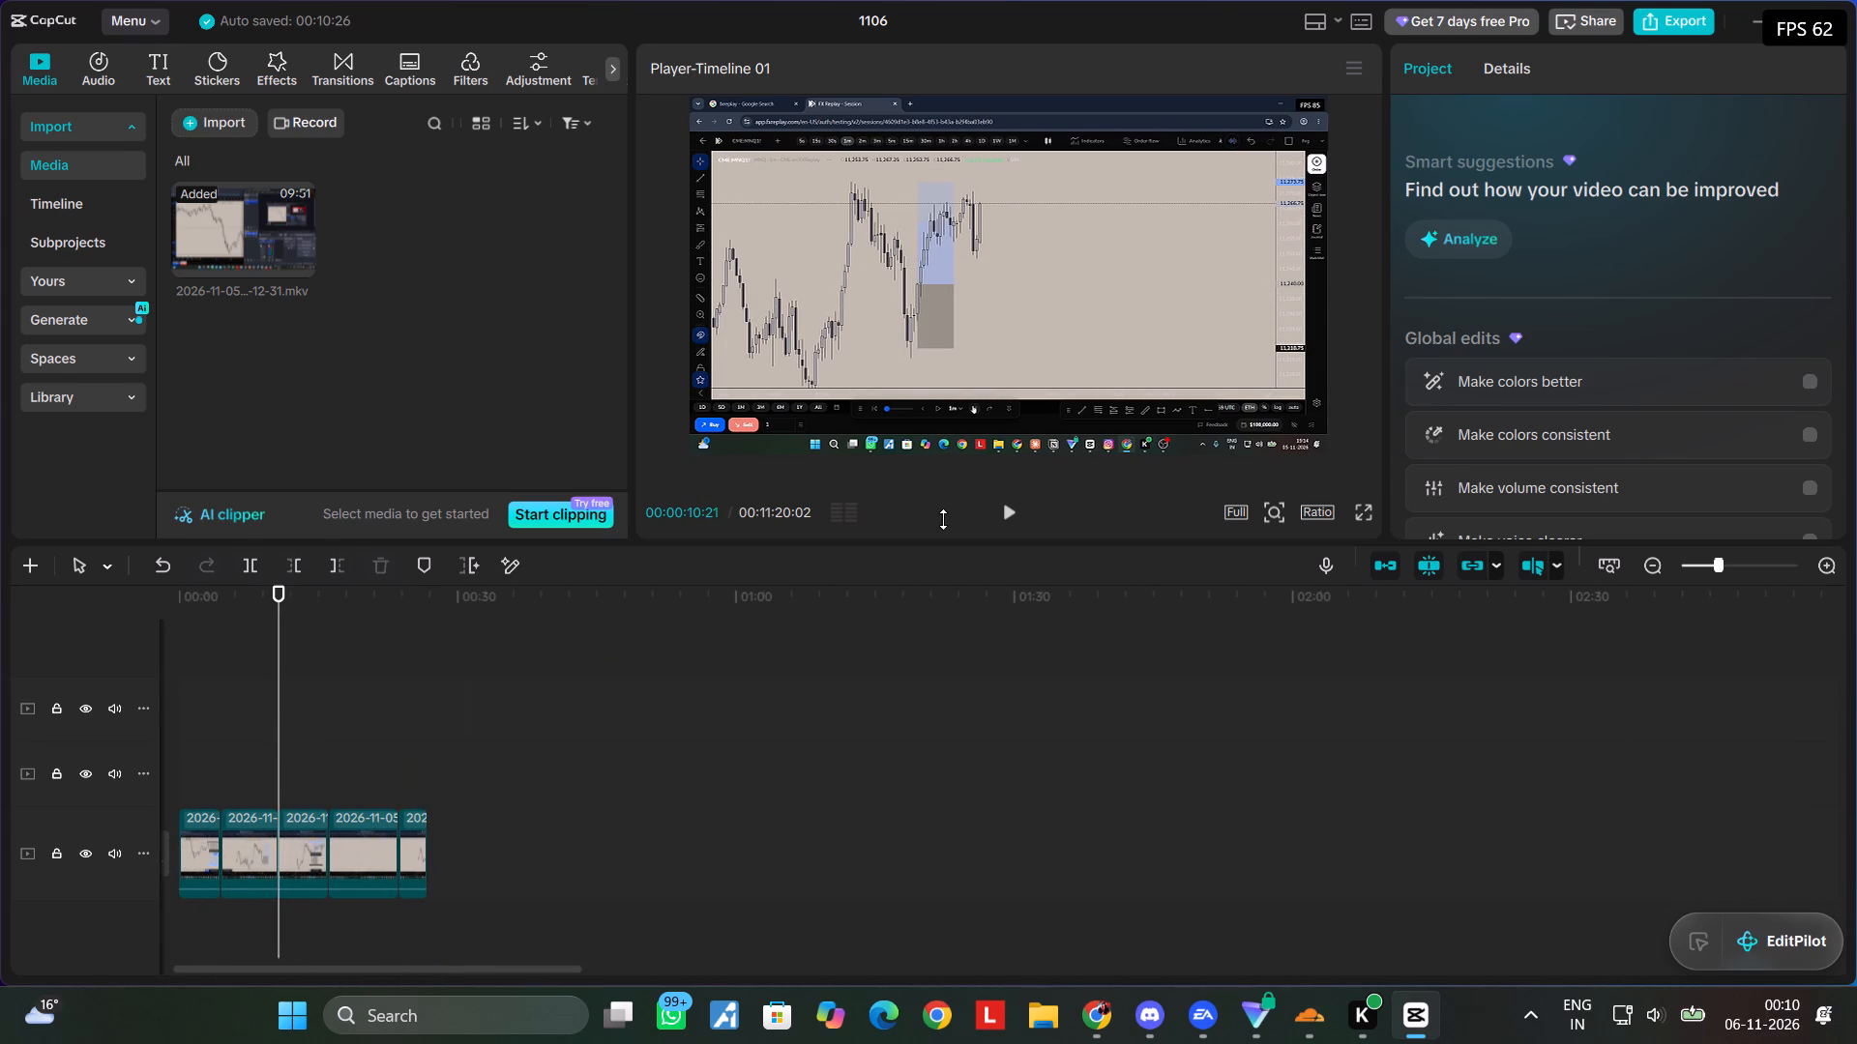
{"action": "left_click", "coordinate": [999, 512]}
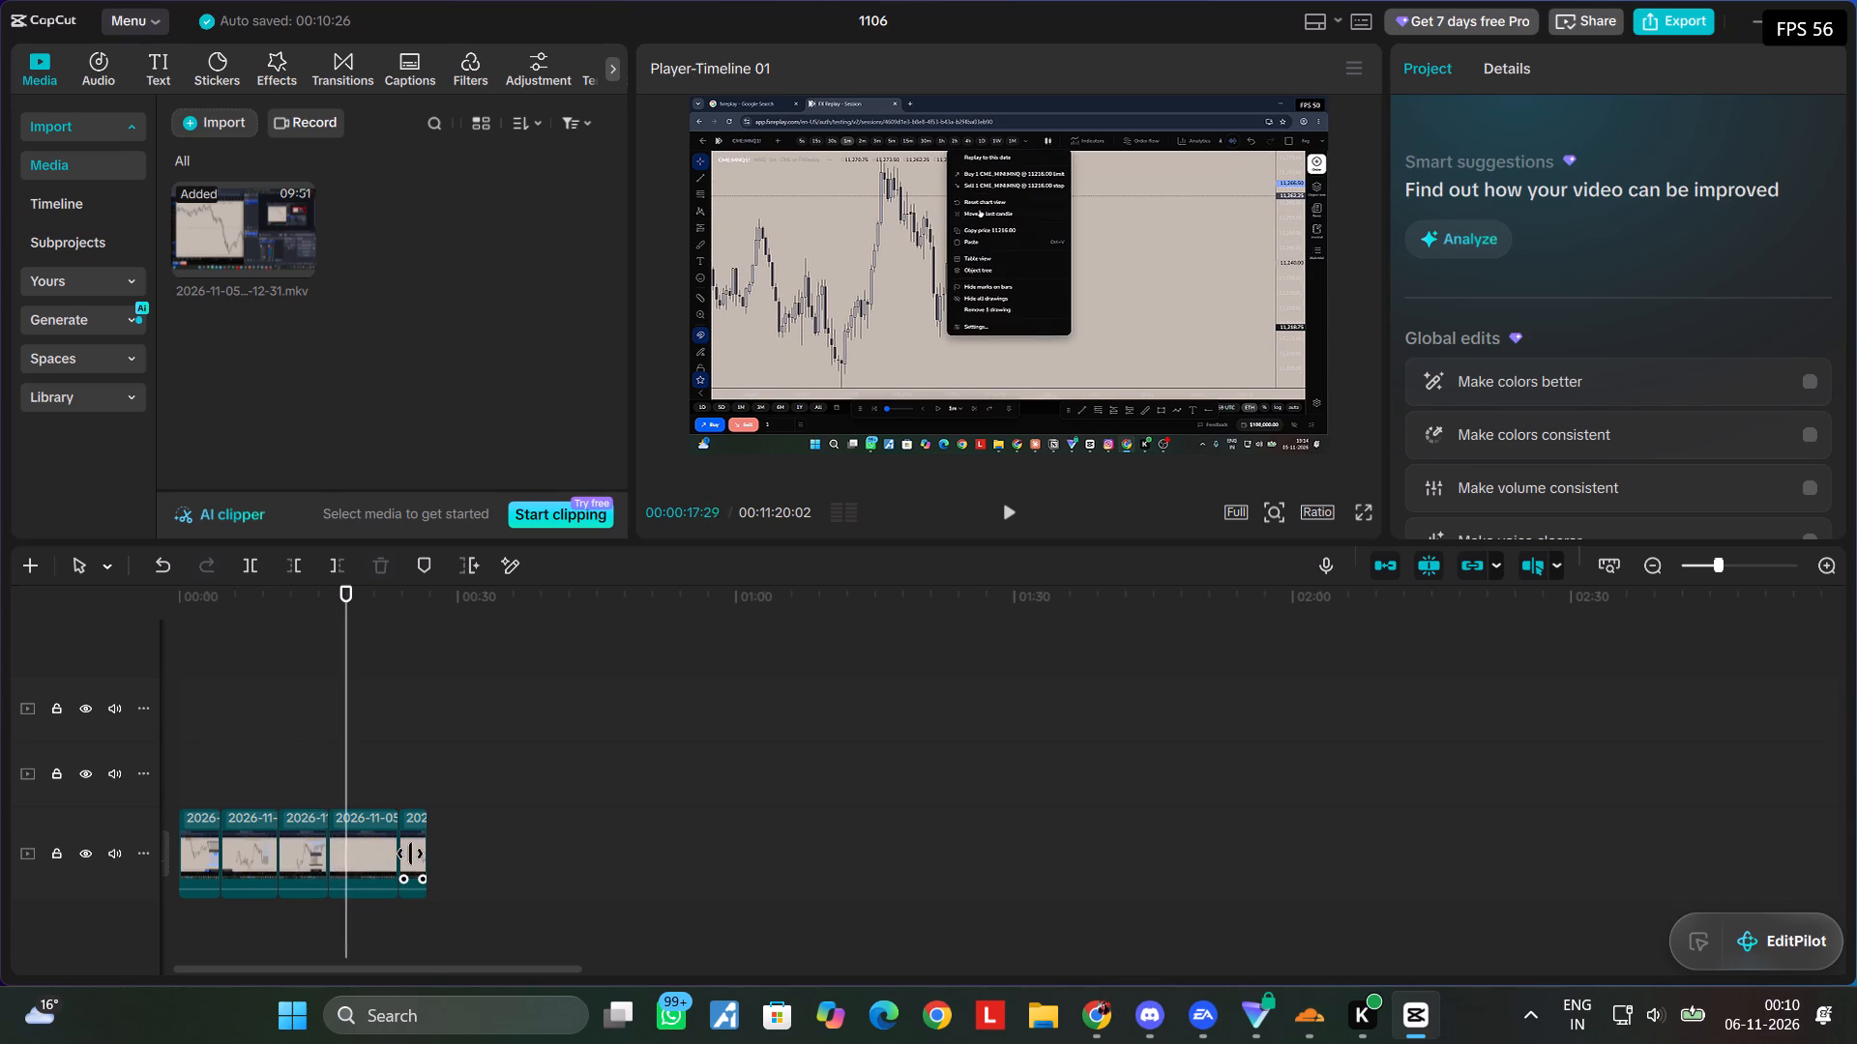
{"action": "left_click", "coordinate": [369, 836]}
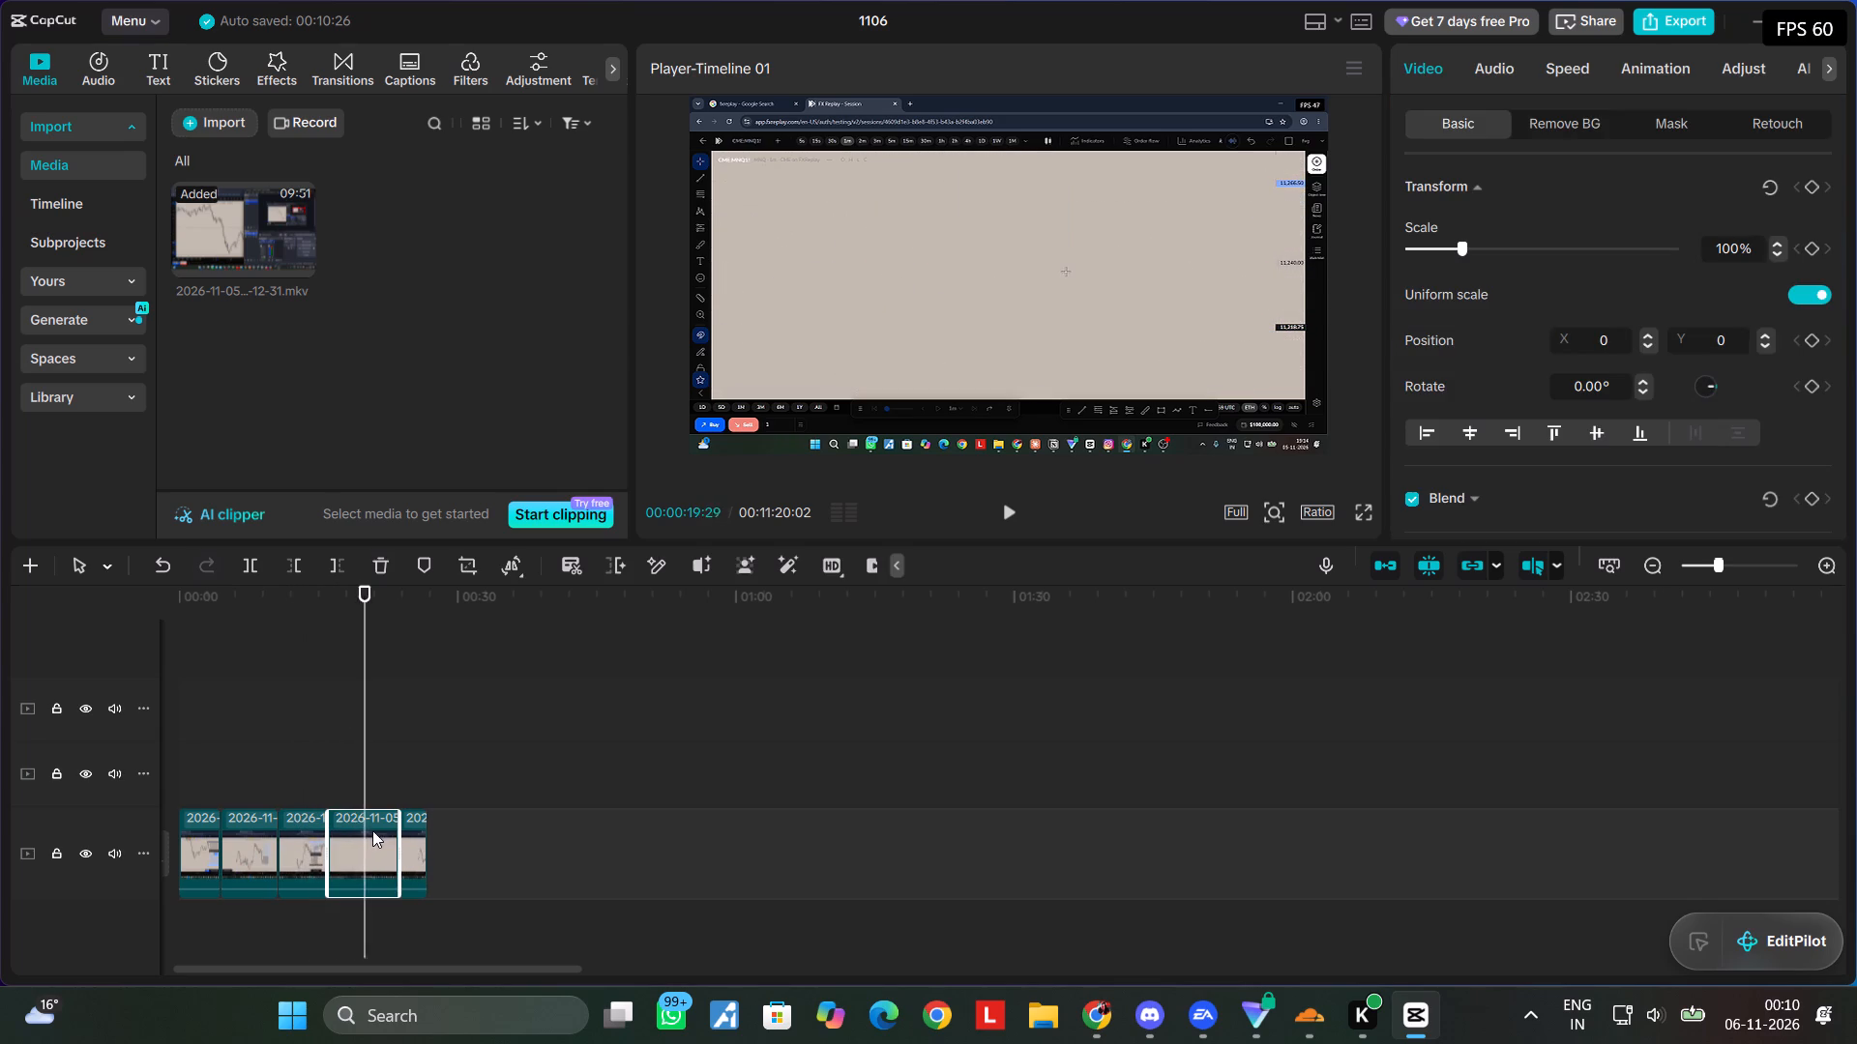
{"action": "key", "text": "Delete"}
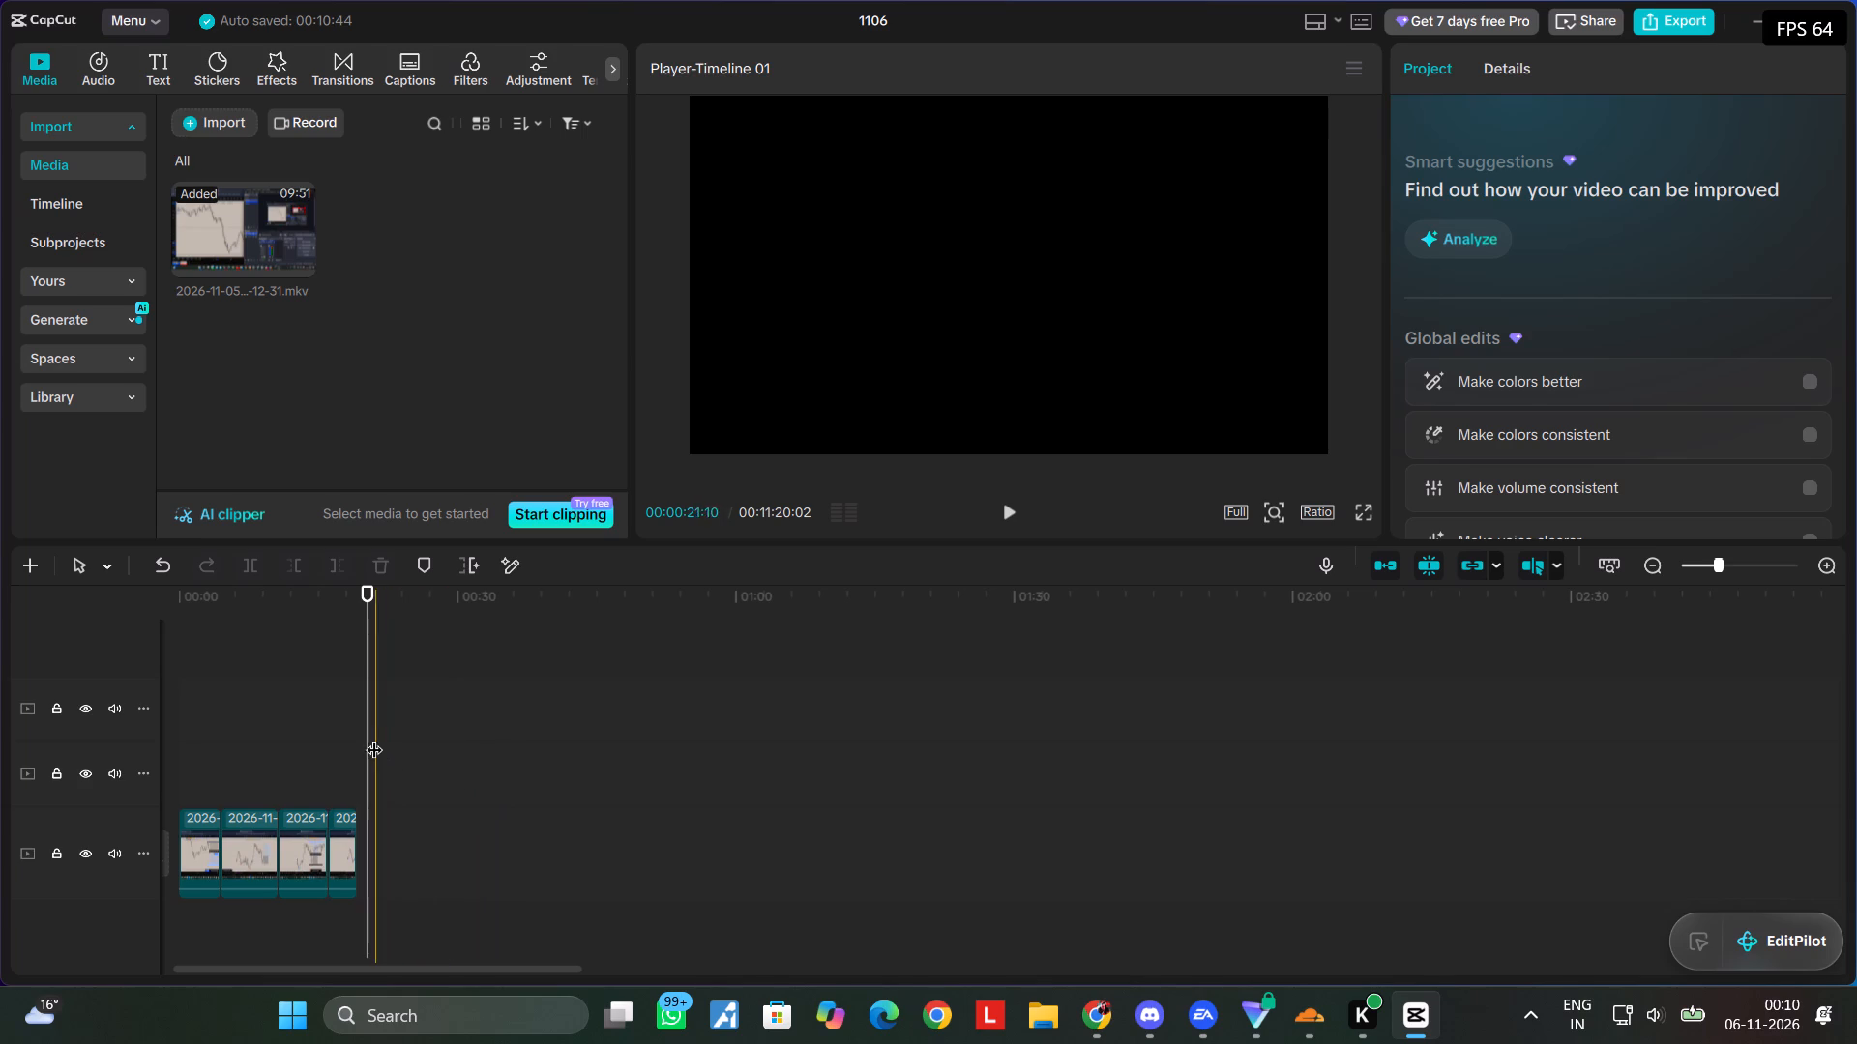
{"action": "left_click_drag", "start_coordinate": [369, 735], "coordinate": [339, 727]}
{"action": "left_click", "coordinate": [996, 510]}
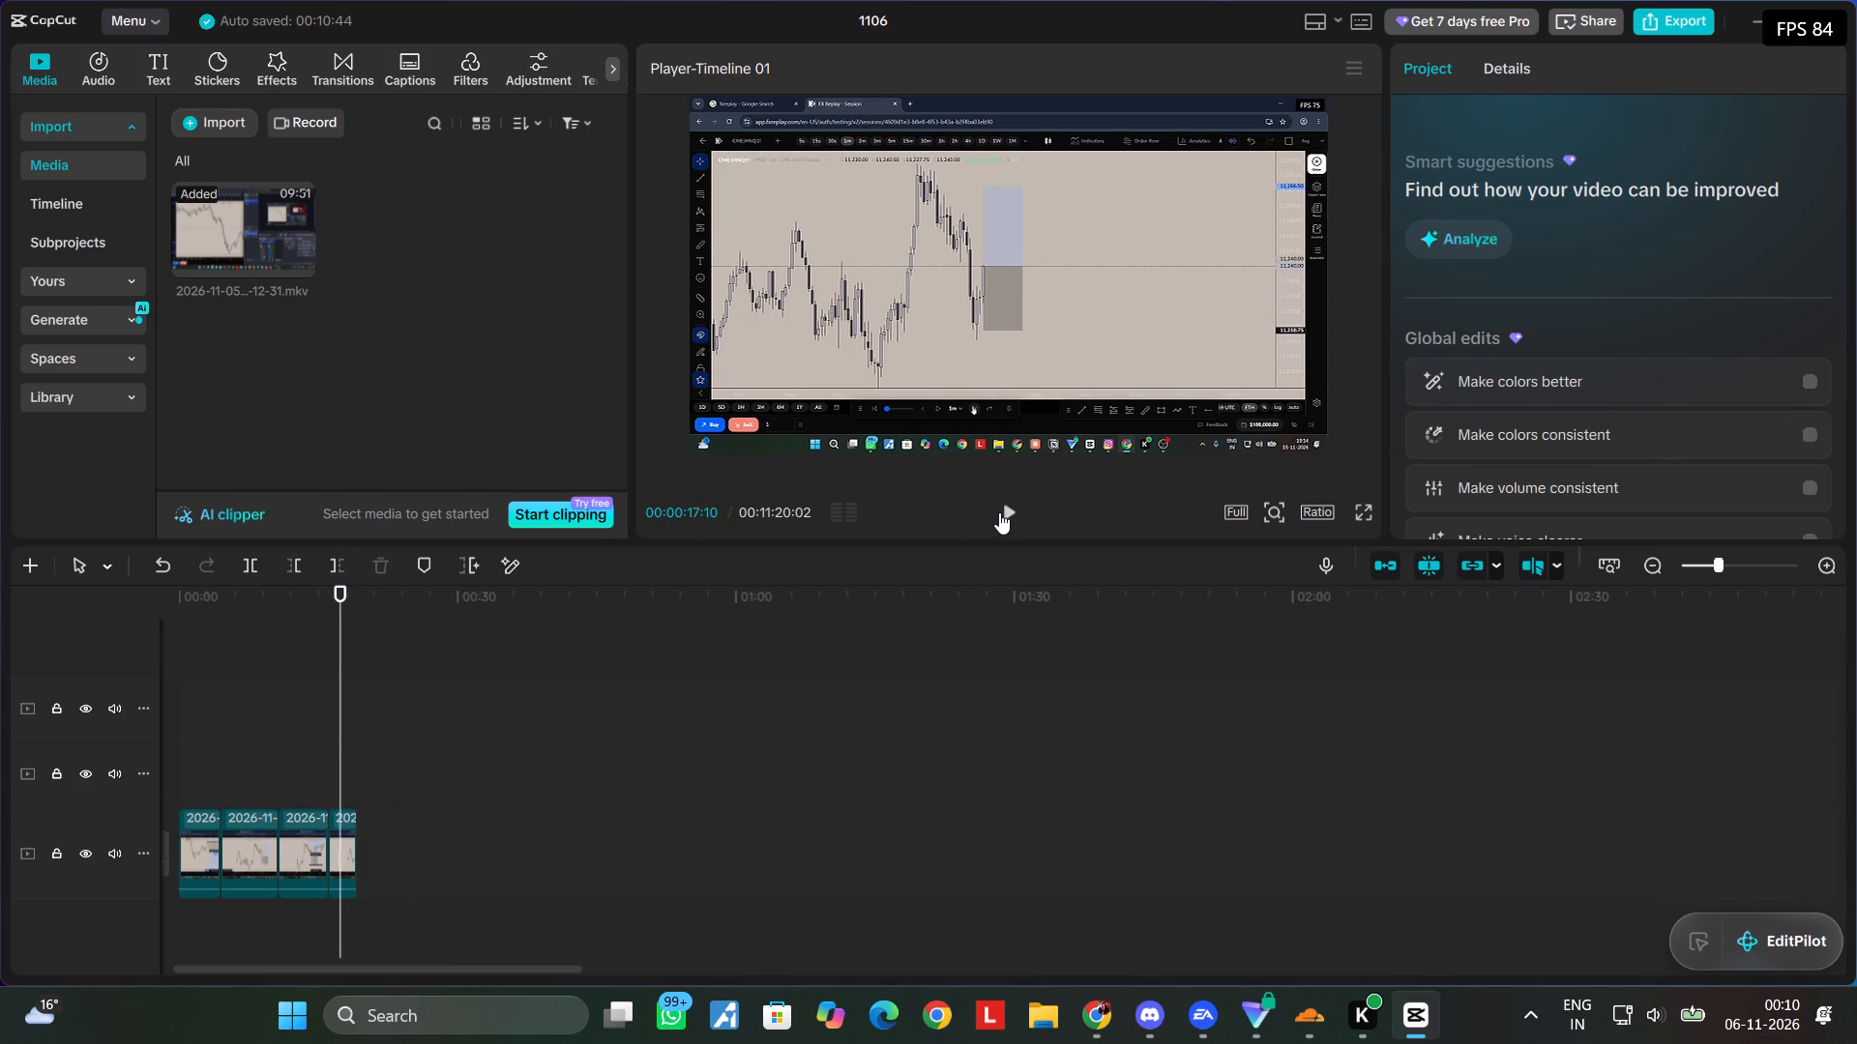
Play the 00:01:29:01 clip on the top track from its start and split it at about 00:06:23.
{"action": "scroll", "coordinate": [1064, 729], "scroll_direction": "down", "scroll_amount": 10}
{"action": "scroll", "coordinate": [1064, 729], "scroll_direction": "up", "scroll_amount": 1, "text": "ctrl"}
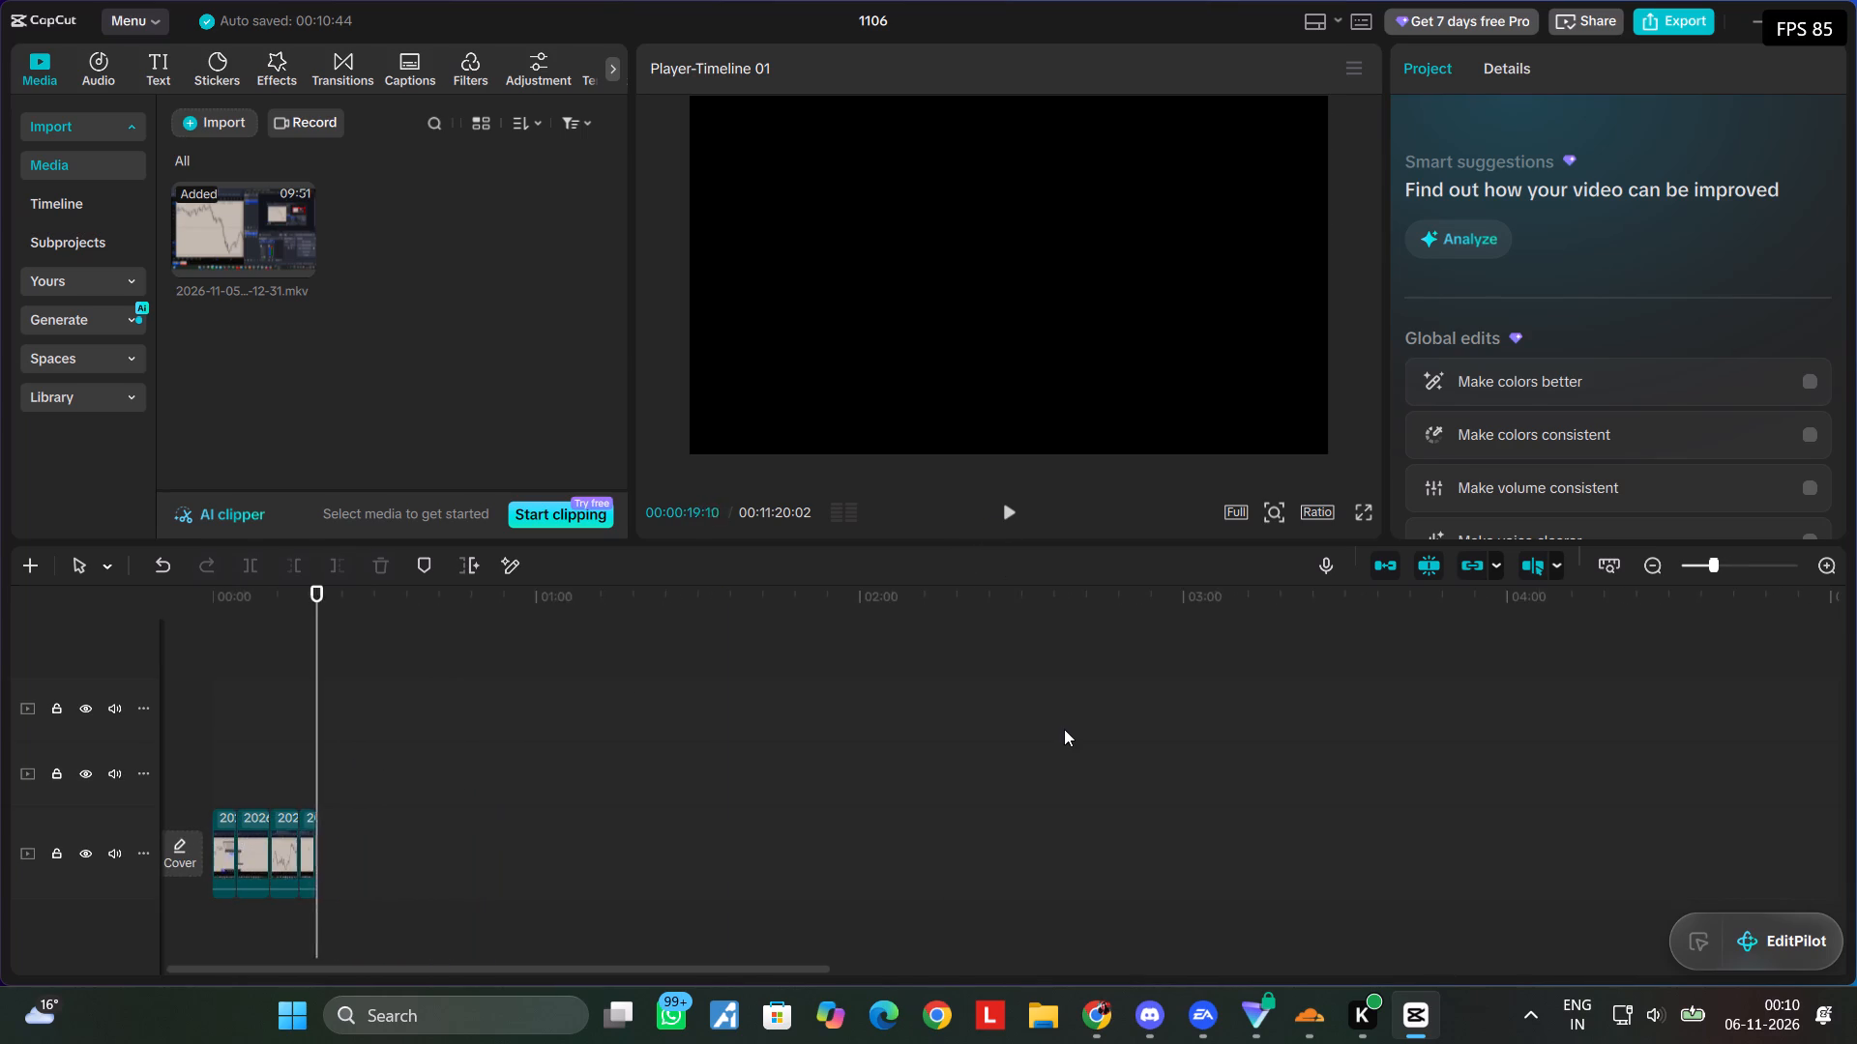
{"action": "scroll", "coordinate": [1064, 729], "scroll_direction": "down", "scroll_amount": 8, "text": "ctrl"}
{"action": "left_click", "coordinate": [1223, 709]}
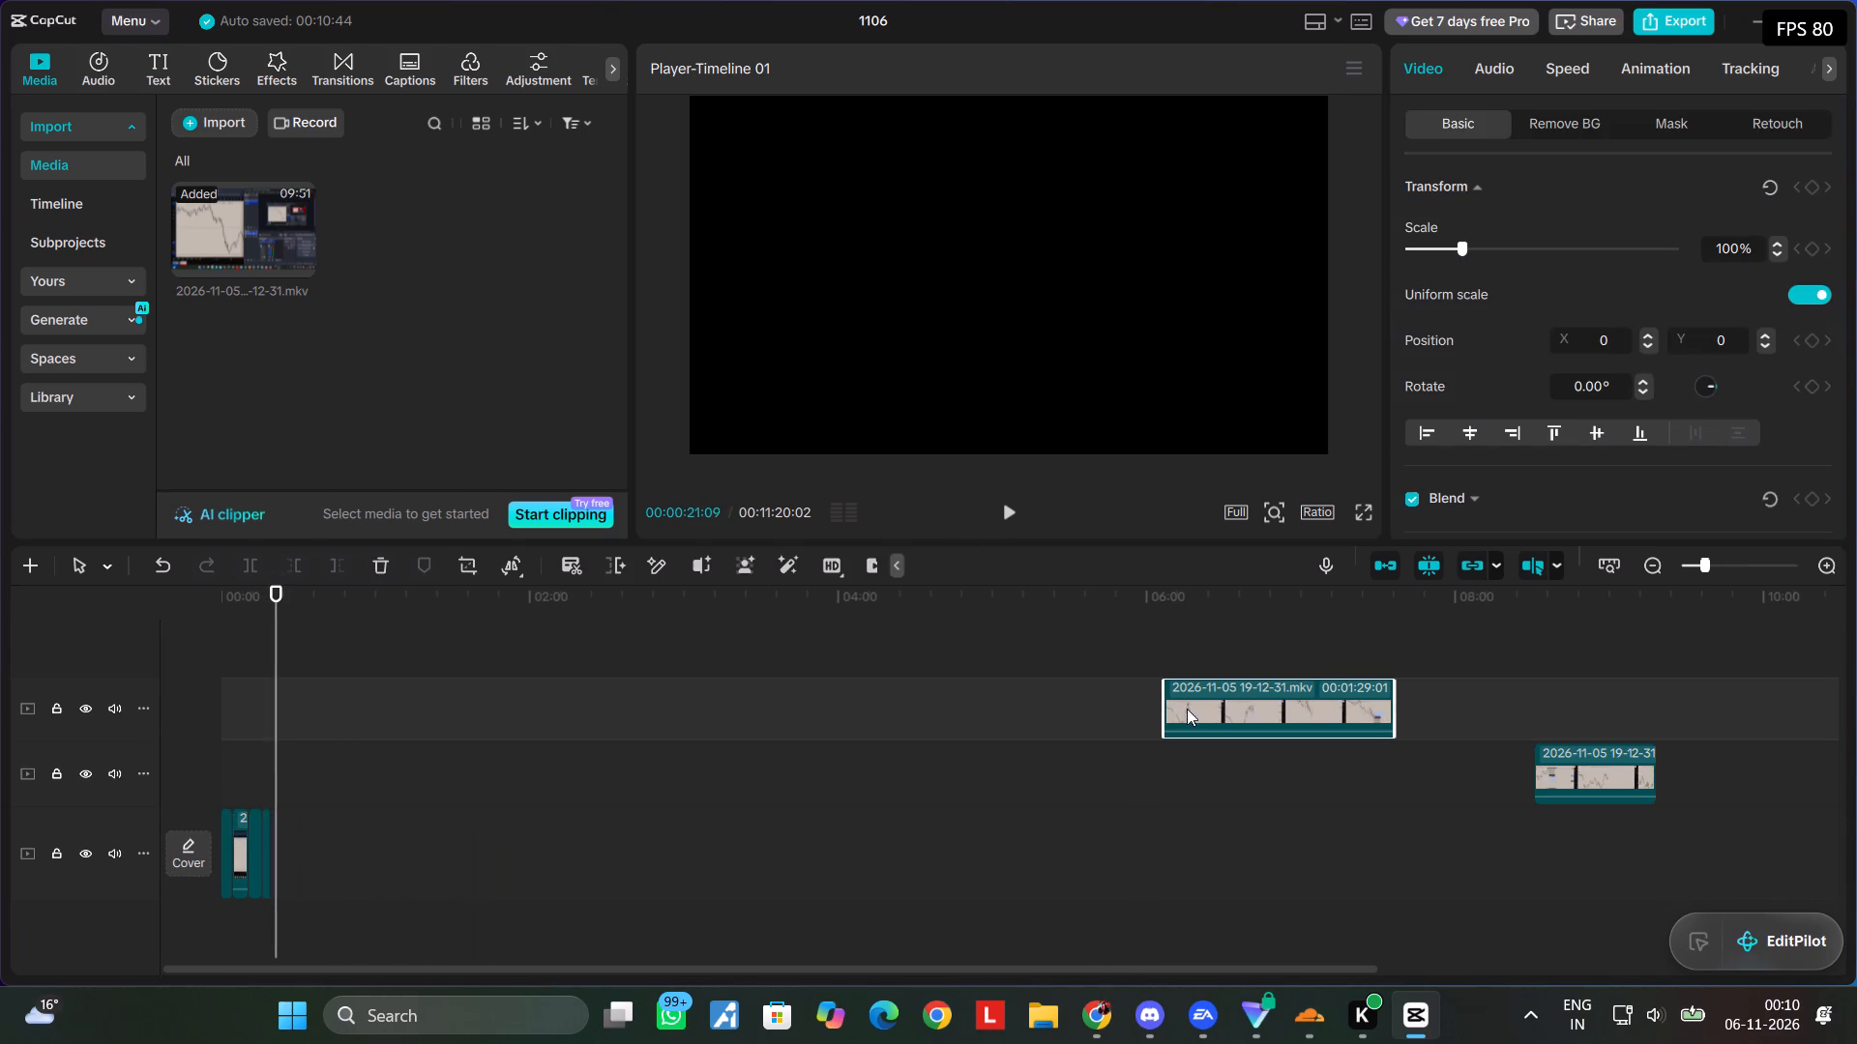
{"action": "left_click_drag", "start_coordinate": [267, 610], "coordinate": [1159, 619]}
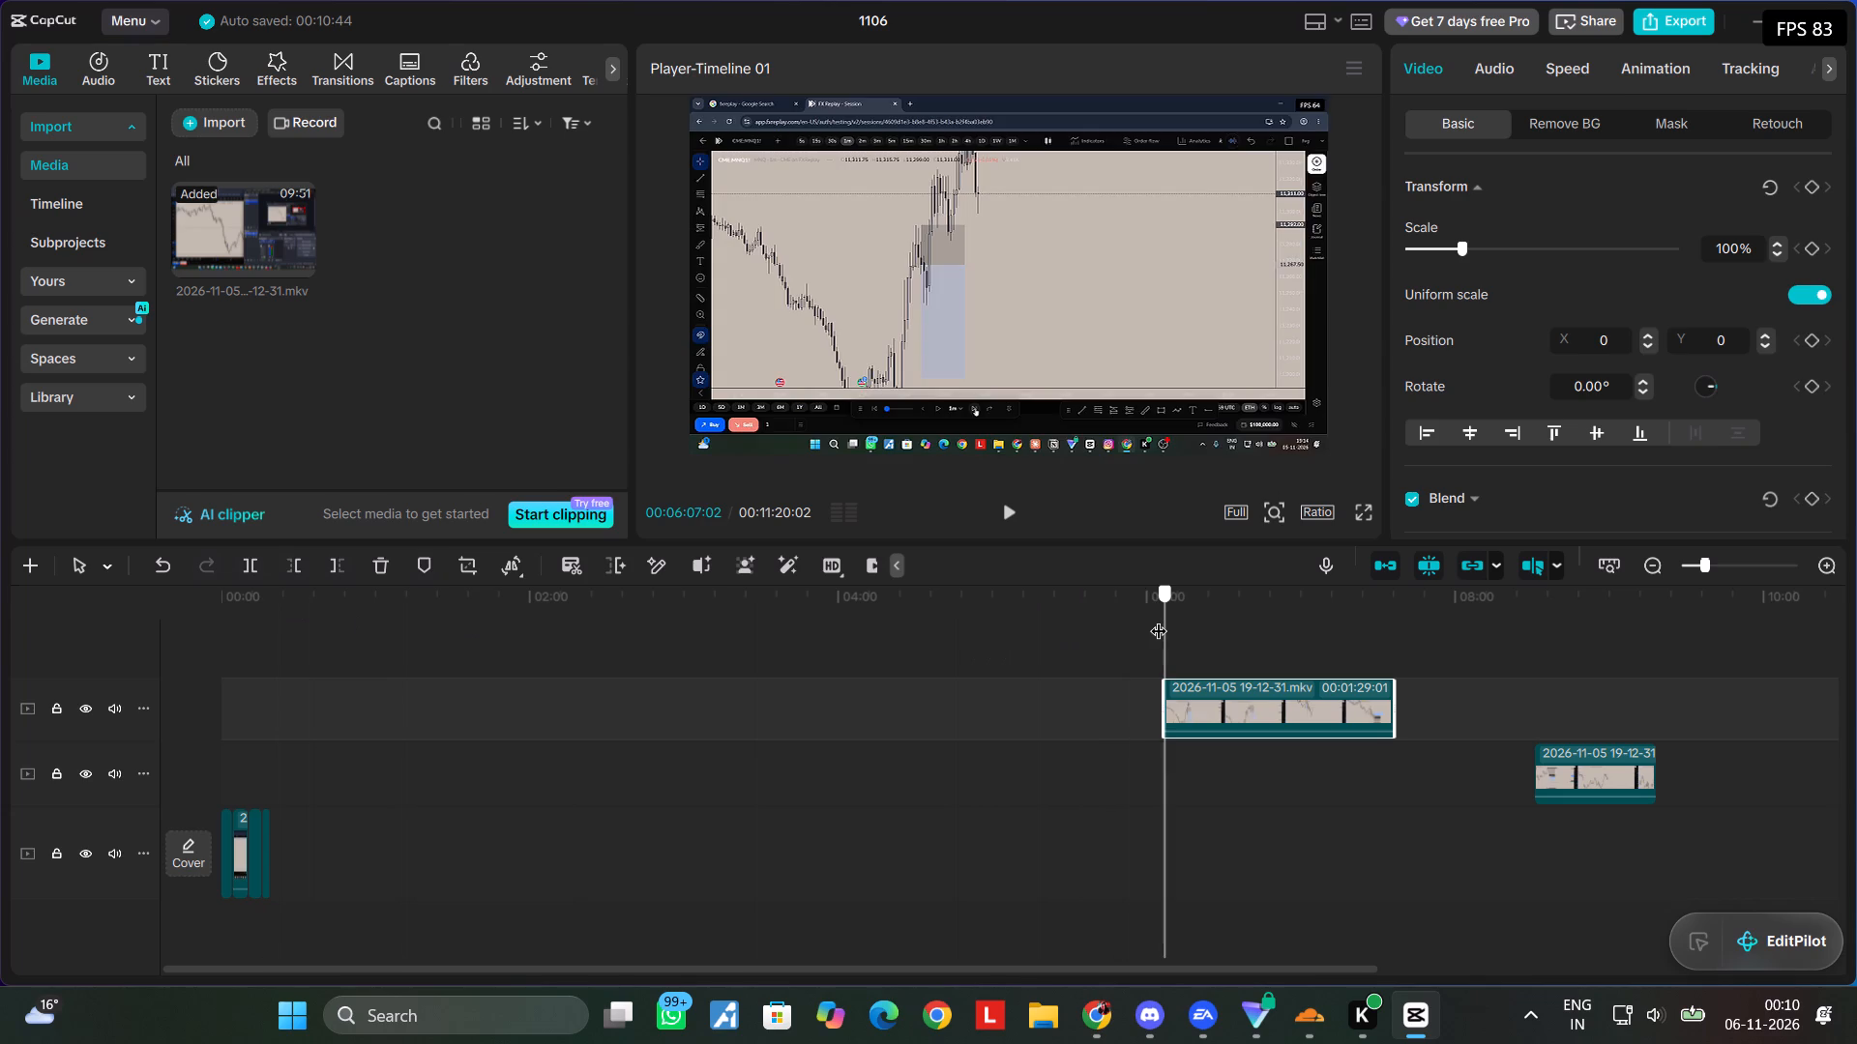
{"action": "left_click_drag", "start_coordinate": [1159, 619], "coordinate": [1152, 616]}
{"action": "left_click", "coordinate": [1013, 509]}
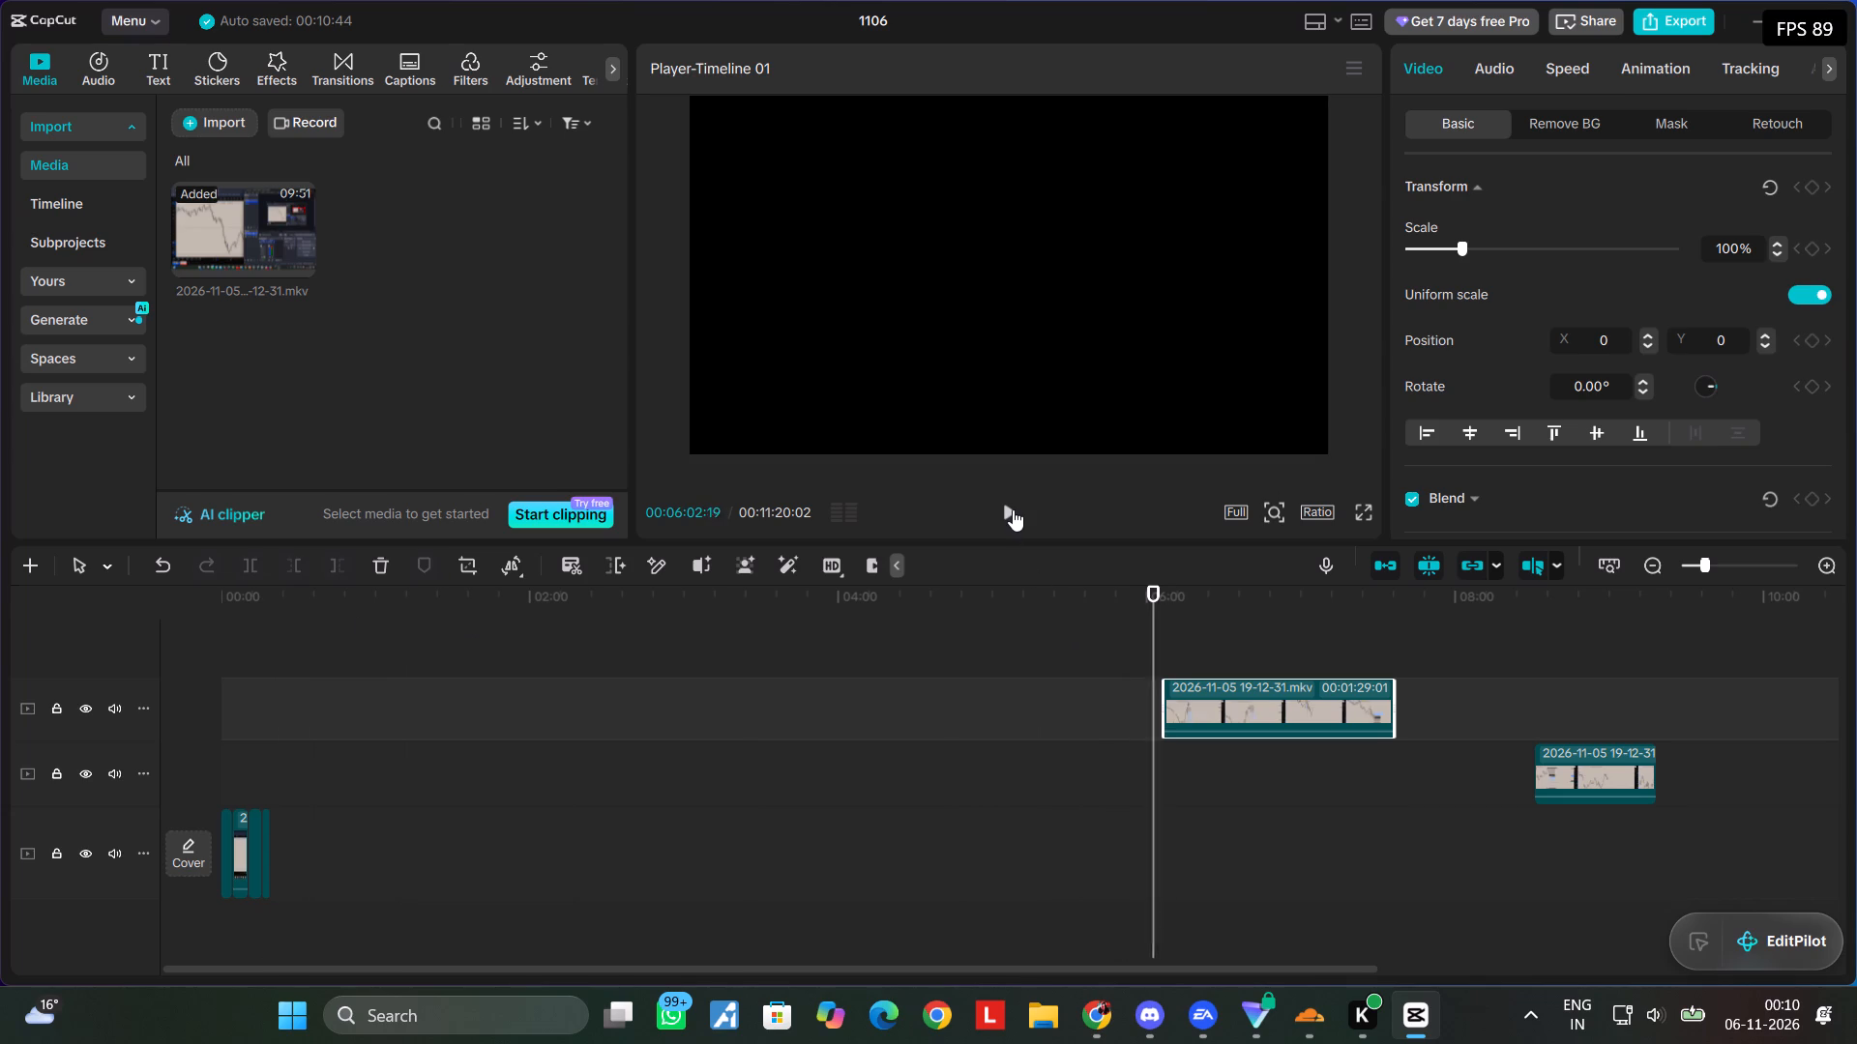
{"action": "double_click", "coordinate": [1013, 509]}
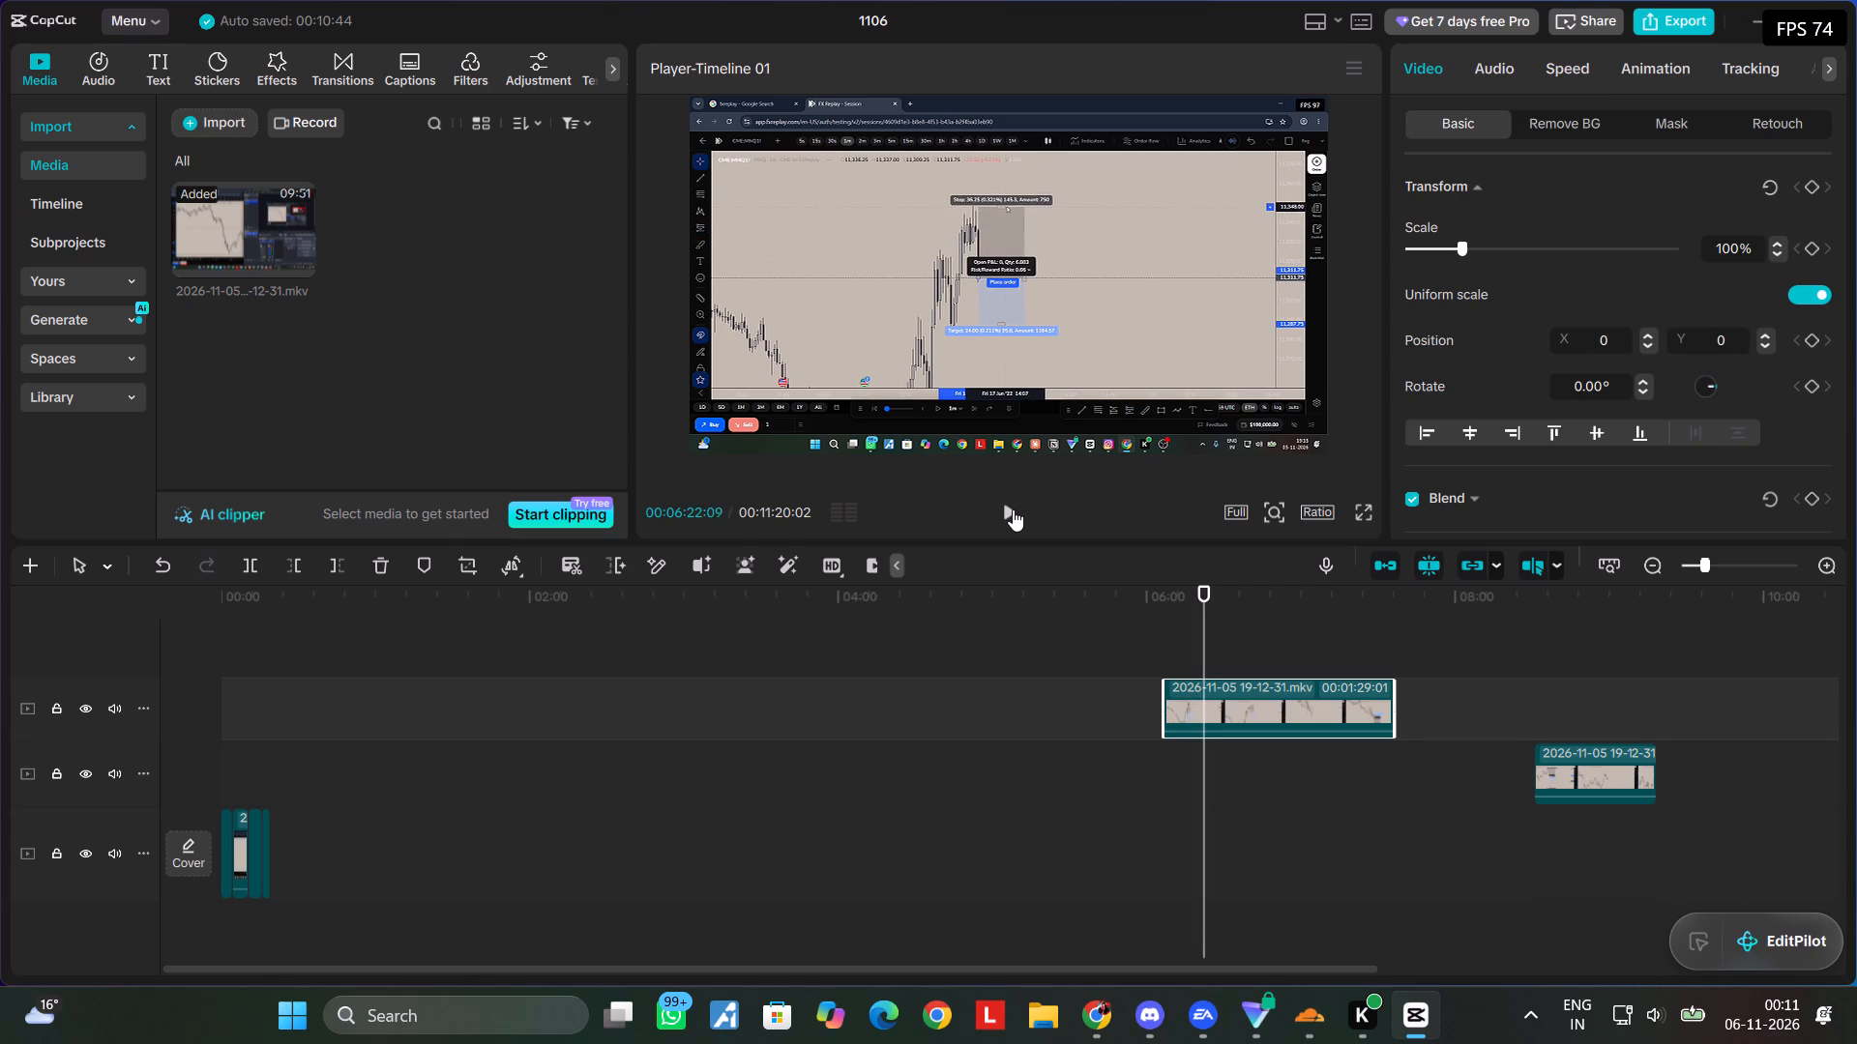
{"action": "key", "text": "ctrl+b"}
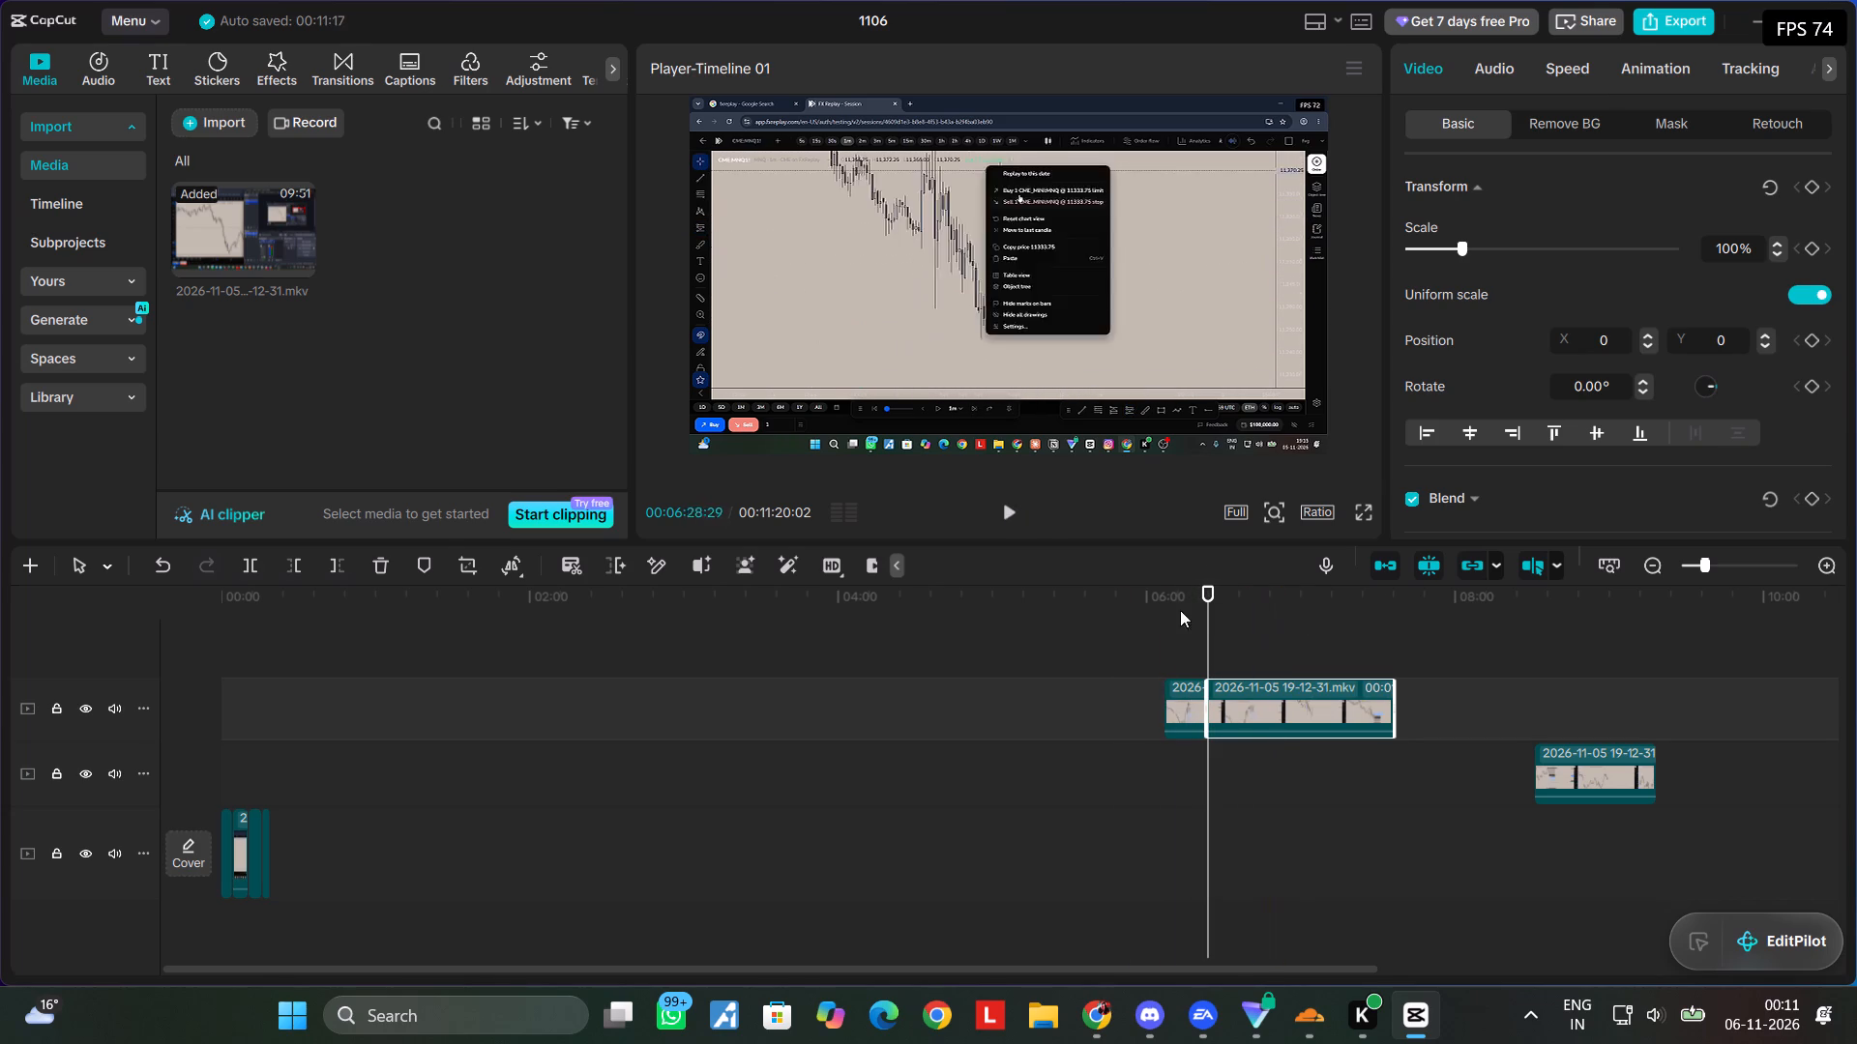
Play on from the split, split the top-track clip again at about 00:06:28, and delete the segment before the 00:06:23 split.
{"action": "left_click", "coordinate": [1011, 520]}
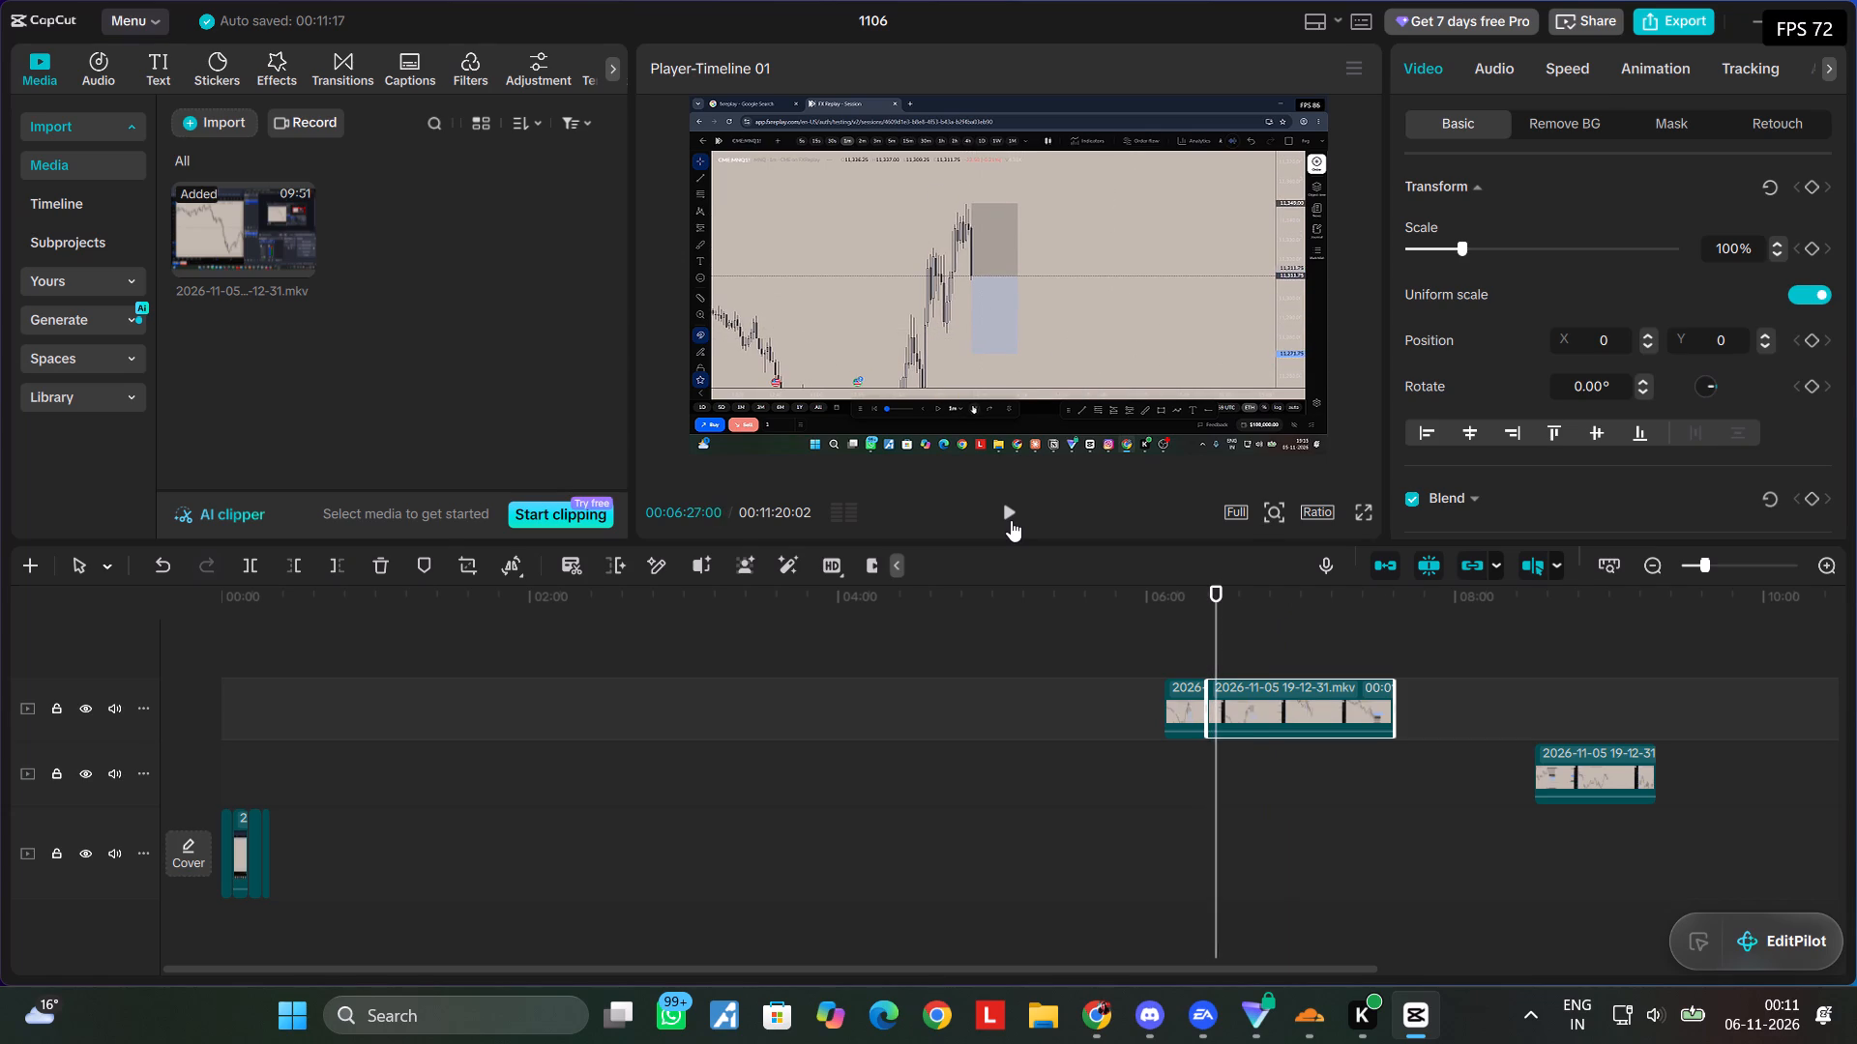
{"action": "left_click", "coordinate": [1011, 520]}
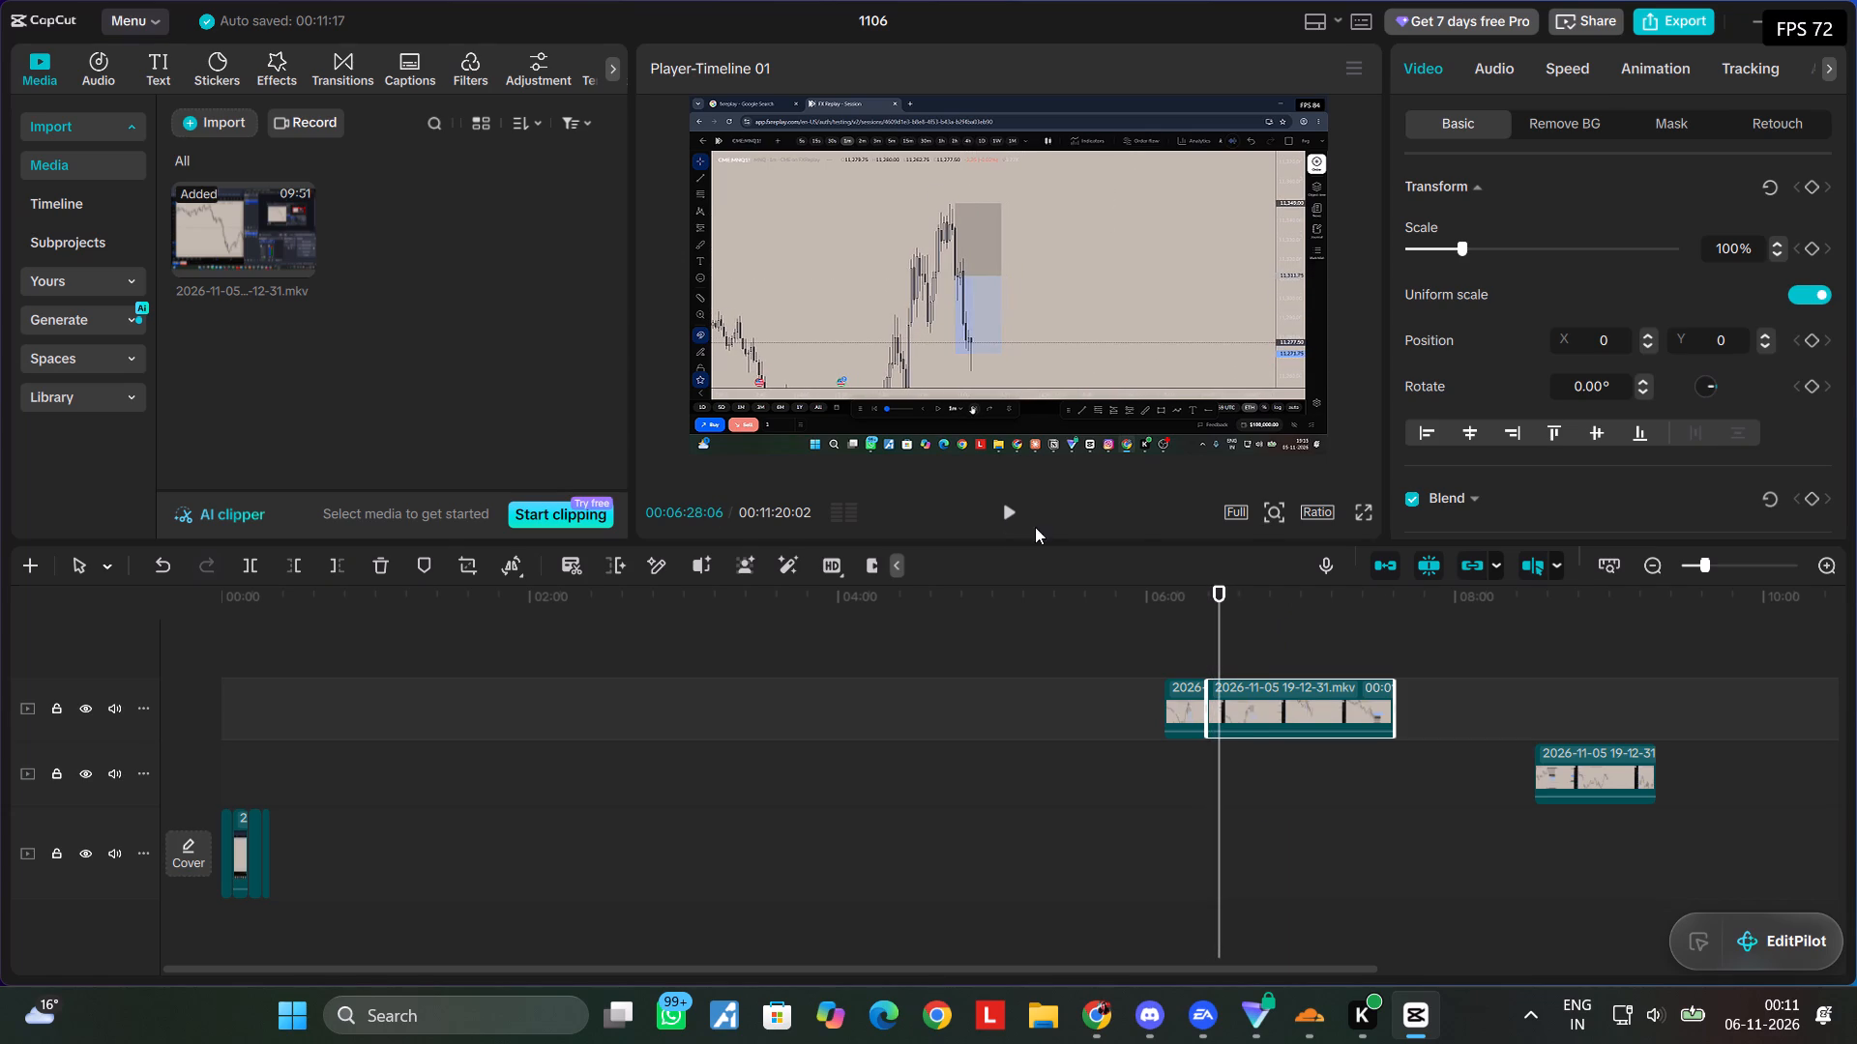
{"action": "key", "text": "ctrl+b"}
{"action": "left_click", "coordinate": [1212, 759]}
{"action": "left_click", "coordinate": [1168, 712]}
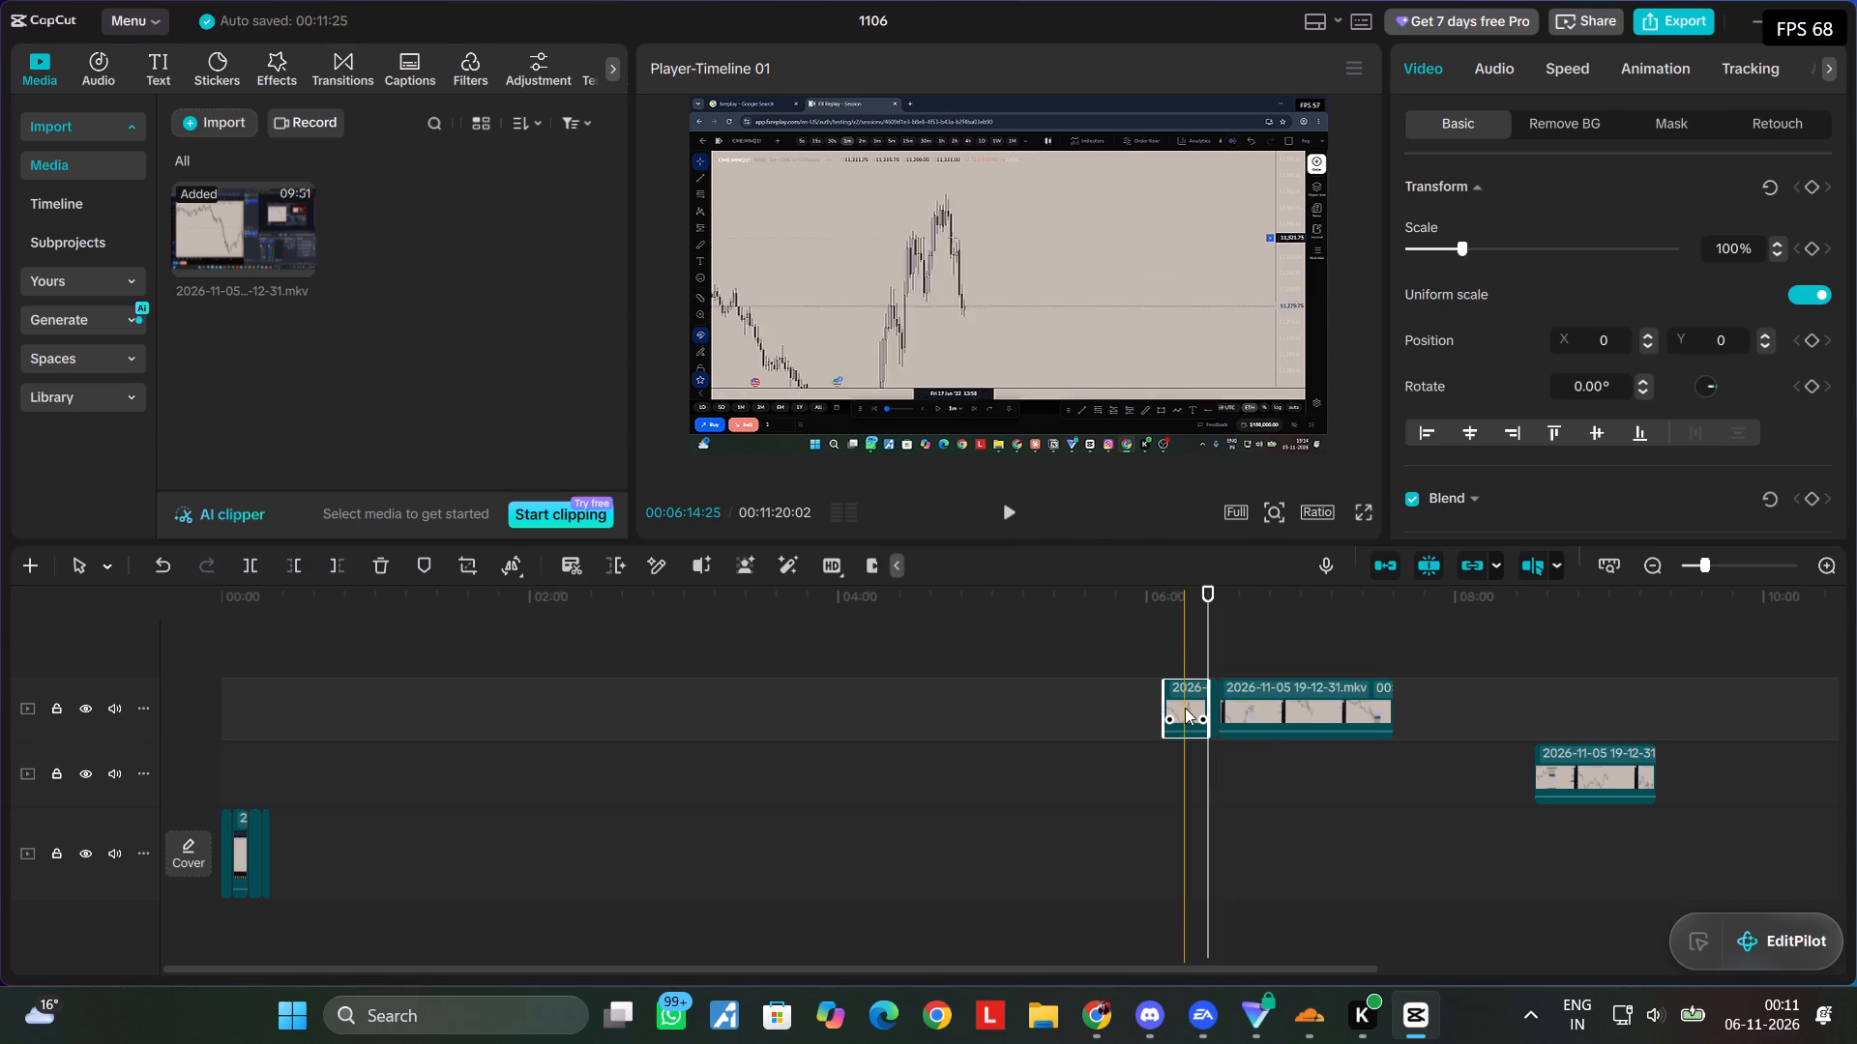
{"action": "key", "text": "Delete"}
Move the short segment between the 00:06:23 and 00:06:28 splits to the end of the main track.
{"action": "left_click", "coordinate": [1214, 701]}
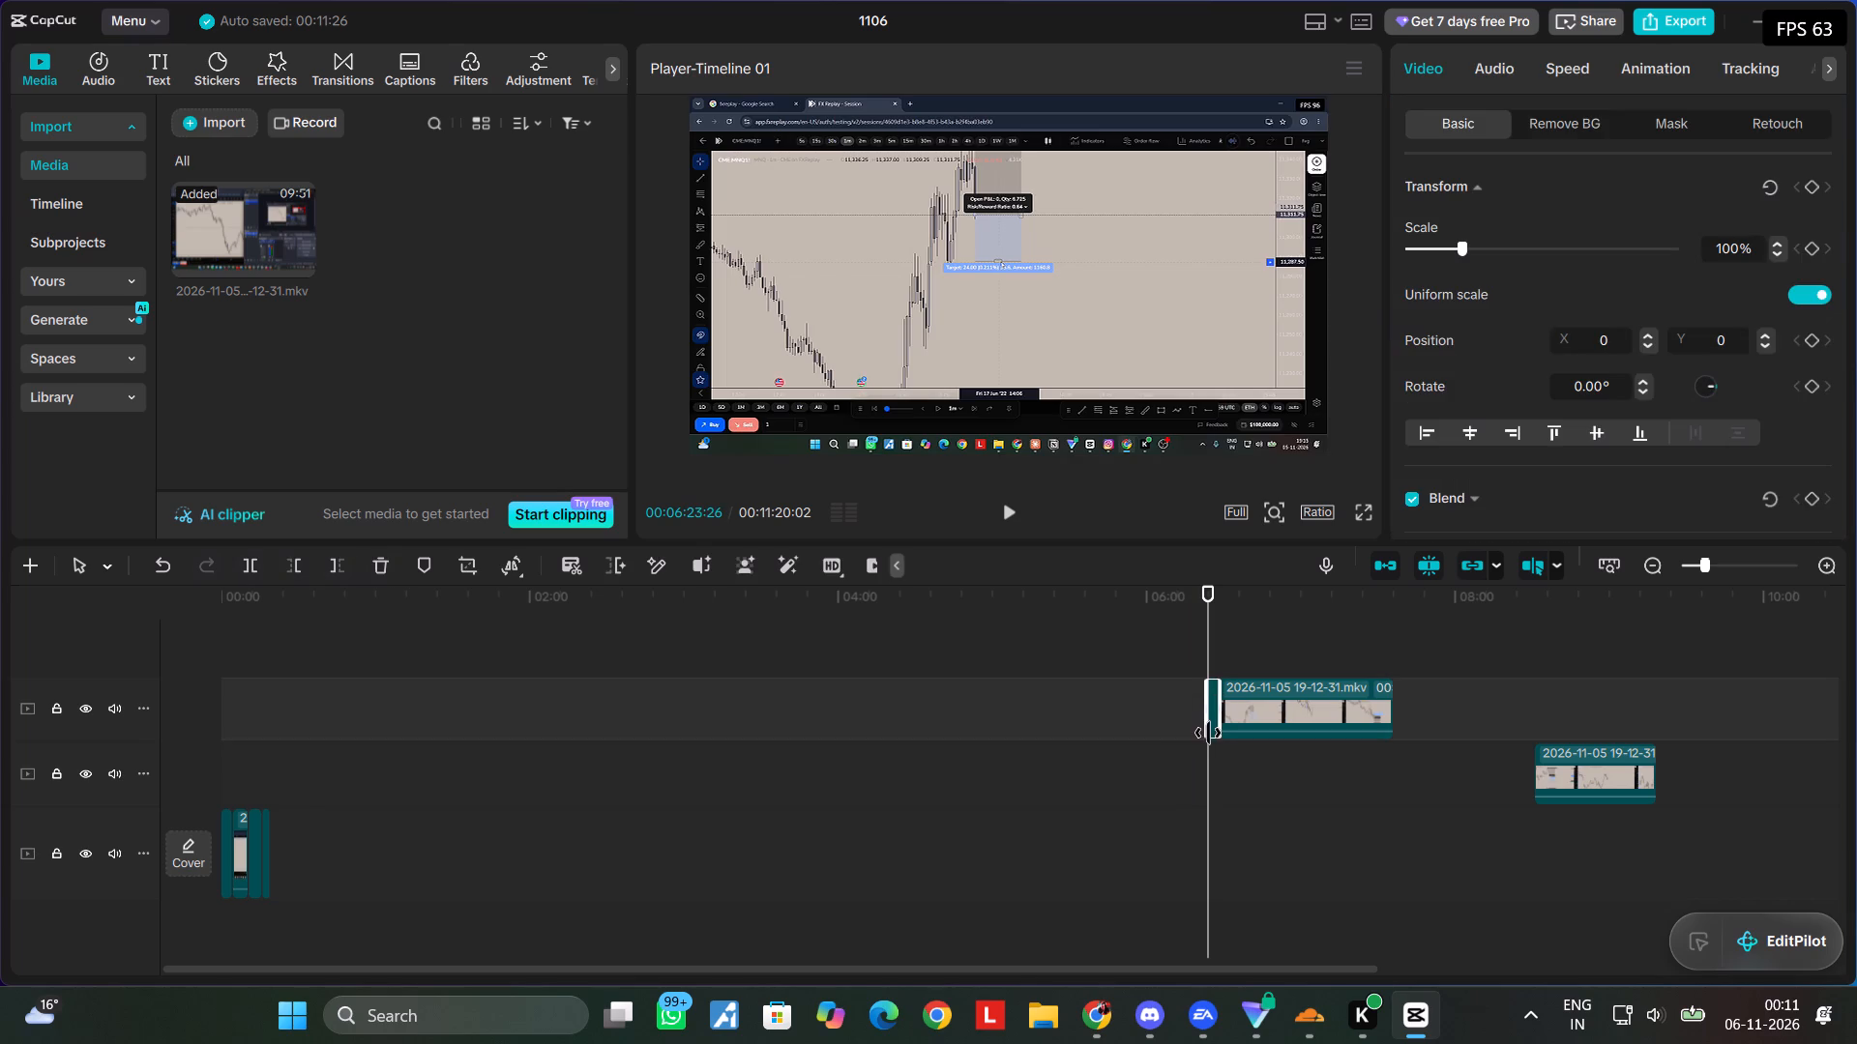
{"action": "scroll", "coordinate": [1184, 747], "scroll_direction": "up", "scroll_amount": 4}
{"action": "scroll", "coordinate": [1184, 747], "scroll_direction": "up", "scroll_amount": 6, "text": "ctrl"}
{"action": "scroll", "coordinate": [1184, 747], "scroll_direction": "down", "scroll_amount": 1, "text": "ctrl"}
{"action": "scroll", "coordinate": [1184, 747], "scroll_direction": "up", "scroll_amount": 2, "text": "ctrl"}
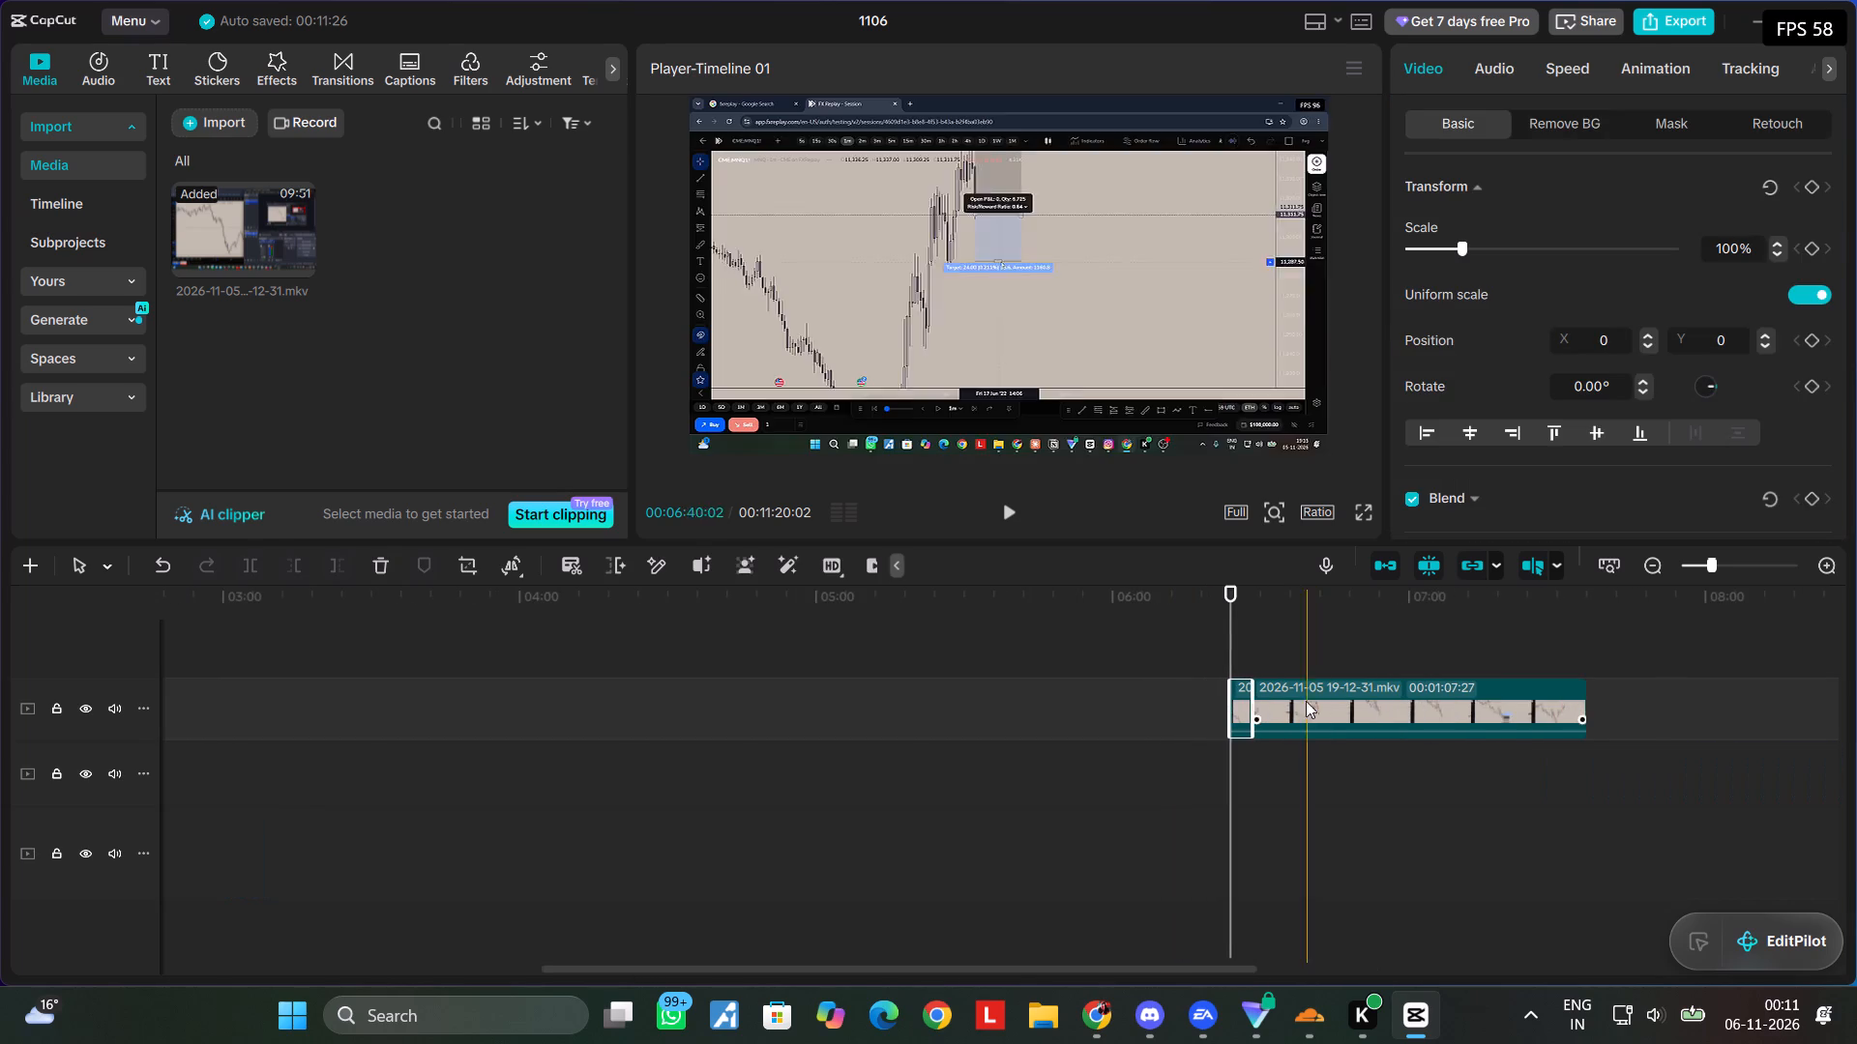
{"action": "scroll", "coordinate": [1161, 822], "scroll_direction": "up", "scroll_amount": 4, "text": "ctrl"}
{"action": "left_click_drag", "start_coordinate": [1268, 693], "coordinate": [786, 858]}
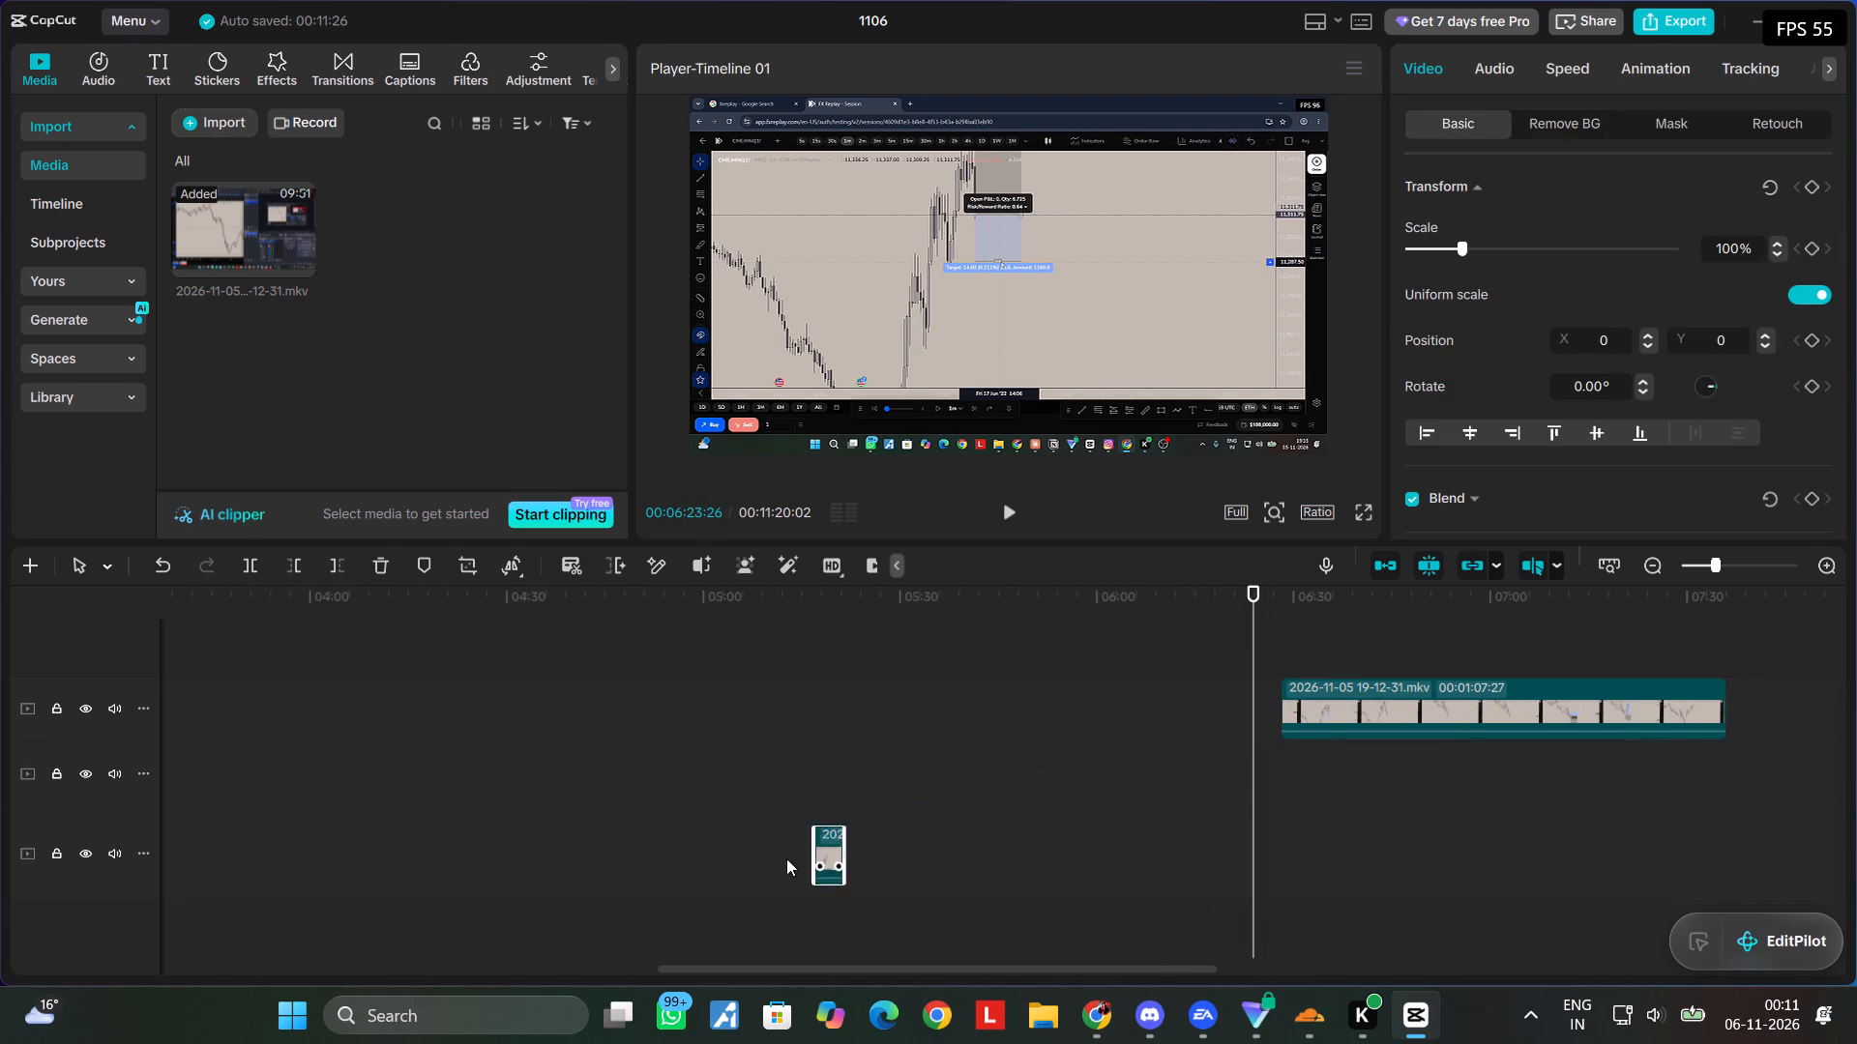
{"action": "left_click_drag", "start_coordinate": [786, 858], "coordinate": [519, 857]}
{"action": "scroll", "coordinate": [586, 856], "scroll_direction": "down", "scroll_amount": 7, "text": "ctrl"}
{"action": "scroll", "coordinate": [465, 871], "scroll_direction": "down", "scroll_amount": 1, "text": "ctrl"}
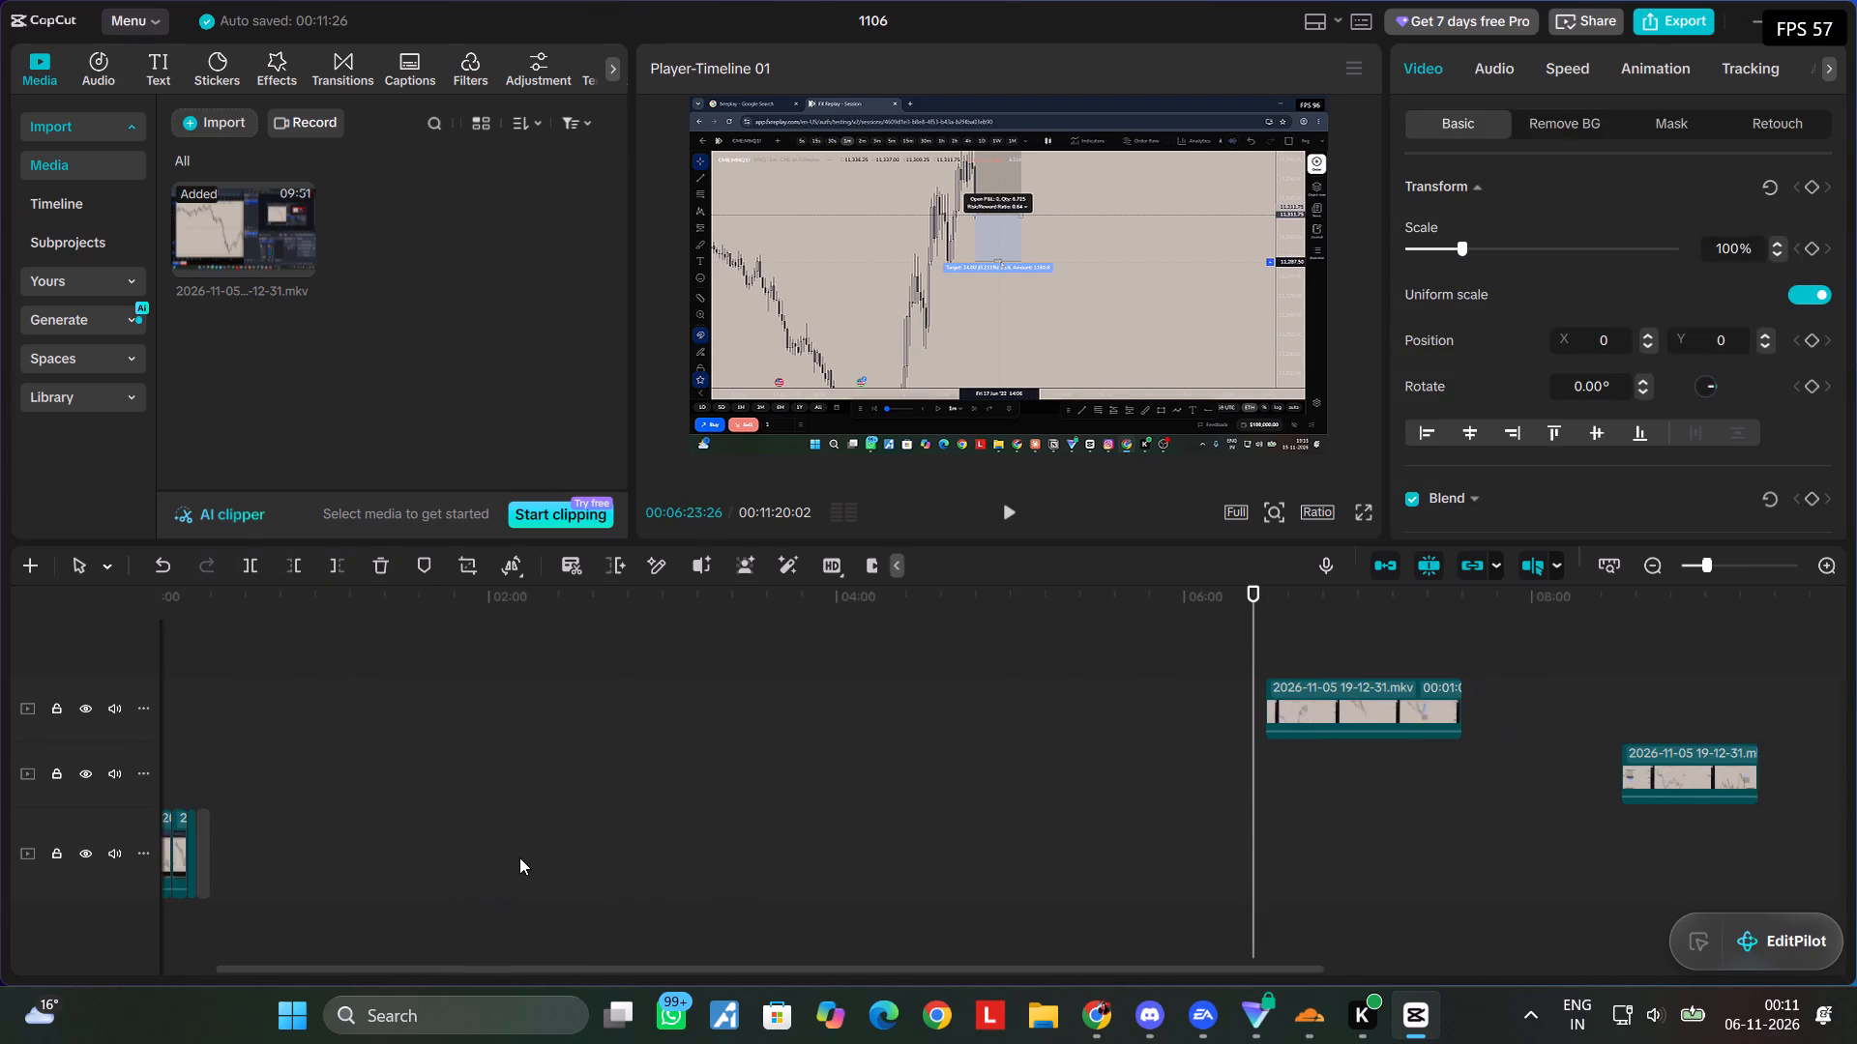
{"action": "left_click_drag", "start_coordinate": [519, 857], "coordinate": [489, 850]}
Play the remaining 00:01:07:27 clip on the top track from its start and split it at about 00:06:44.
{"action": "scroll", "coordinate": [519, 857], "scroll_direction": "down", "scroll_amount": 4, "text": "ctrl"}
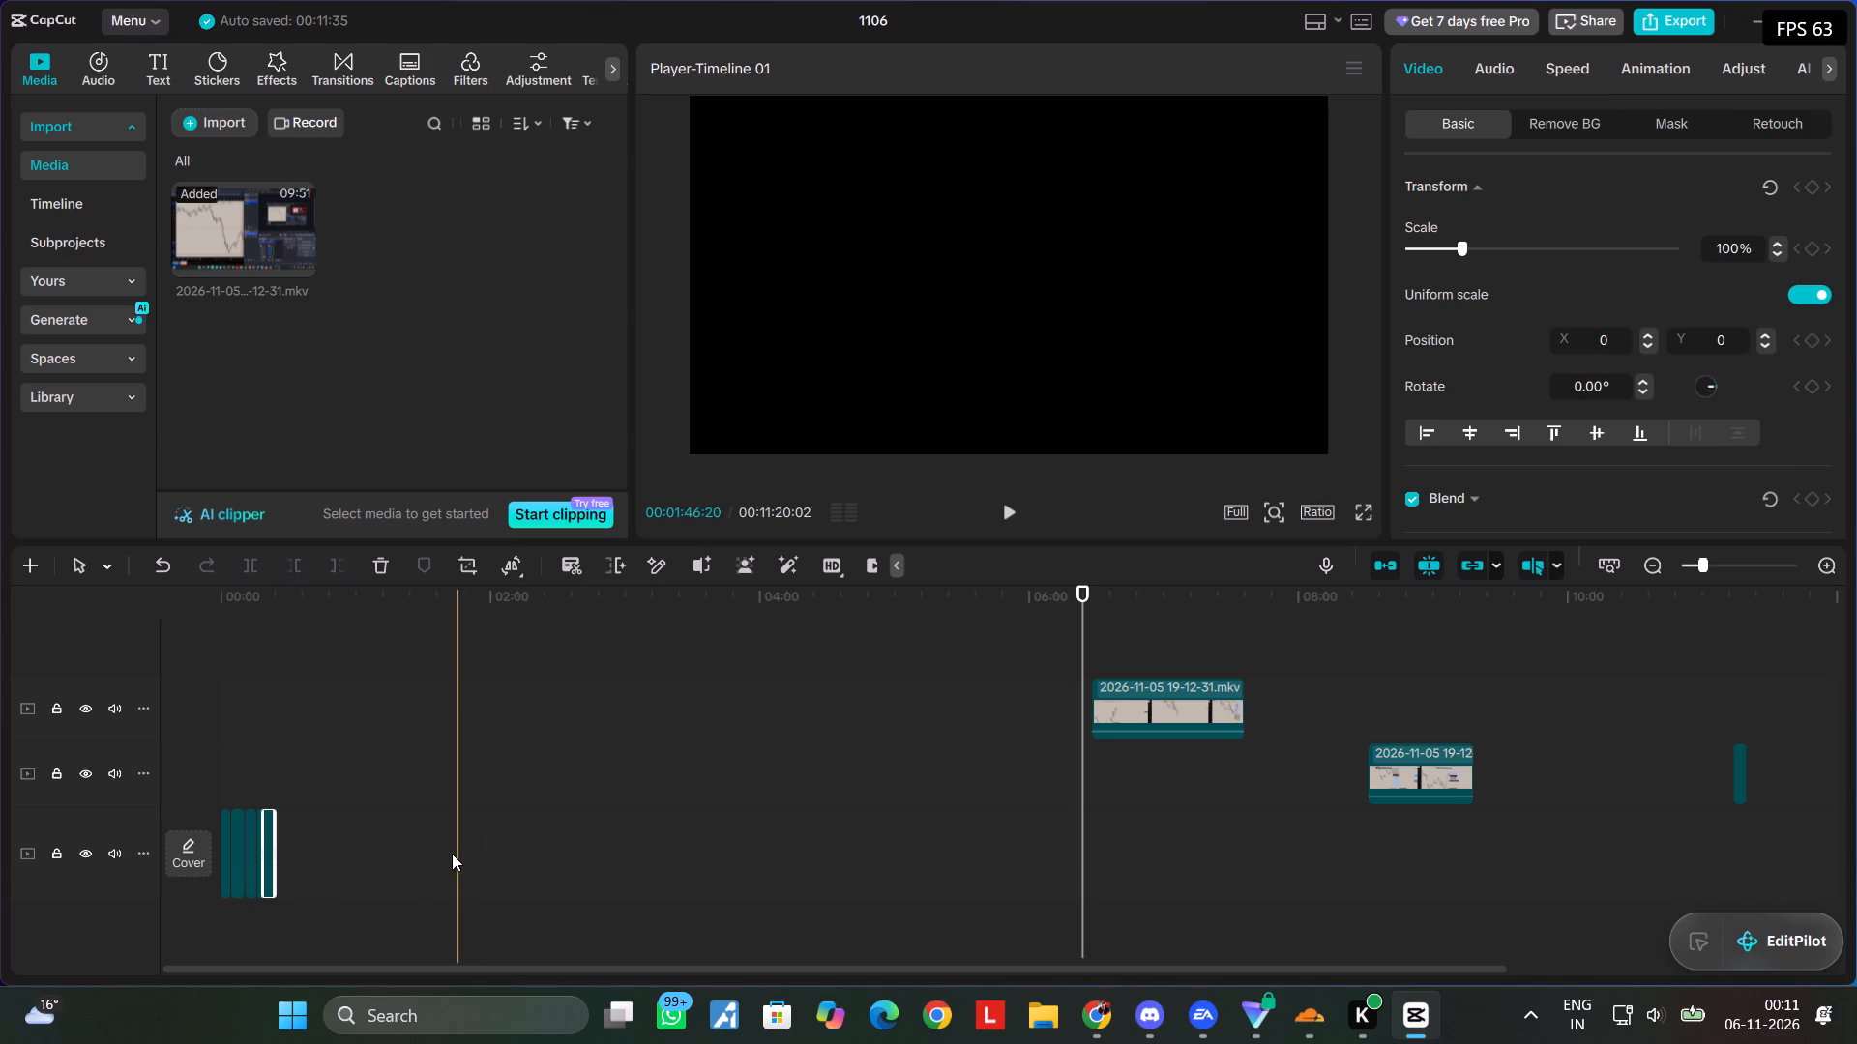
{"action": "scroll", "coordinate": [1143, 764], "scroll_direction": "up", "scroll_amount": 2, "text": "ctrl"}
{"action": "scroll", "coordinate": [1022, 677], "scroll_direction": "up", "scroll_amount": 3, "text": "ctrl"}
{"action": "left_click", "coordinate": [1001, 507]}
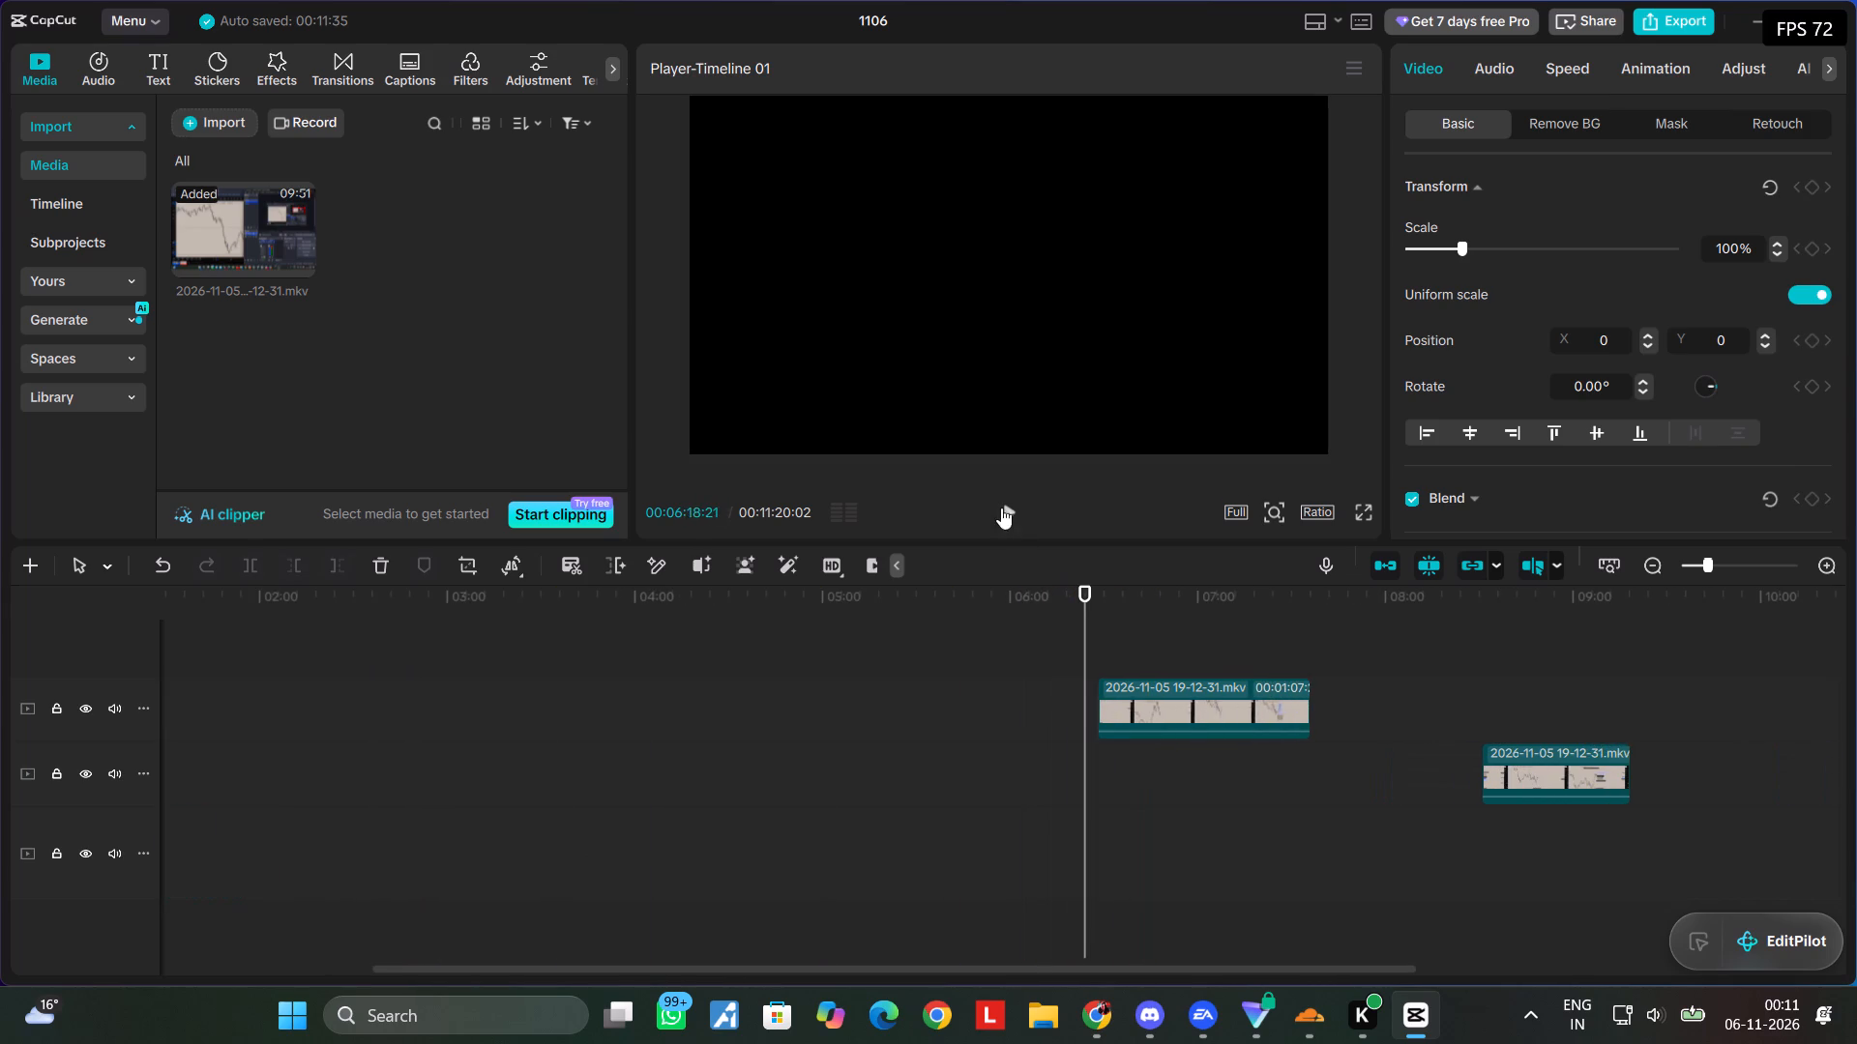
{"action": "left_click", "coordinate": [1148, 684]}
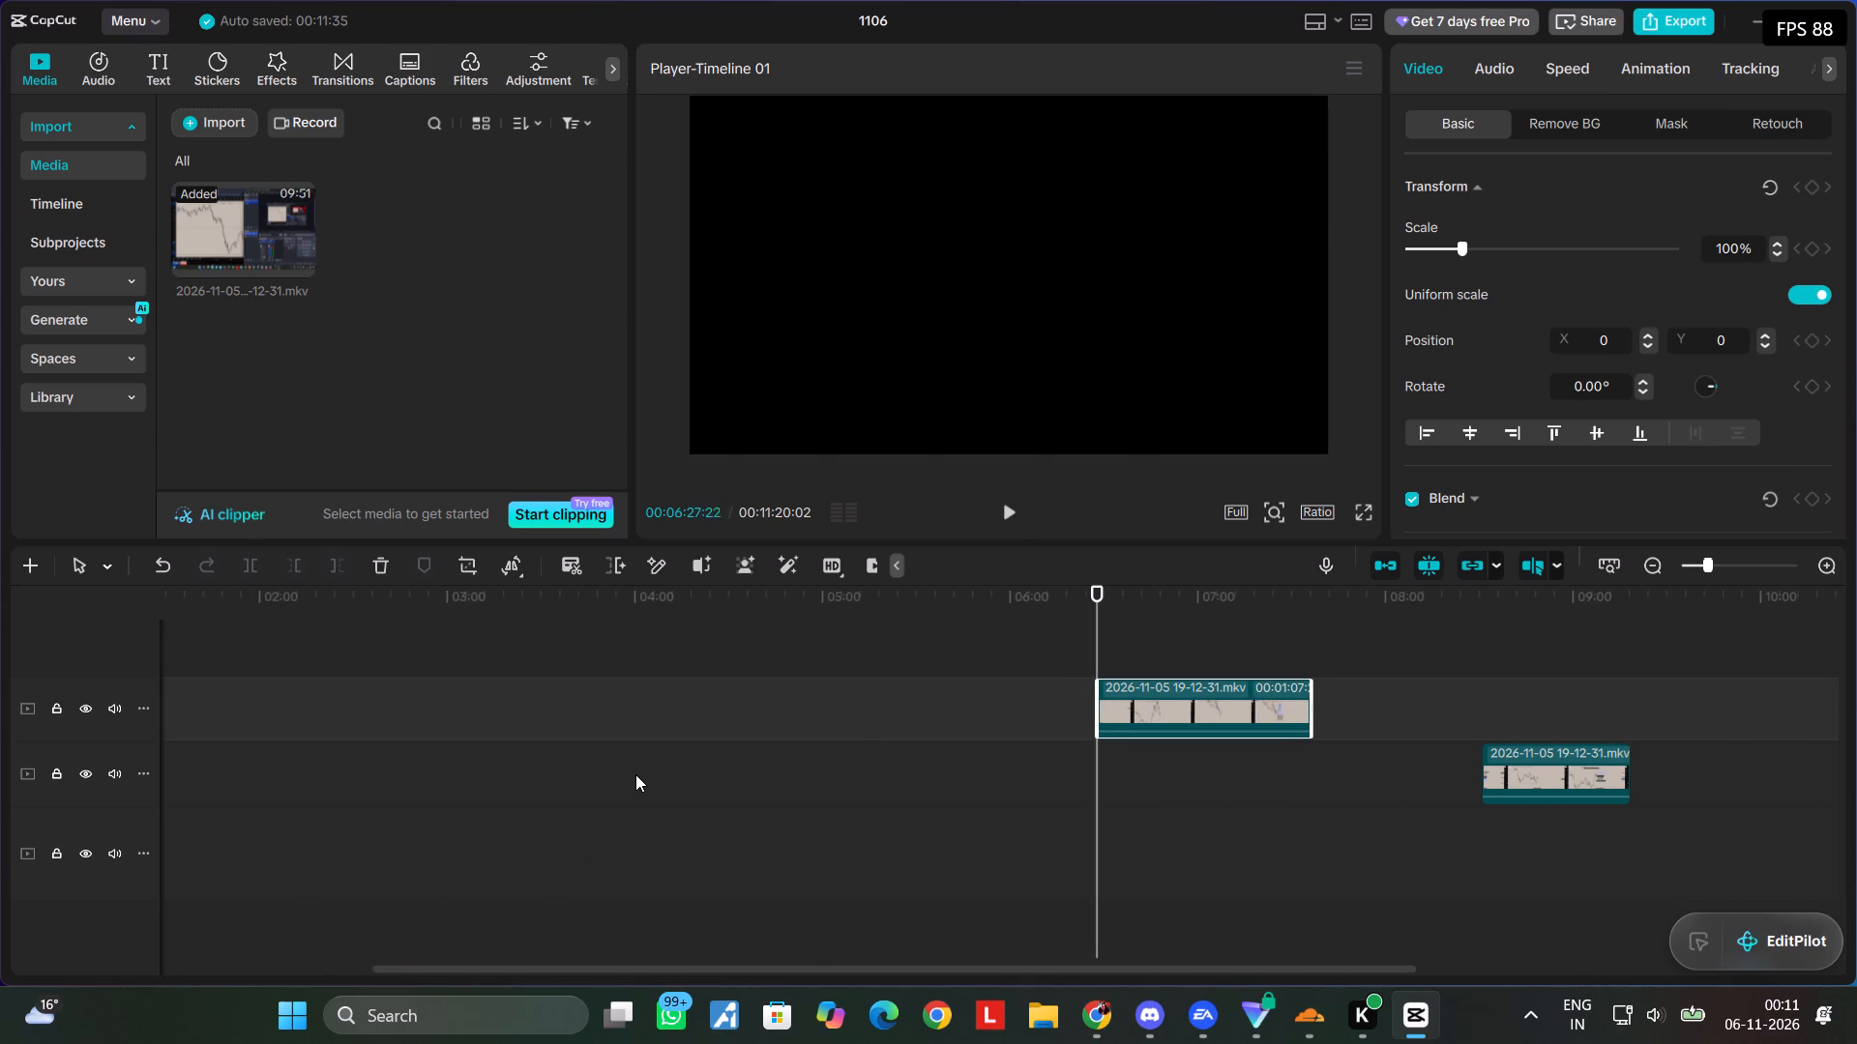
{"action": "scroll", "coordinate": [867, 733], "scroll_direction": "down", "scroll_amount": 5, "text": "ctrl"}
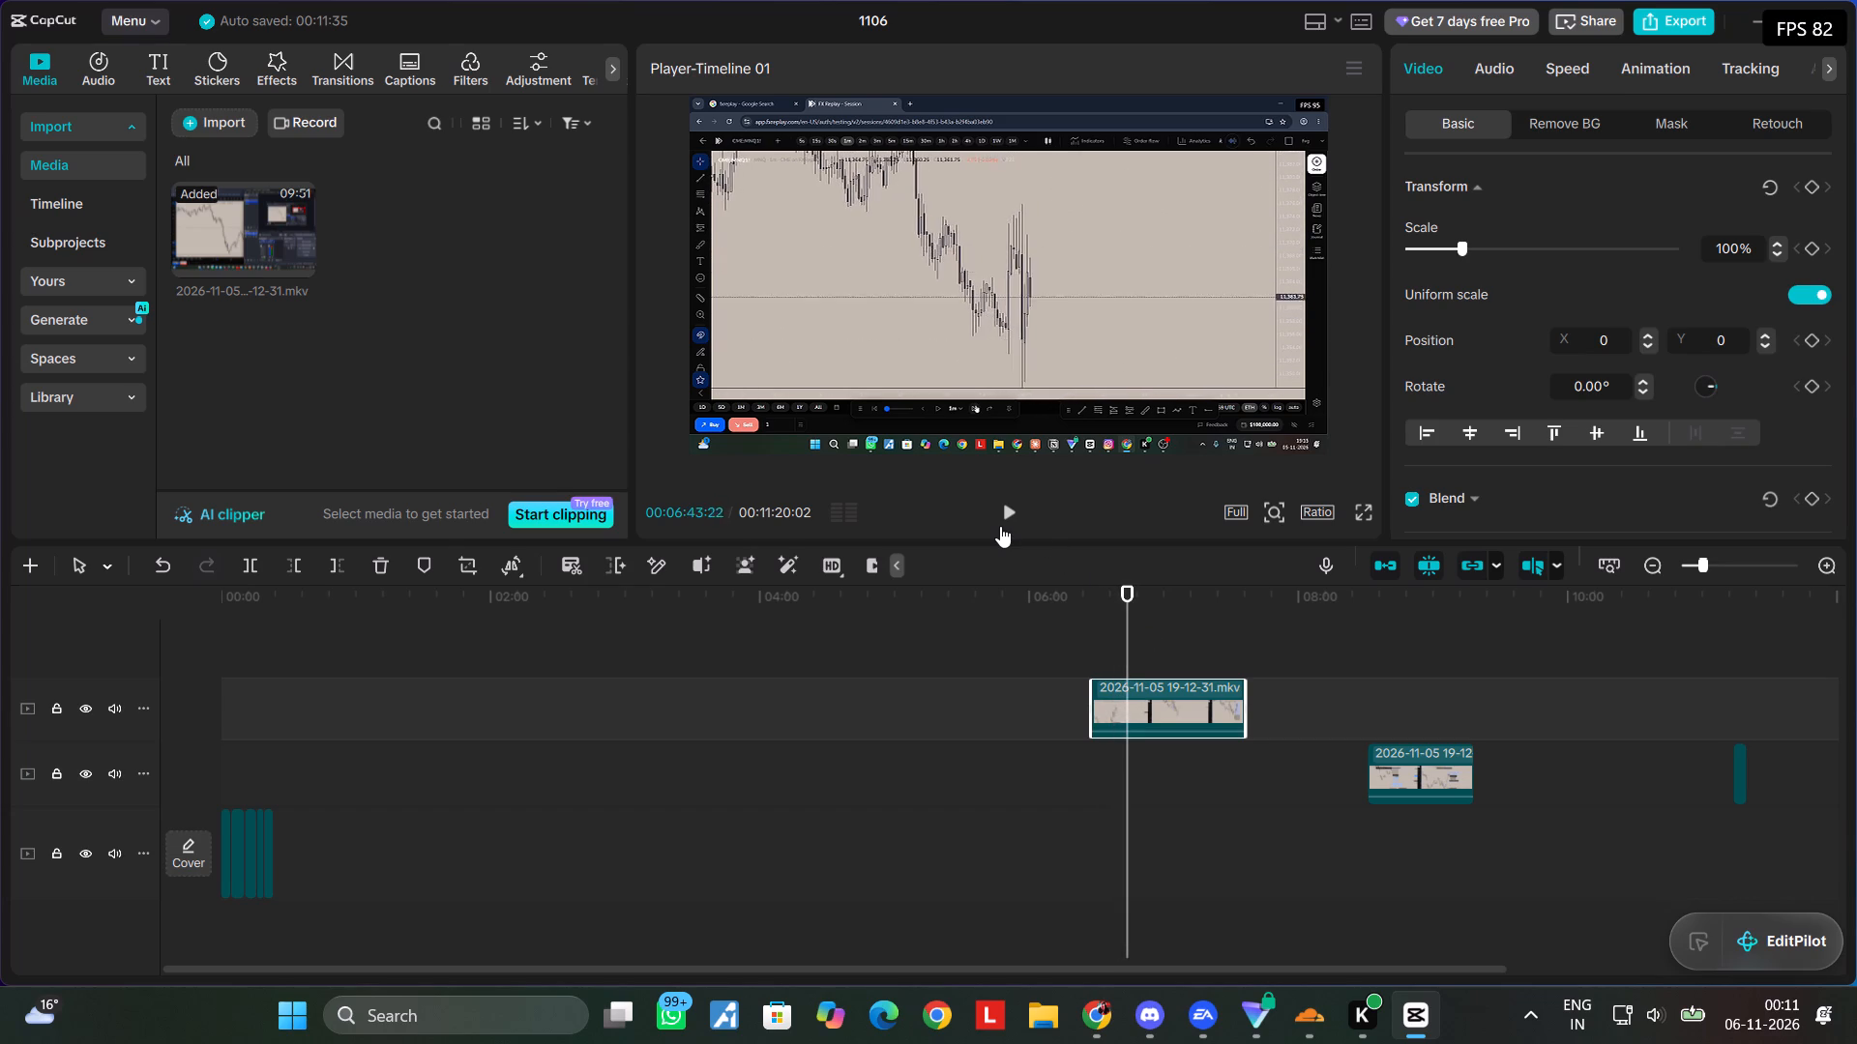
{"action": "left_click_drag", "start_coordinate": [1136, 597], "coordinate": [1126, 597]}
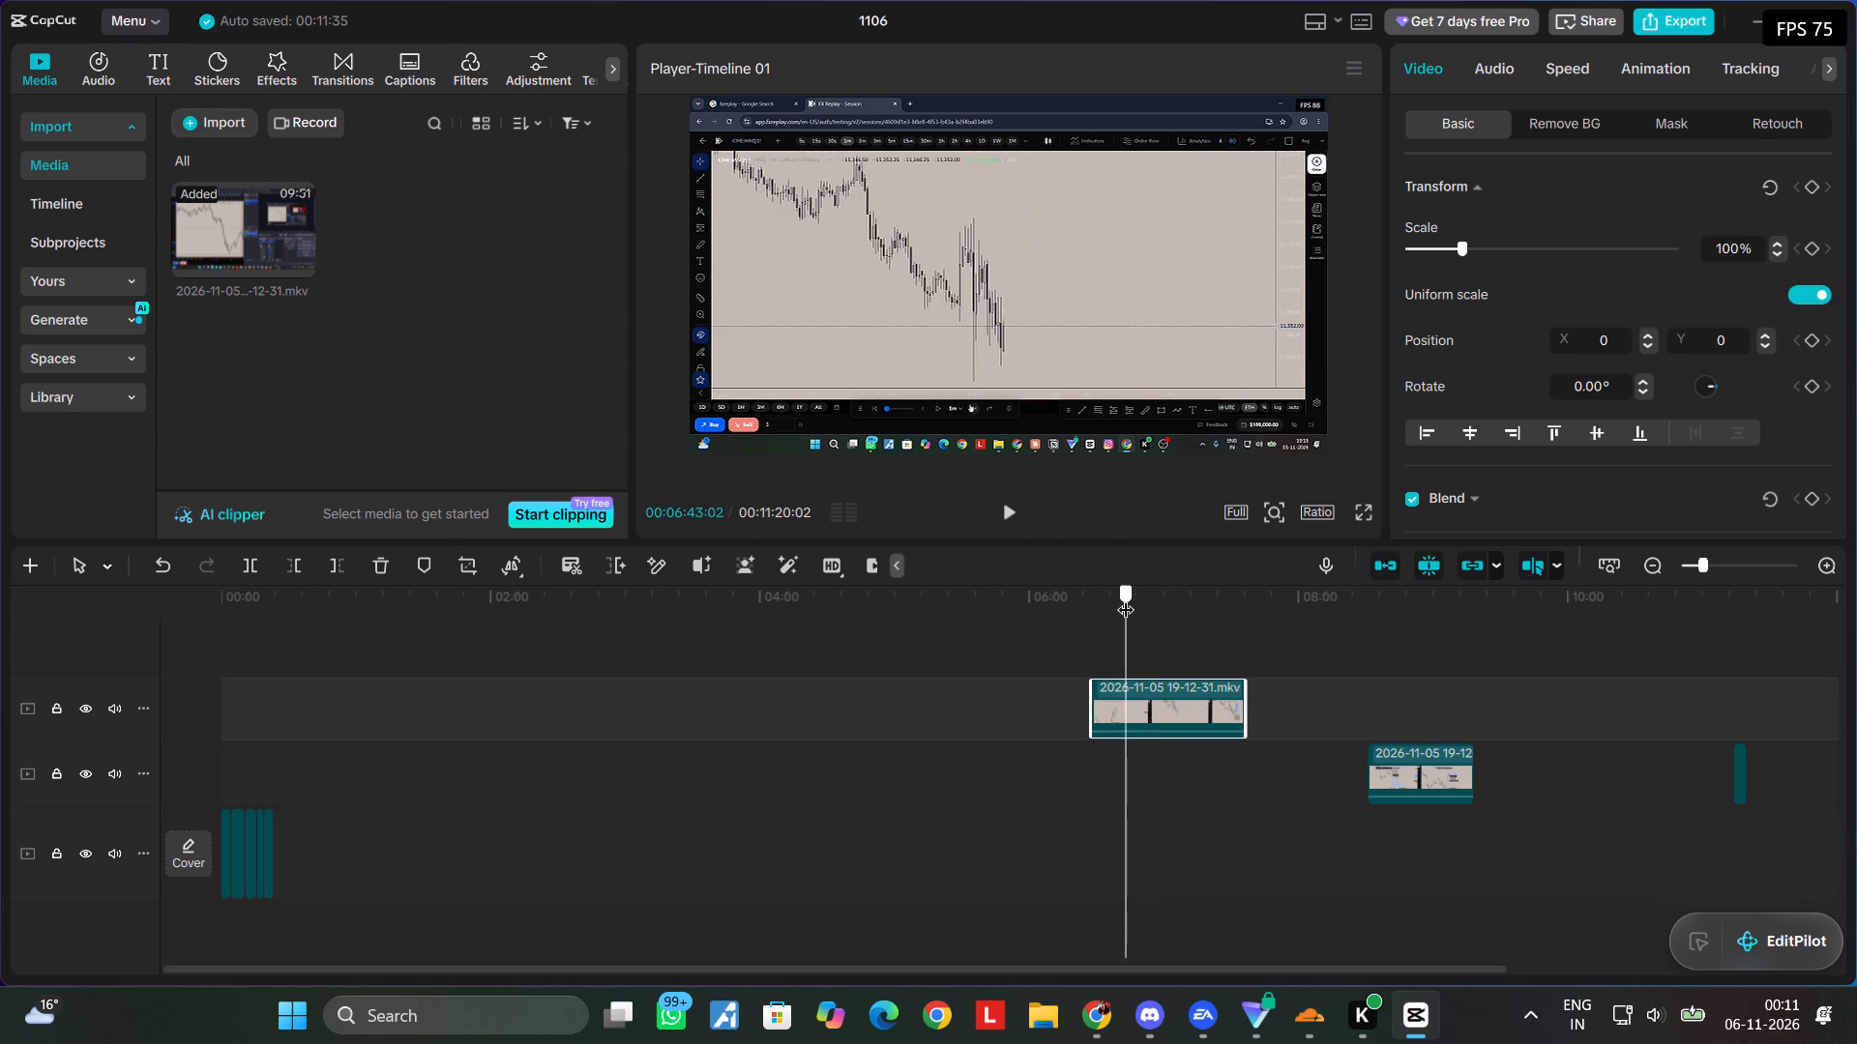
{"action": "left_click_drag", "start_coordinate": [1126, 597], "coordinate": [1120, 597]}
{"action": "key", "text": "ctrl+b"}
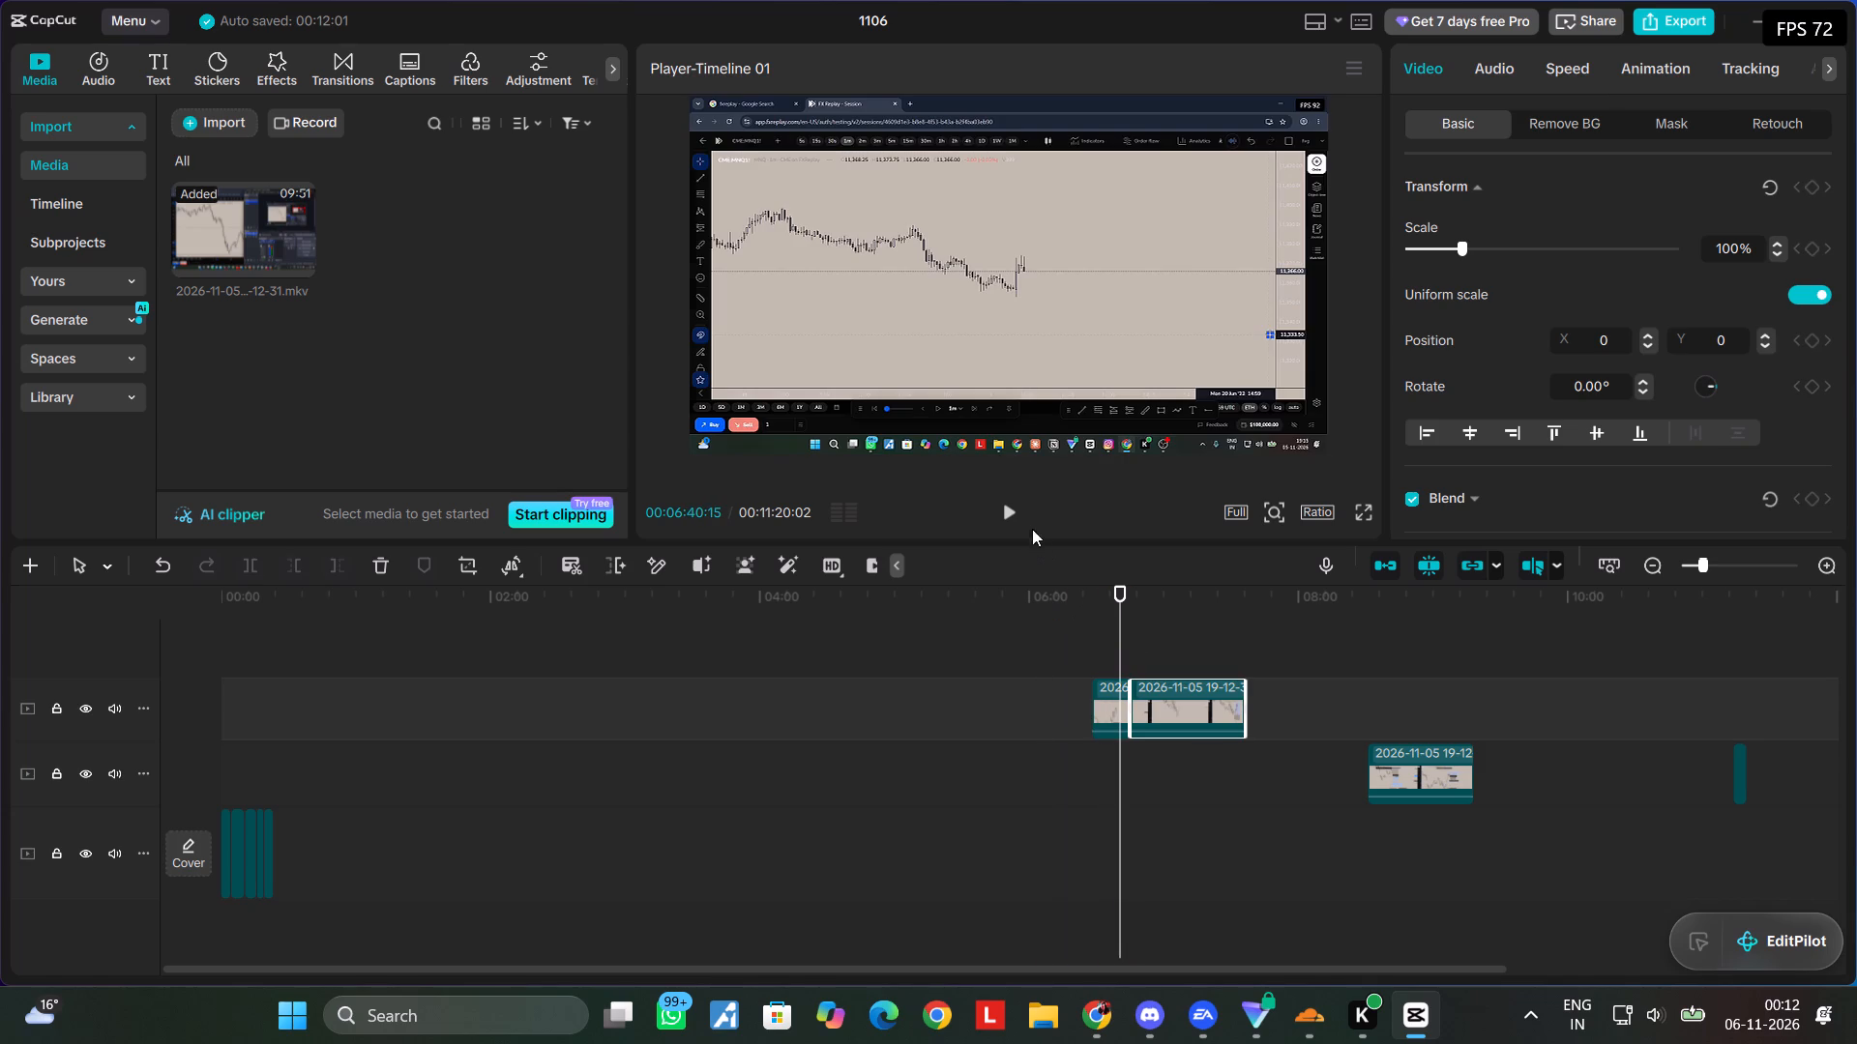
Play the clip onward past the last split and split it again at about 00:06:52.
{"action": "left_click", "coordinate": [1008, 512]}
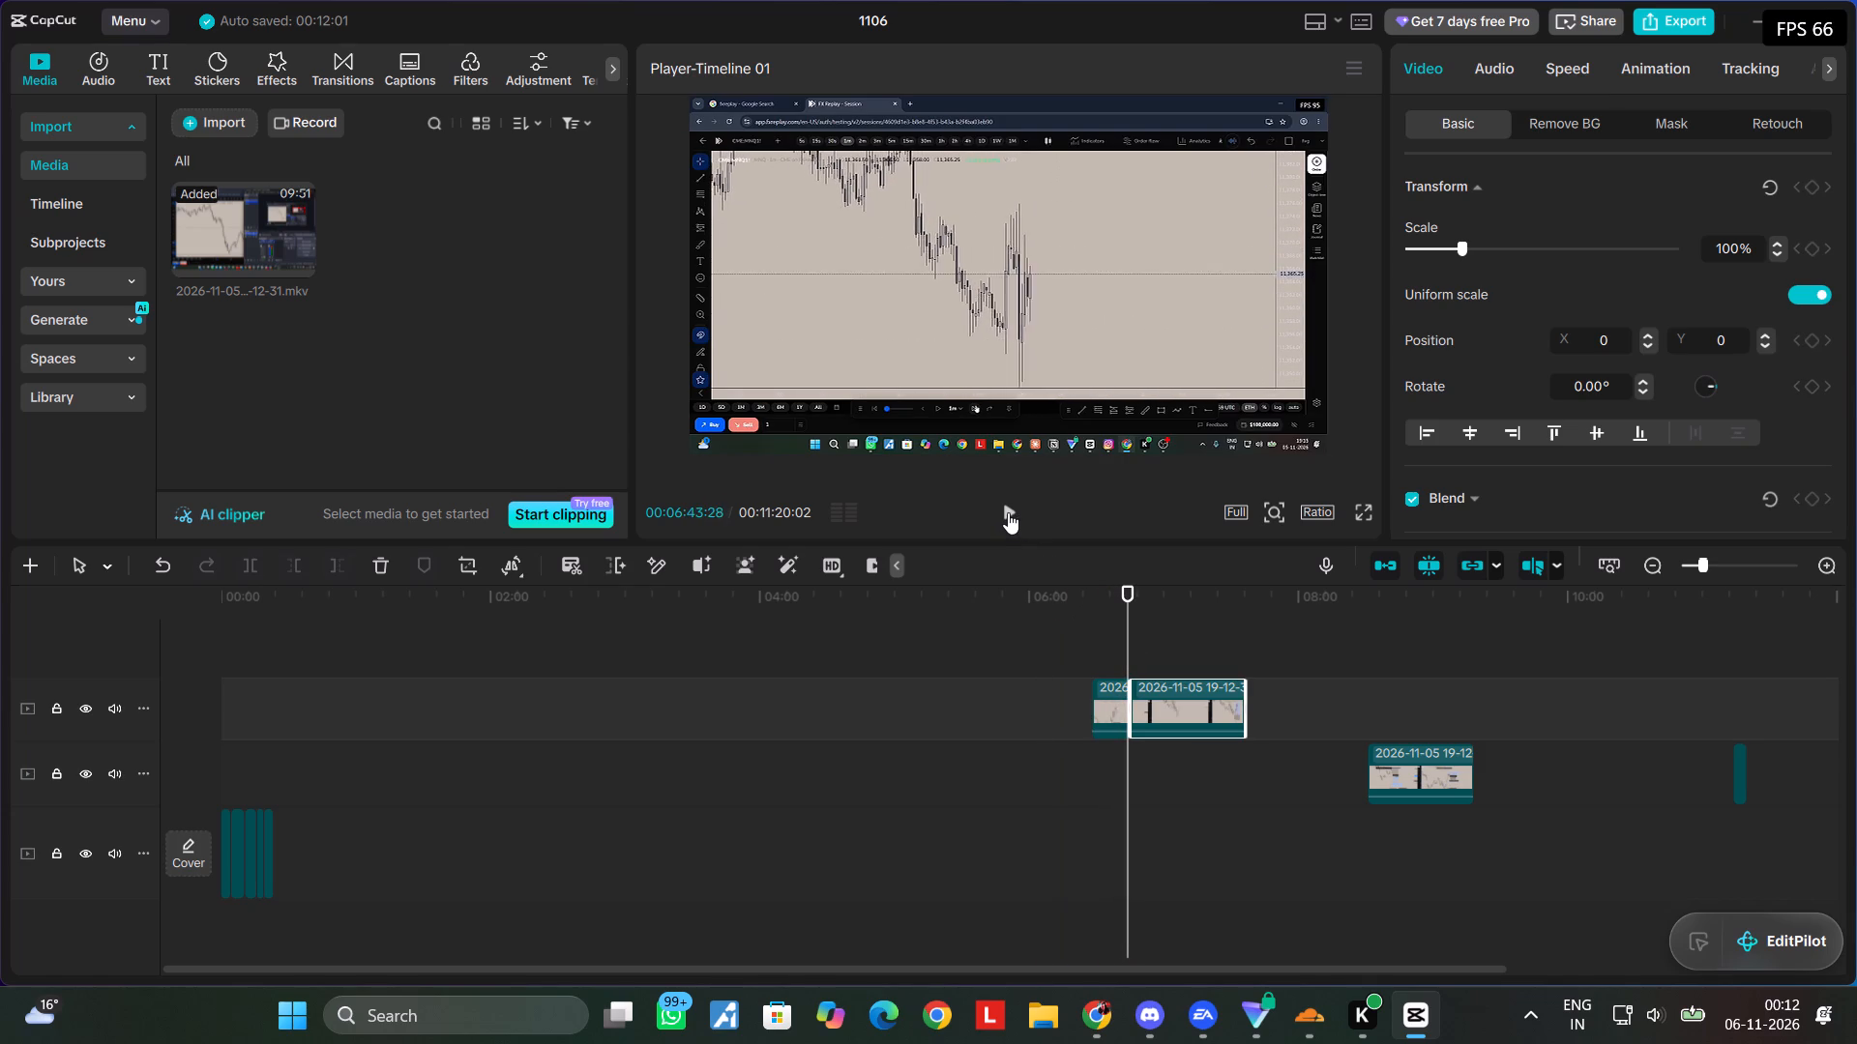
{"action": "left_click", "coordinate": [1008, 512]}
{"action": "key", "text": "ctrl+b"}
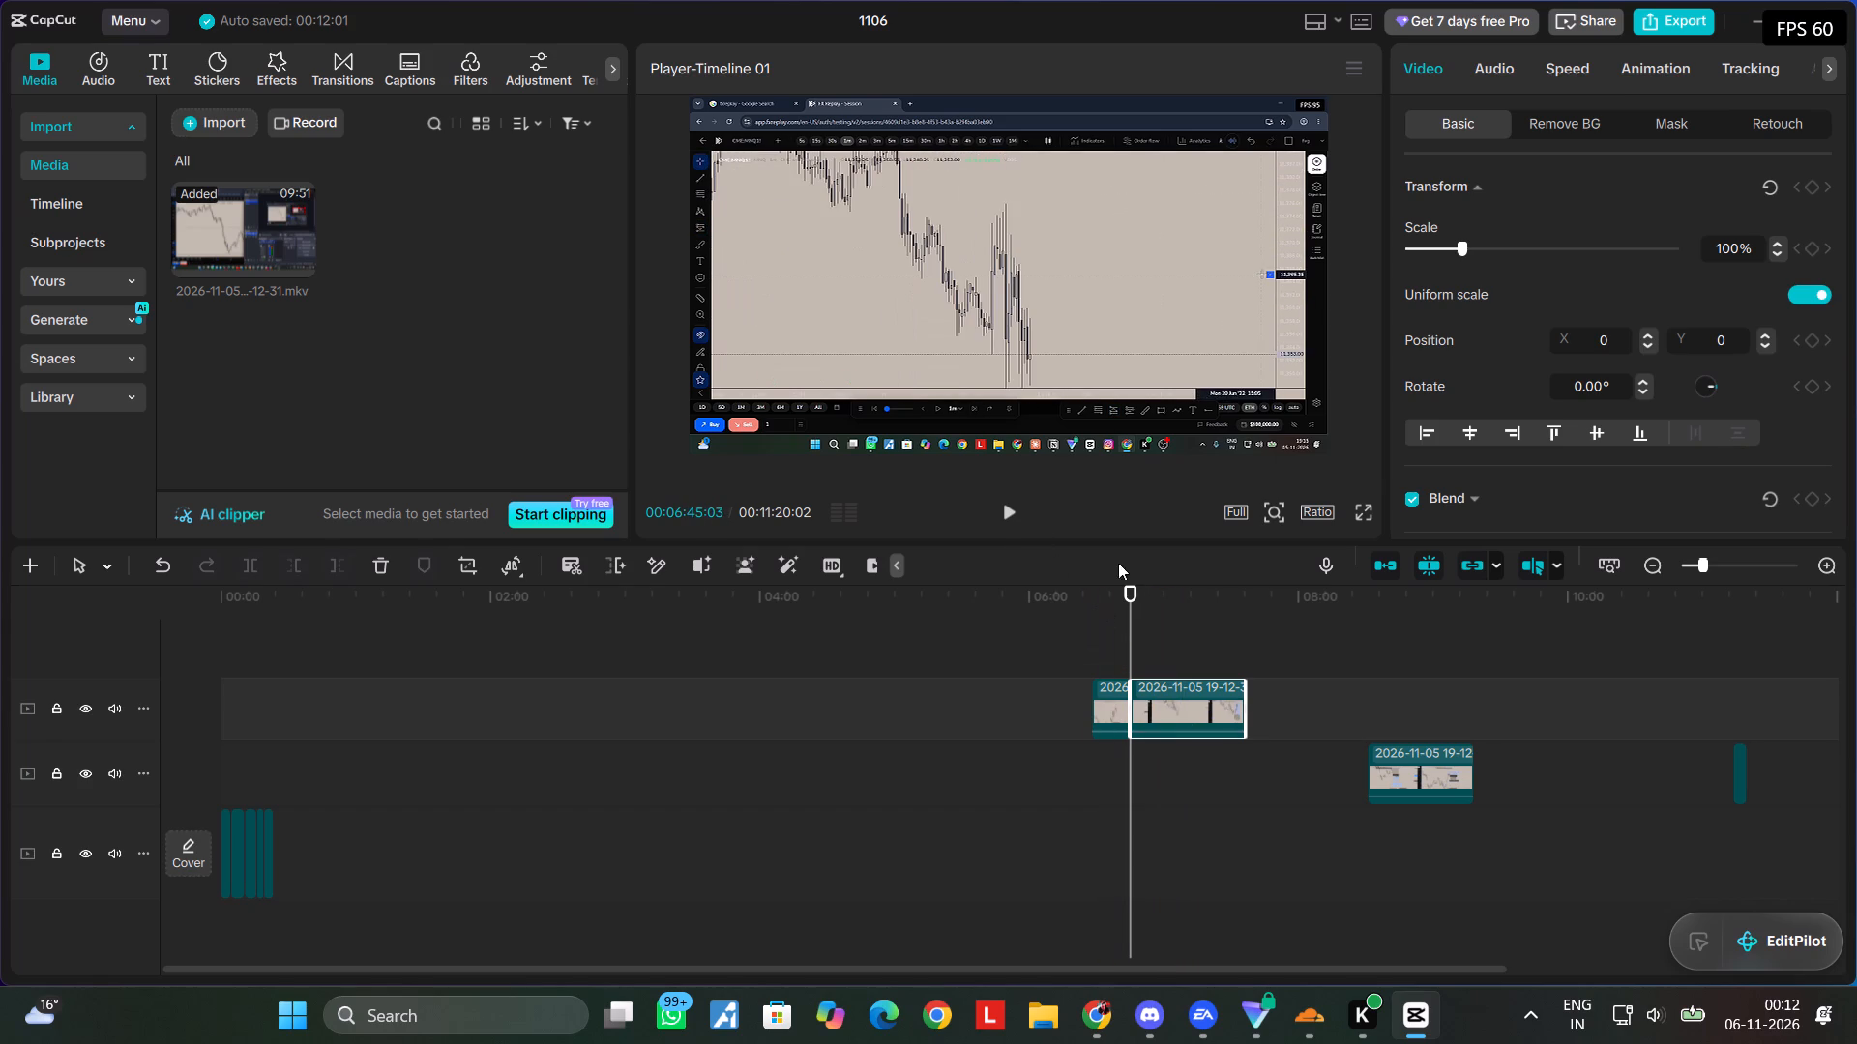
{"action": "left_click", "coordinate": [1004, 516]}
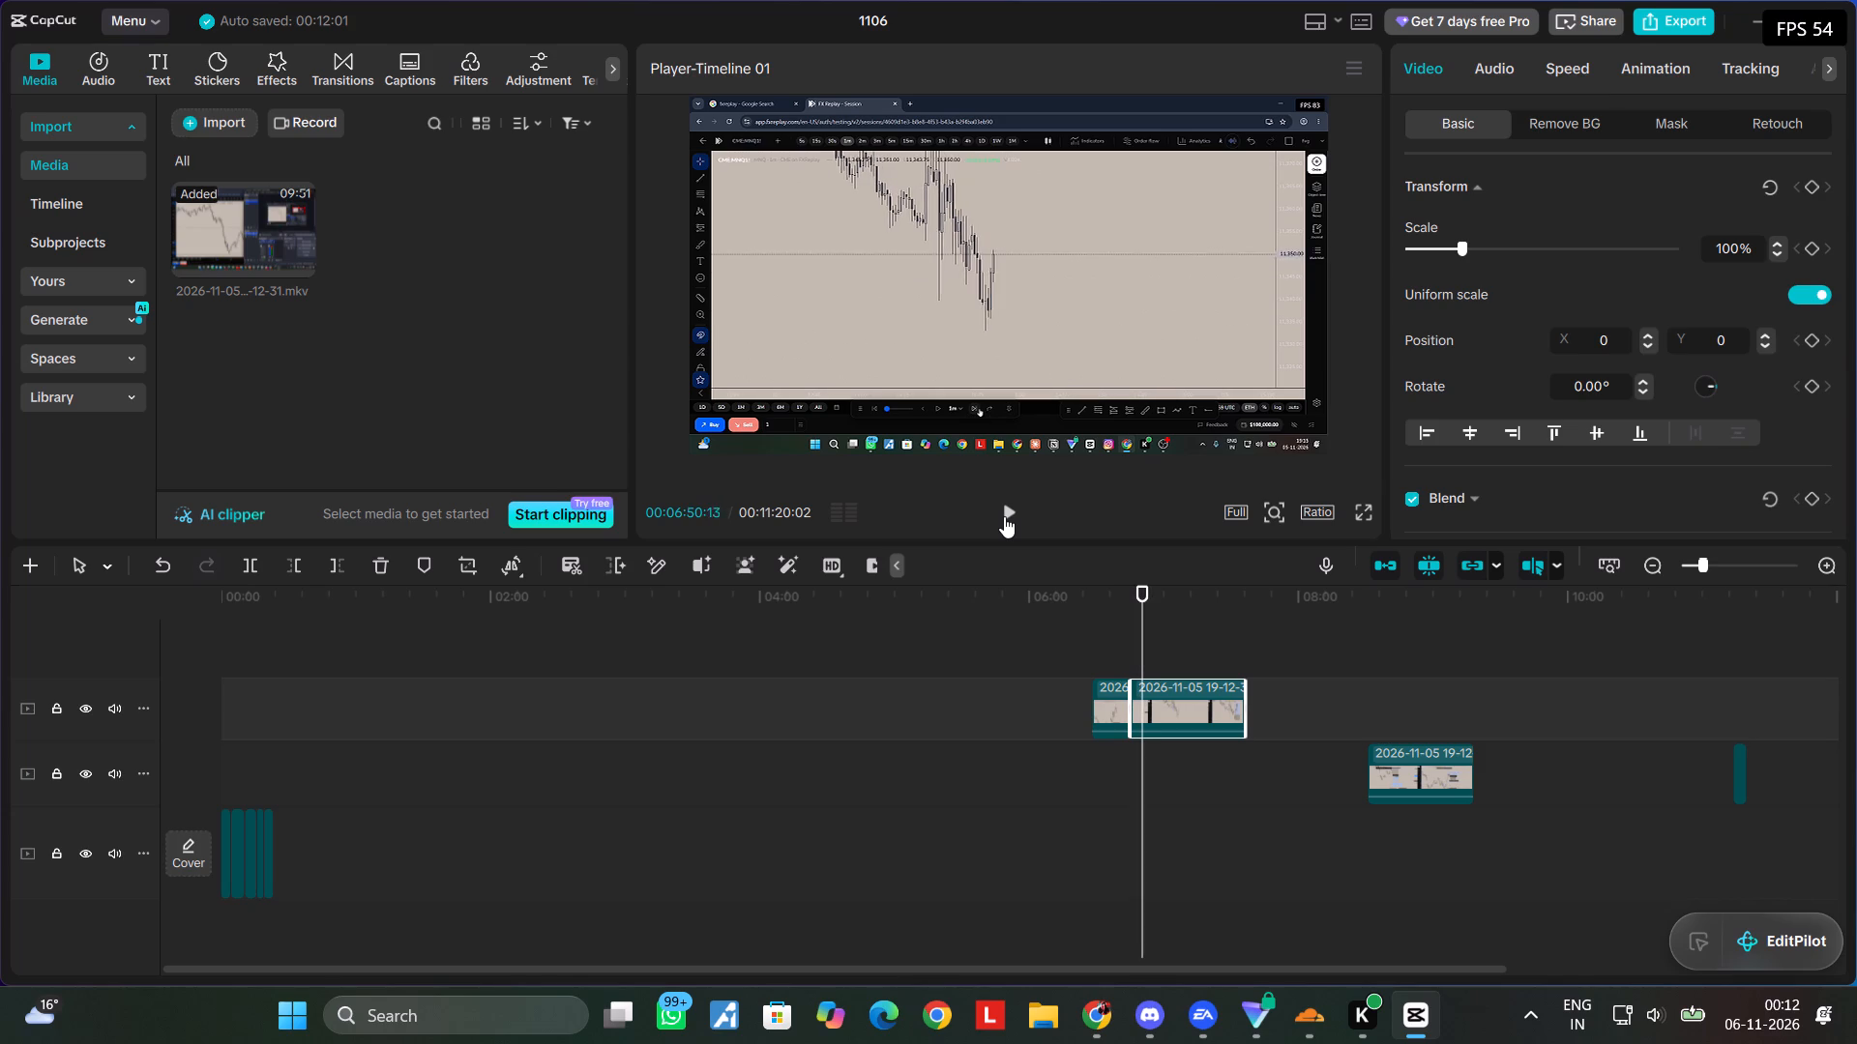
{"action": "left_click", "coordinate": [1002, 511]}
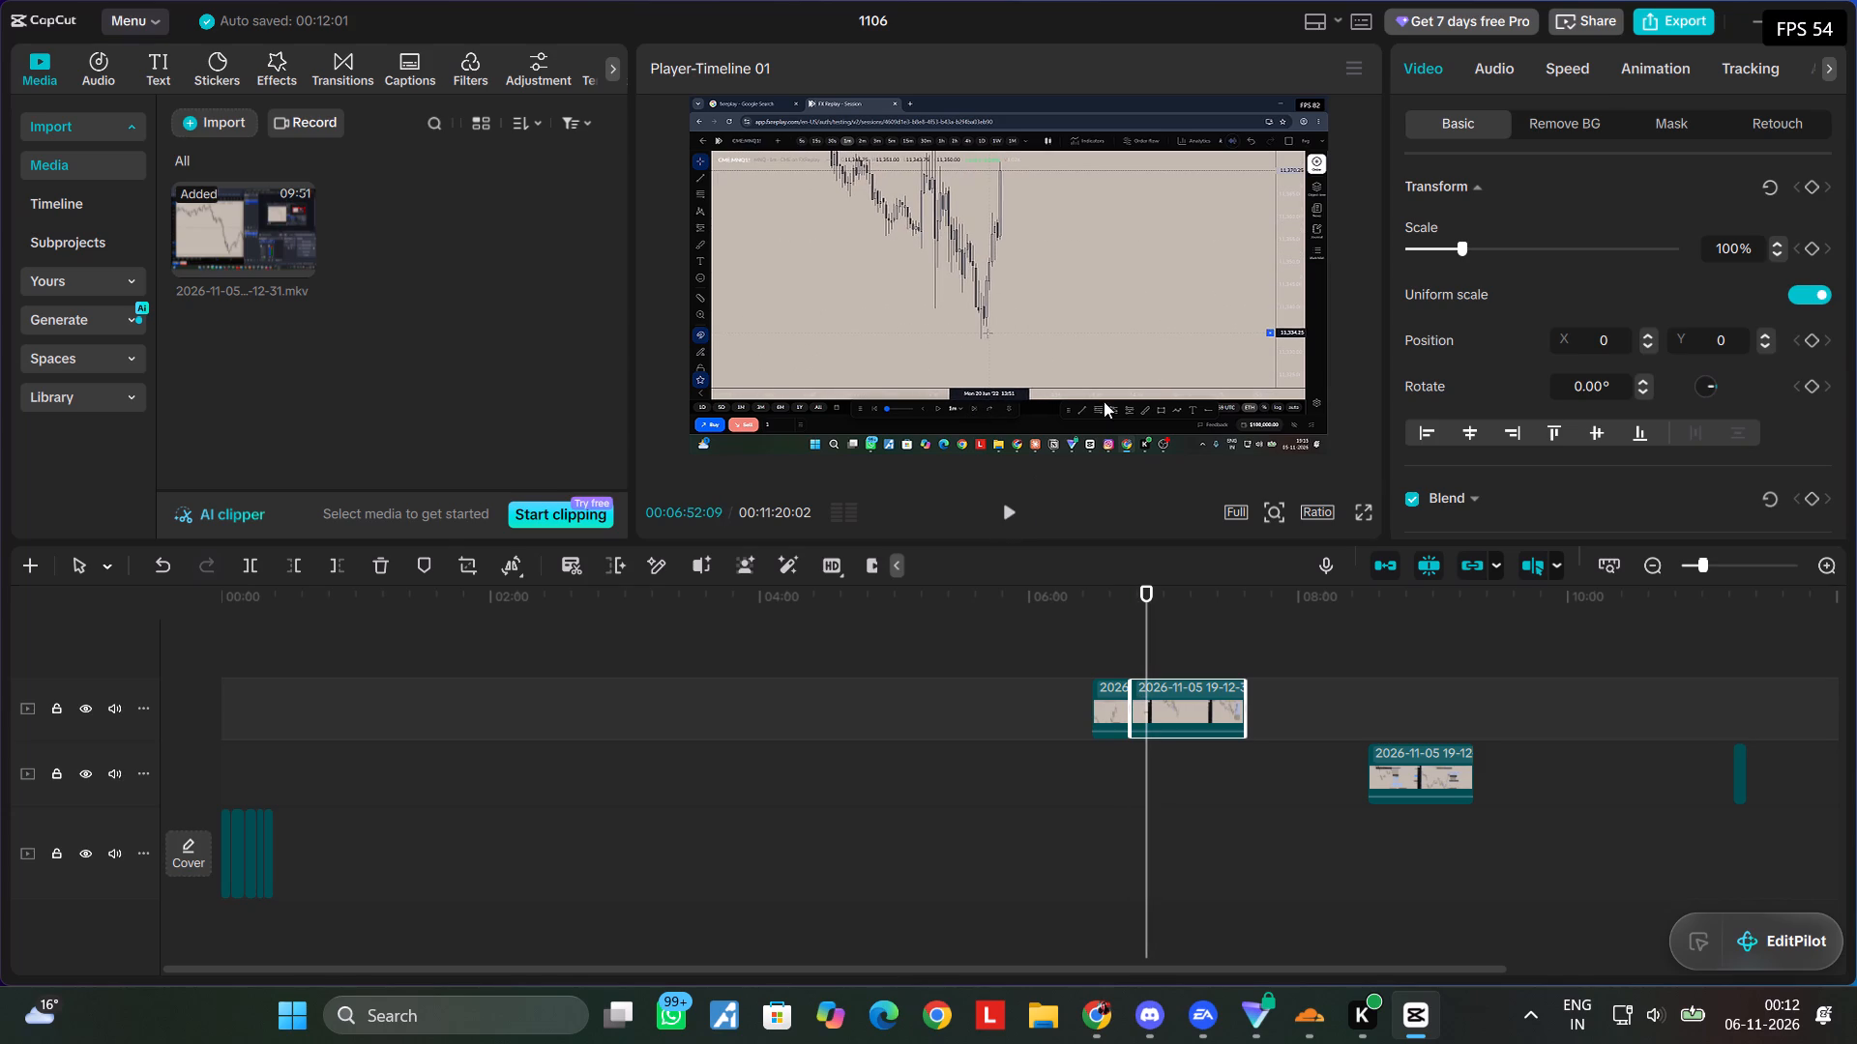
{"action": "double_click", "coordinate": [1123, 372]}
{"action": "left_click", "coordinate": [1034, 406]}
{"action": "key", "text": "ctrl+b"}
{"action": "left_click", "coordinate": [1090, 405]}
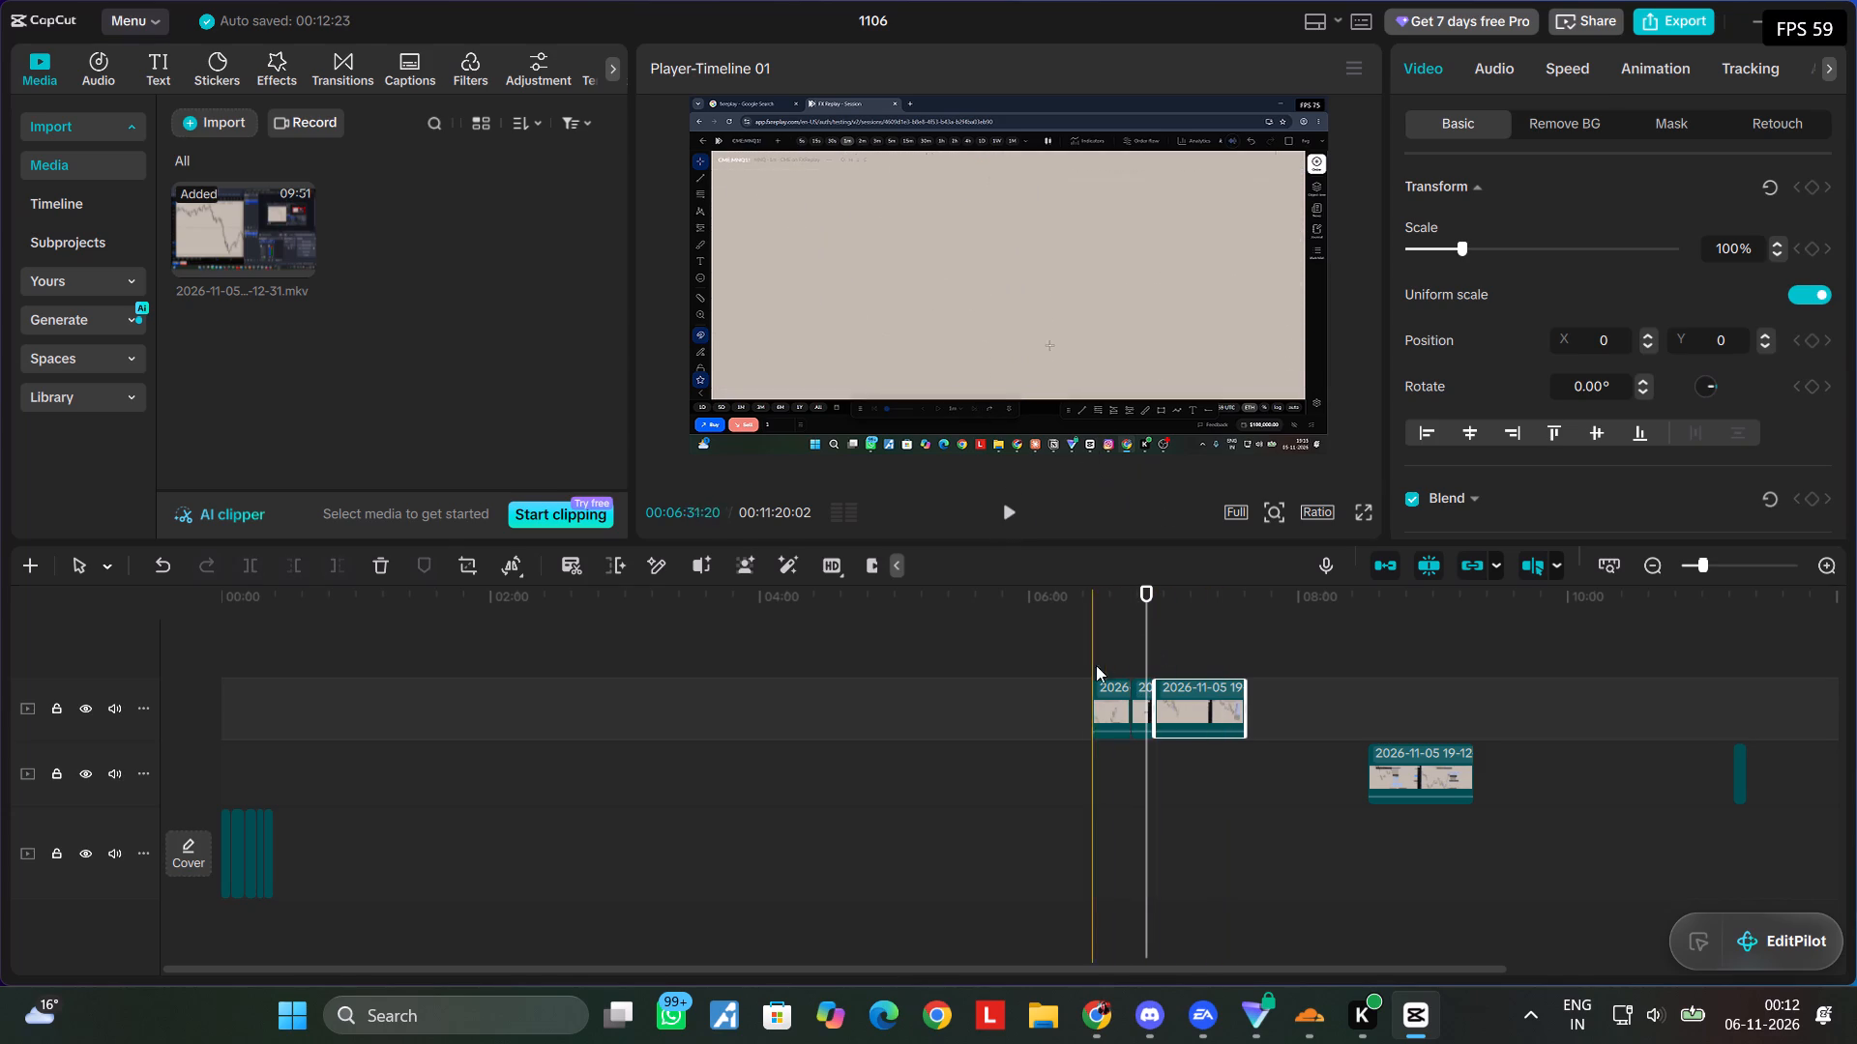
Append the two newly split top-track segments in order to the end of the main track and play them from about 00:00:26.
{"action": "left_click_drag", "start_coordinate": [1116, 685], "coordinate": [309, 845]}
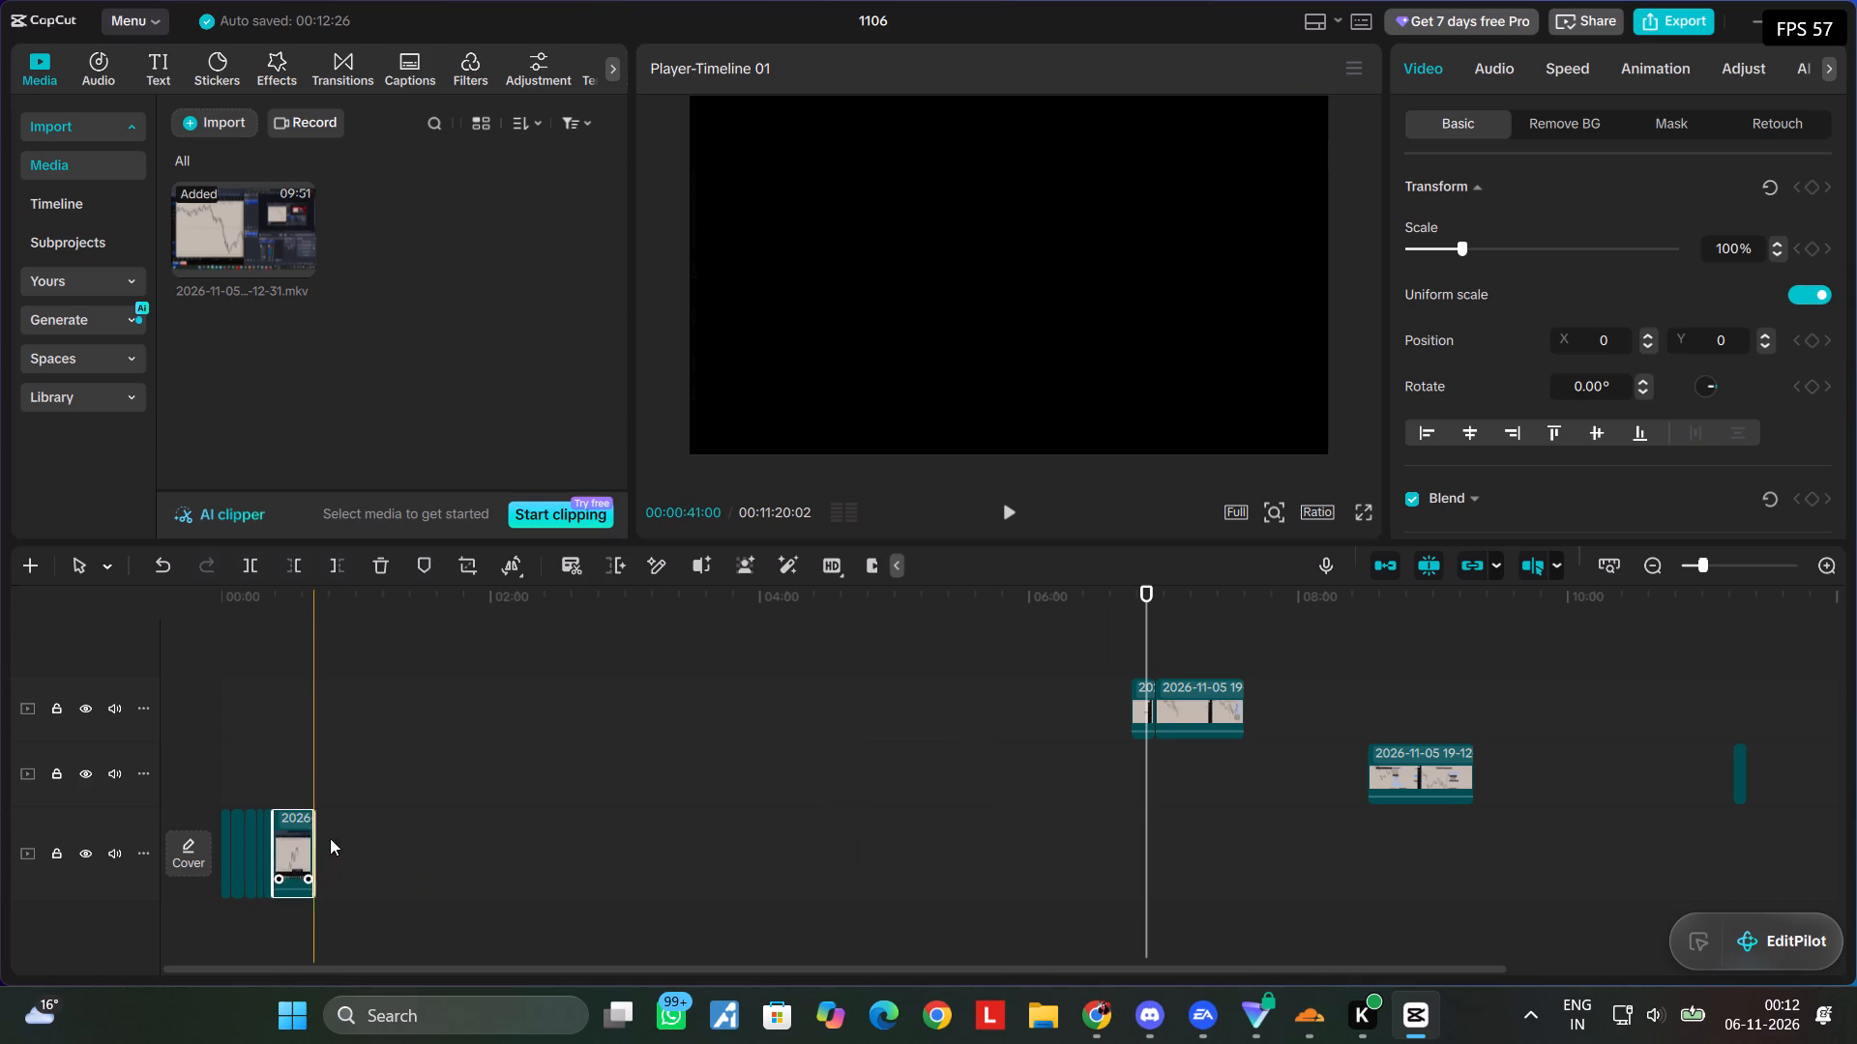
{"action": "left_click_drag", "start_coordinate": [1143, 693], "coordinate": [469, 875]}
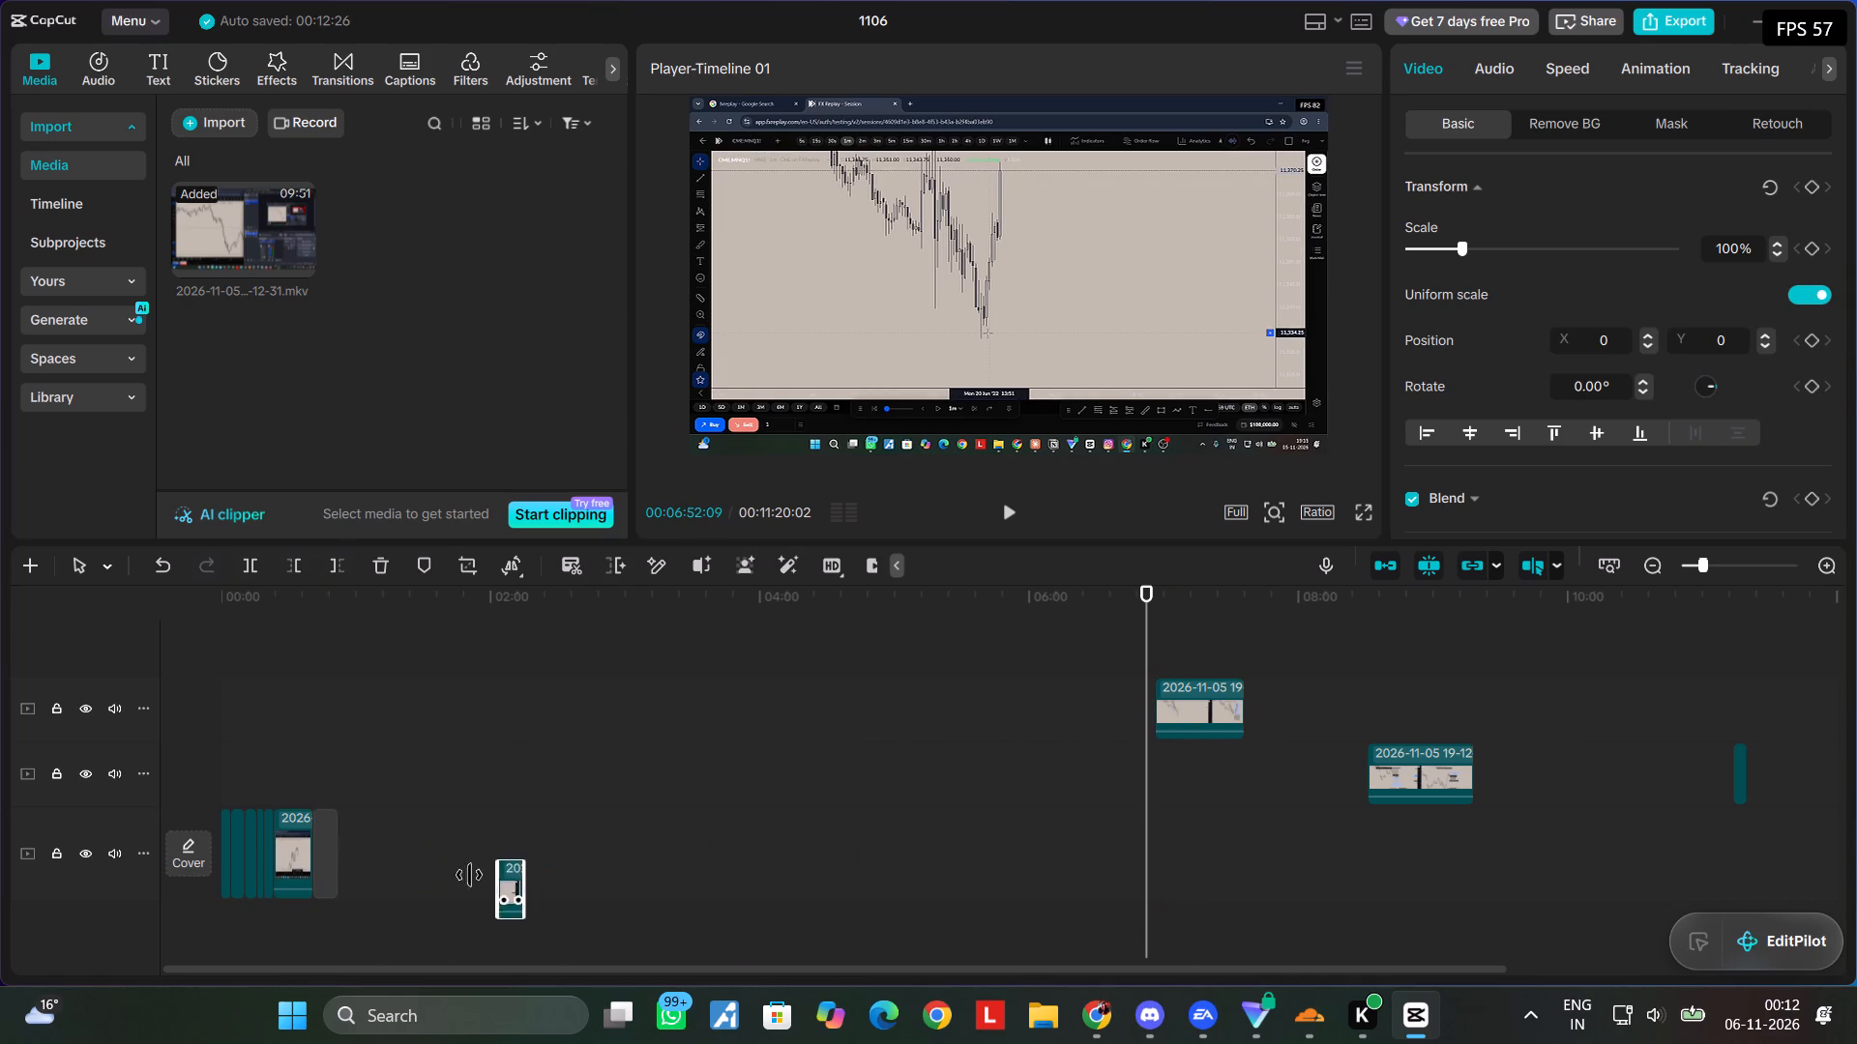
{"action": "left_click_drag", "start_coordinate": [469, 875], "coordinate": [351, 866]}
{"action": "left_click_drag", "start_coordinate": [1140, 632], "coordinate": [365, 809]}
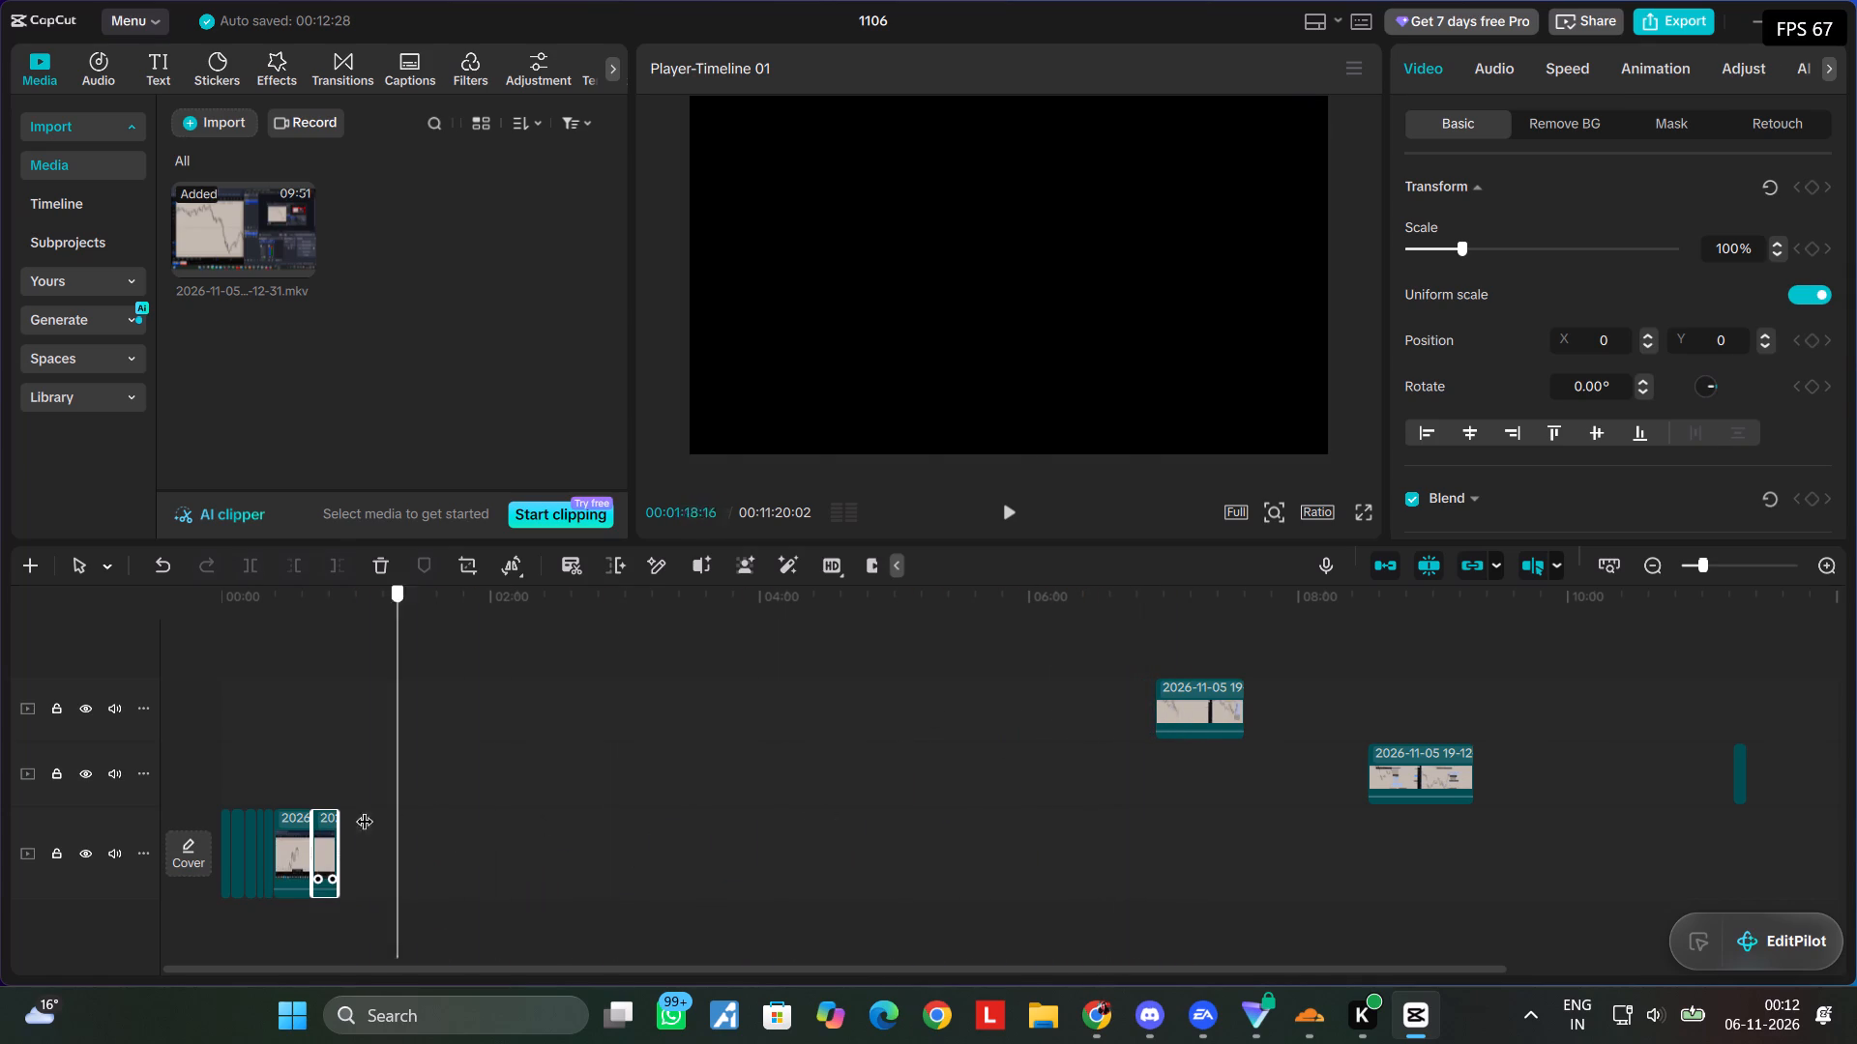
{"action": "left_click_drag", "start_coordinate": [365, 809], "coordinate": [281, 809]}
{"action": "left_click", "coordinate": [285, 797]}
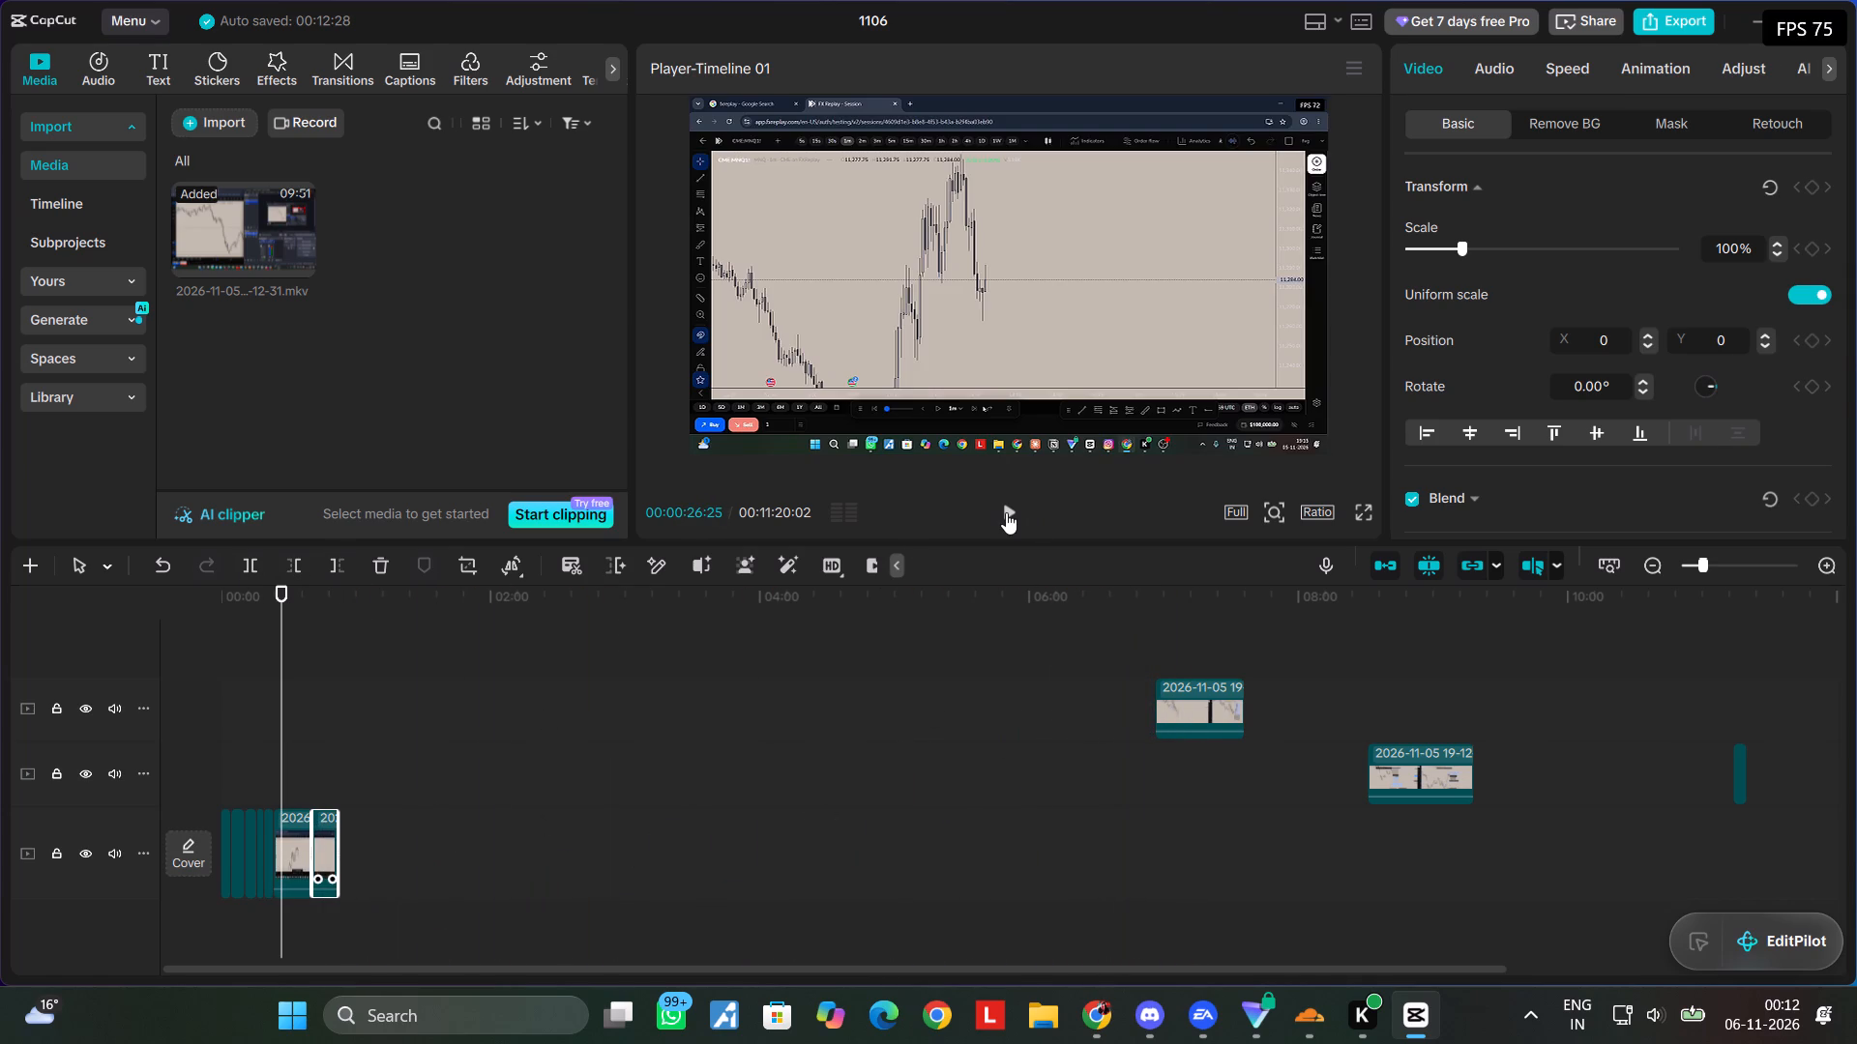
{"action": "left_click", "coordinate": [1006, 512]}
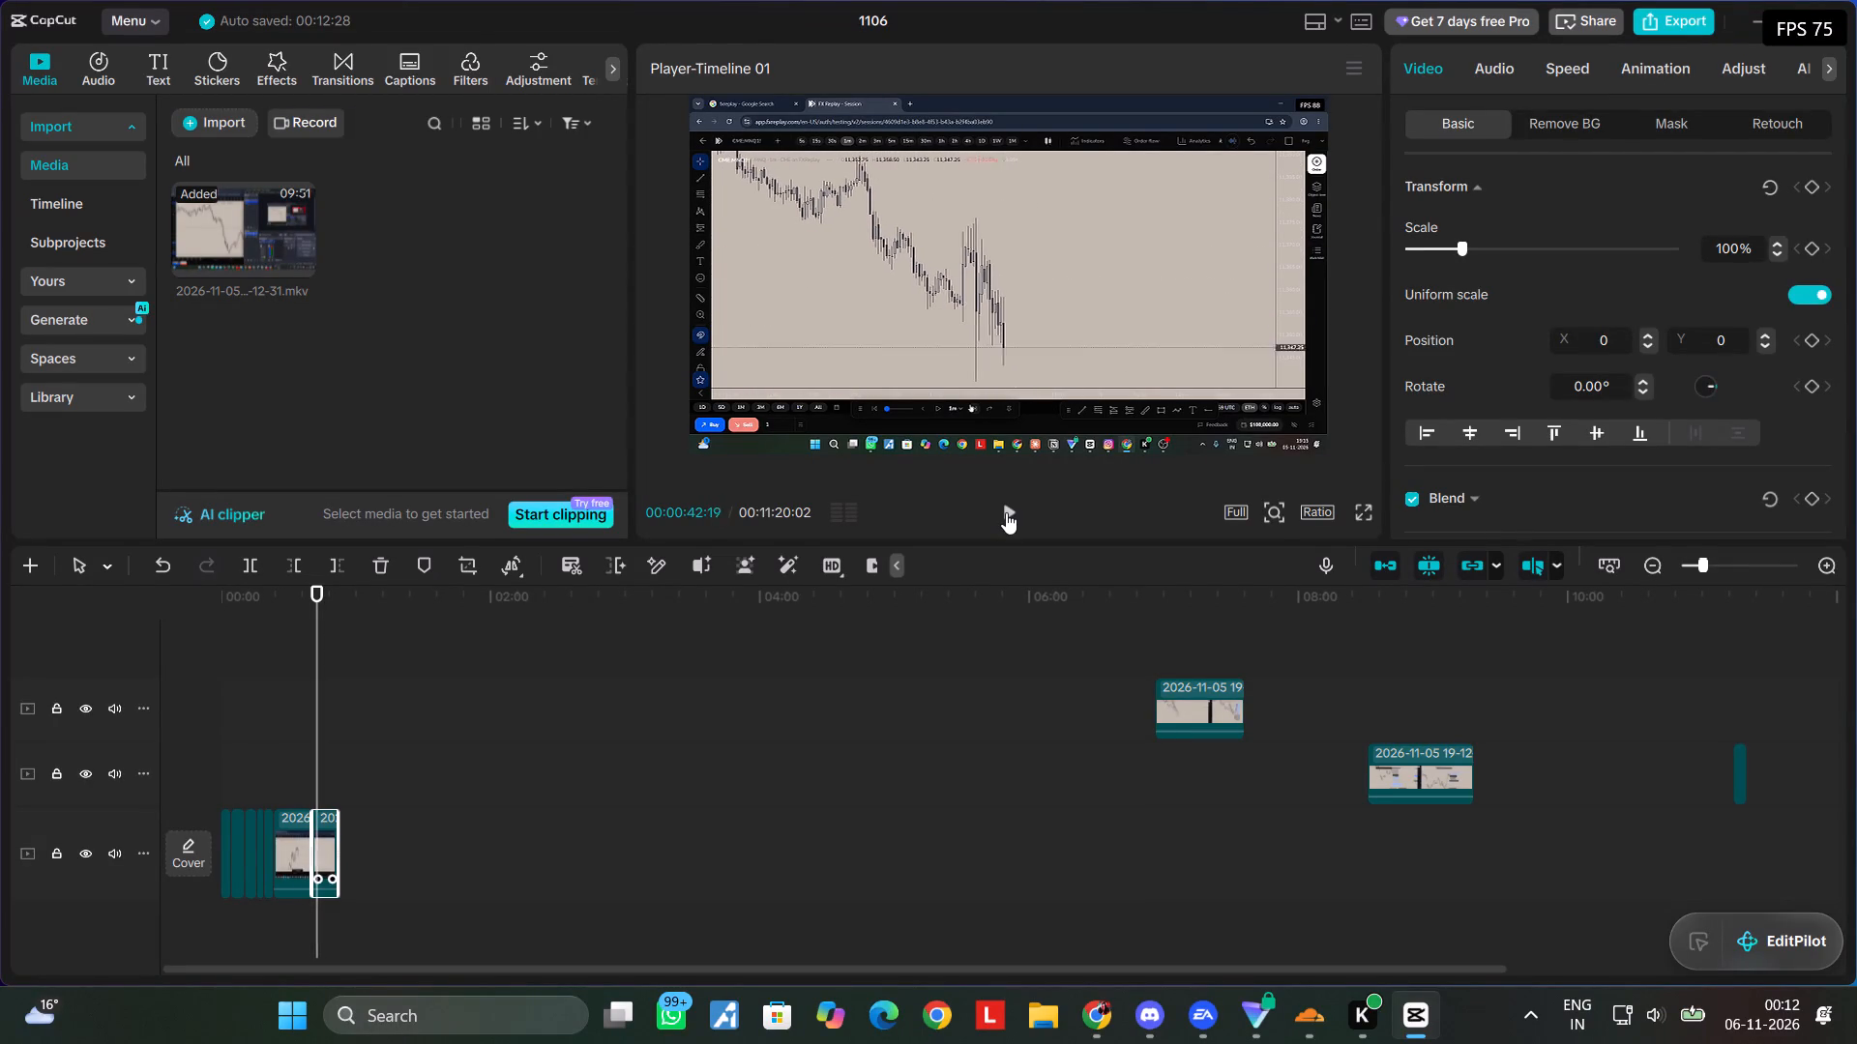
Delete the leftover top-track clip around 00:07:00 and the unused clip around 00:08:43.
{"action": "left_click", "coordinate": [1195, 719]}
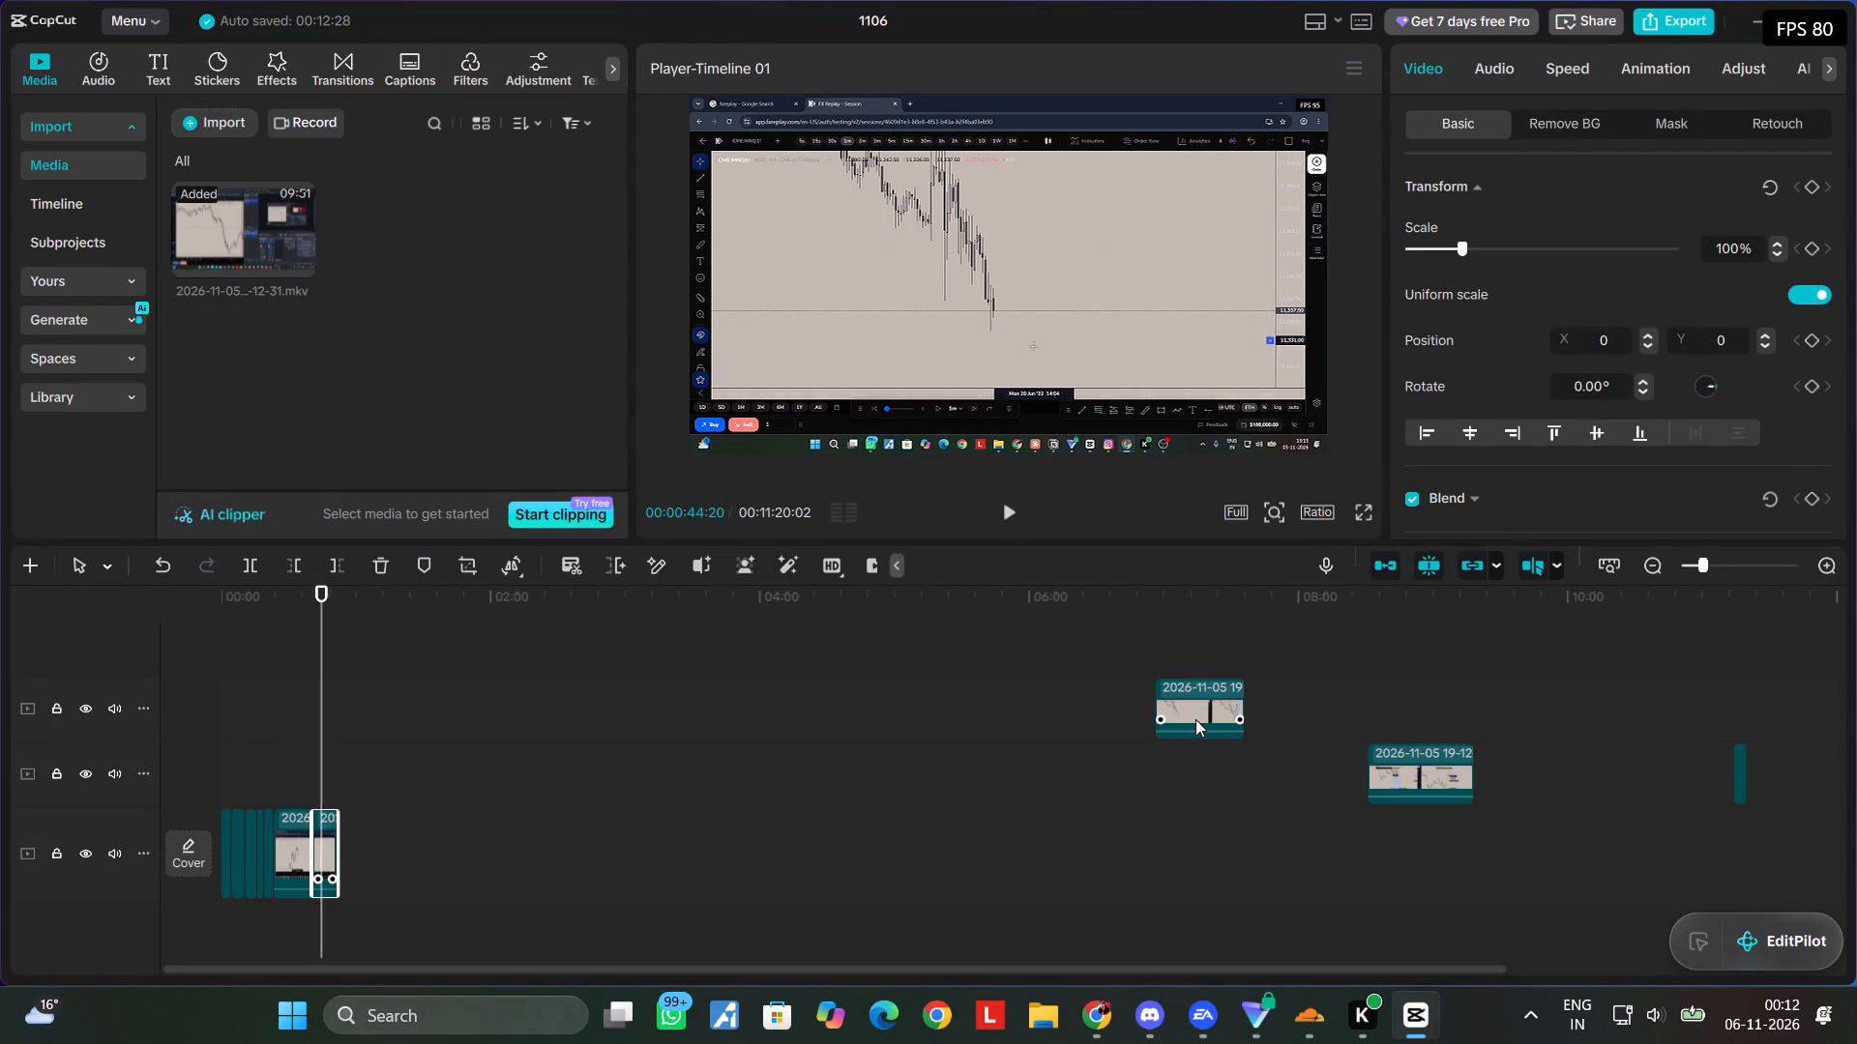
{"action": "key", "text": "Delete"}
{"action": "left_click", "coordinate": [1396, 795]}
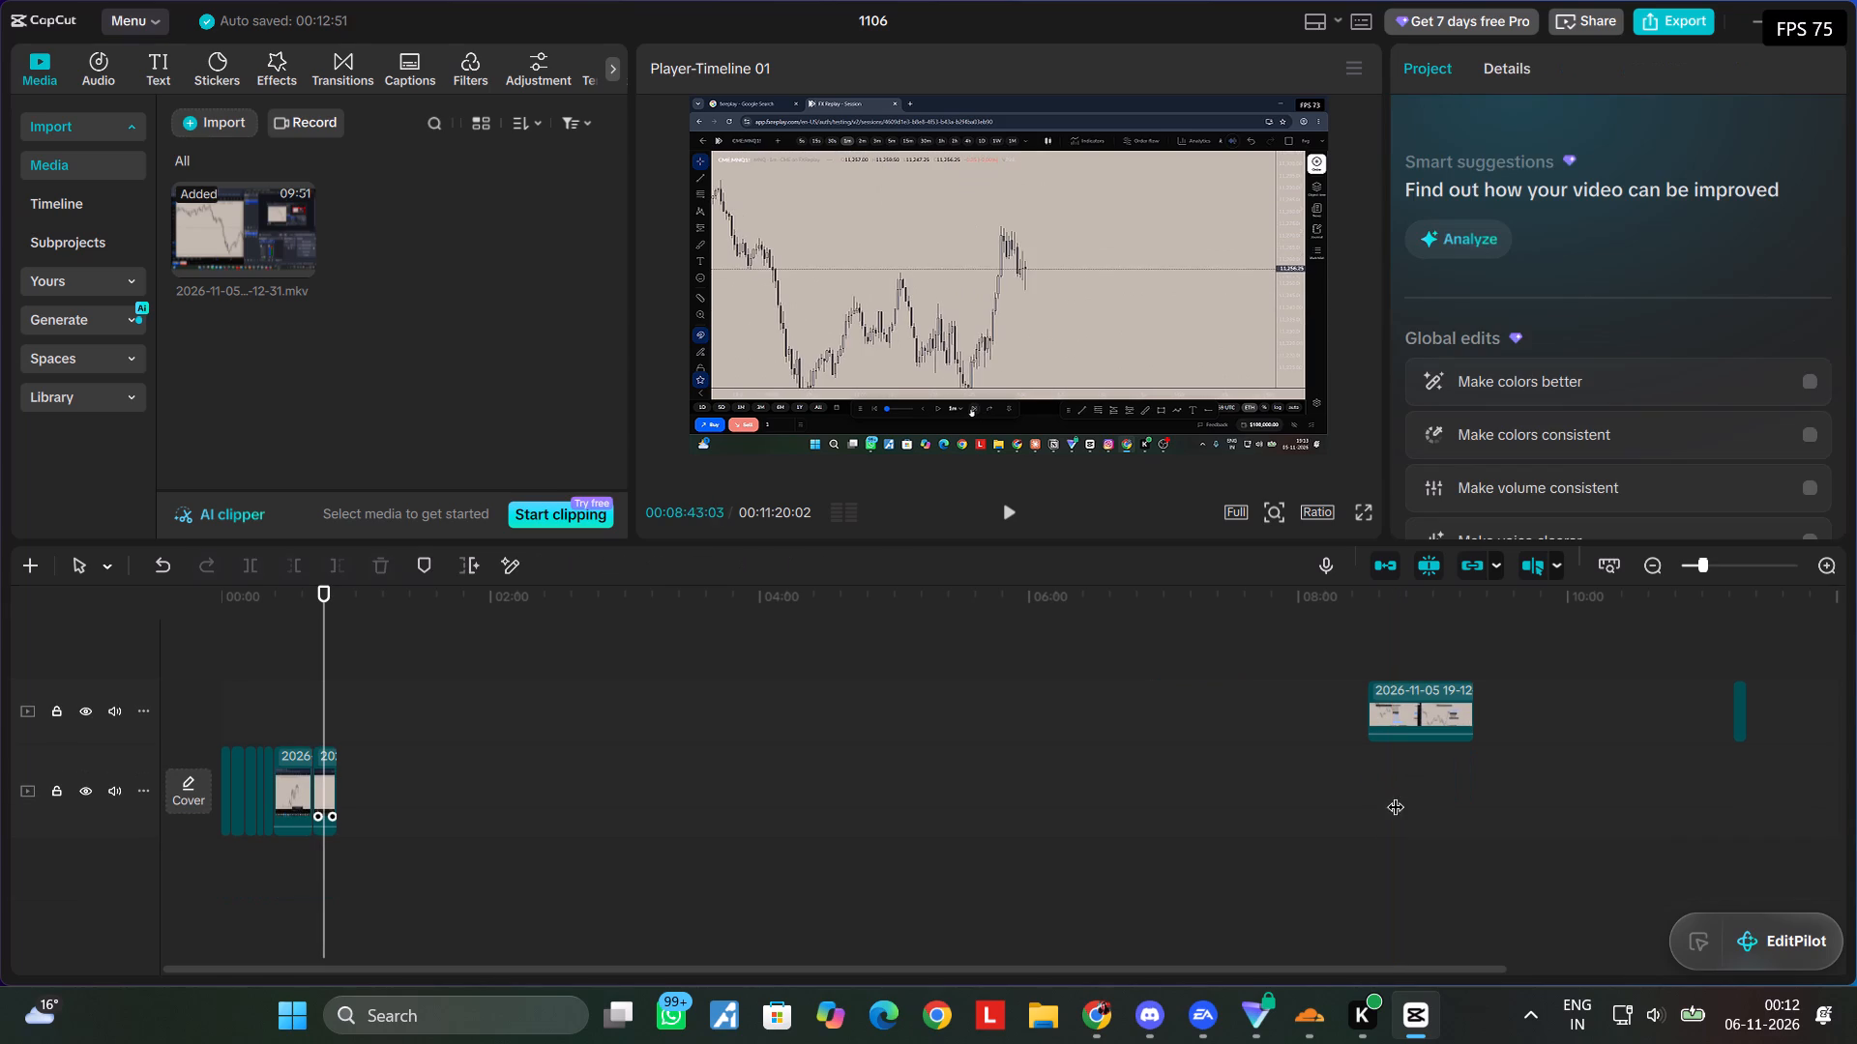
{"action": "left_click", "coordinate": [1379, 722]}
{"action": "key", "text": "Delete"}
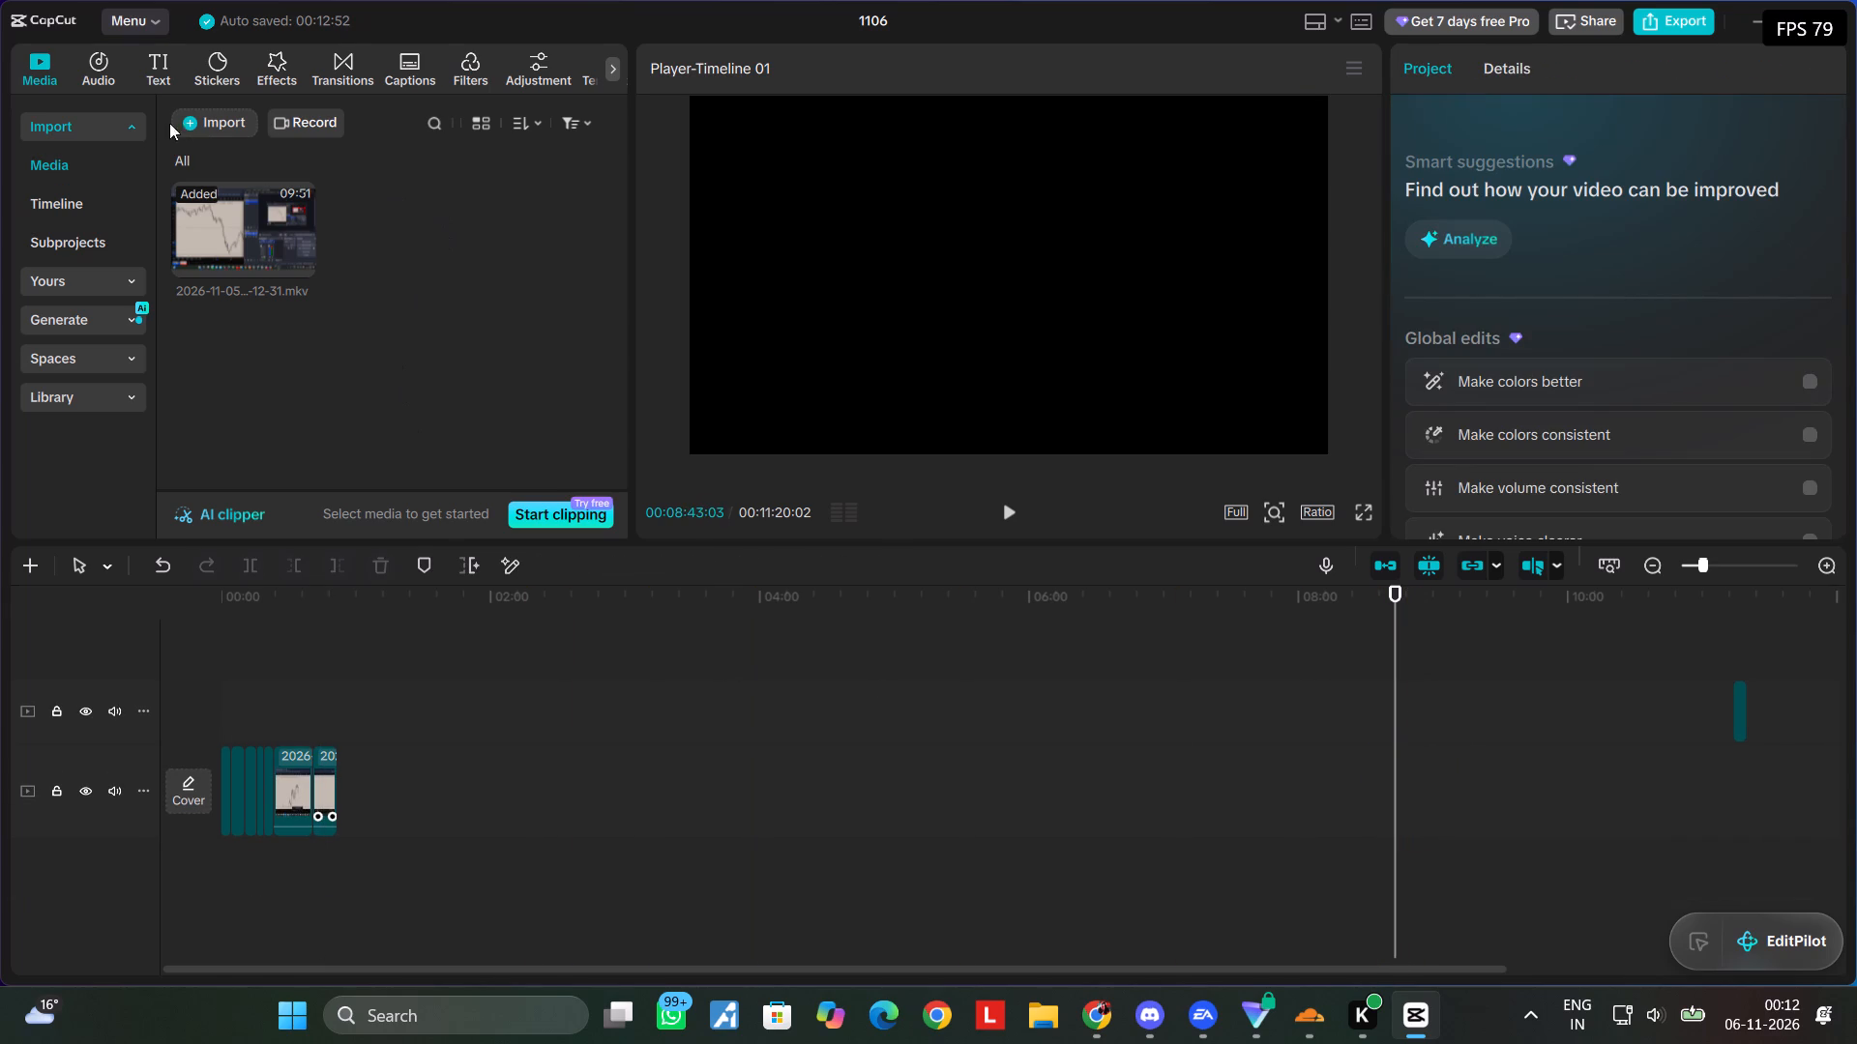
Save the project and export the timeline as 1106 in 1080P, H.264, mp4 at 30fps, closing the export window when done.
{"action": "key", "text": "ctrl+s"}
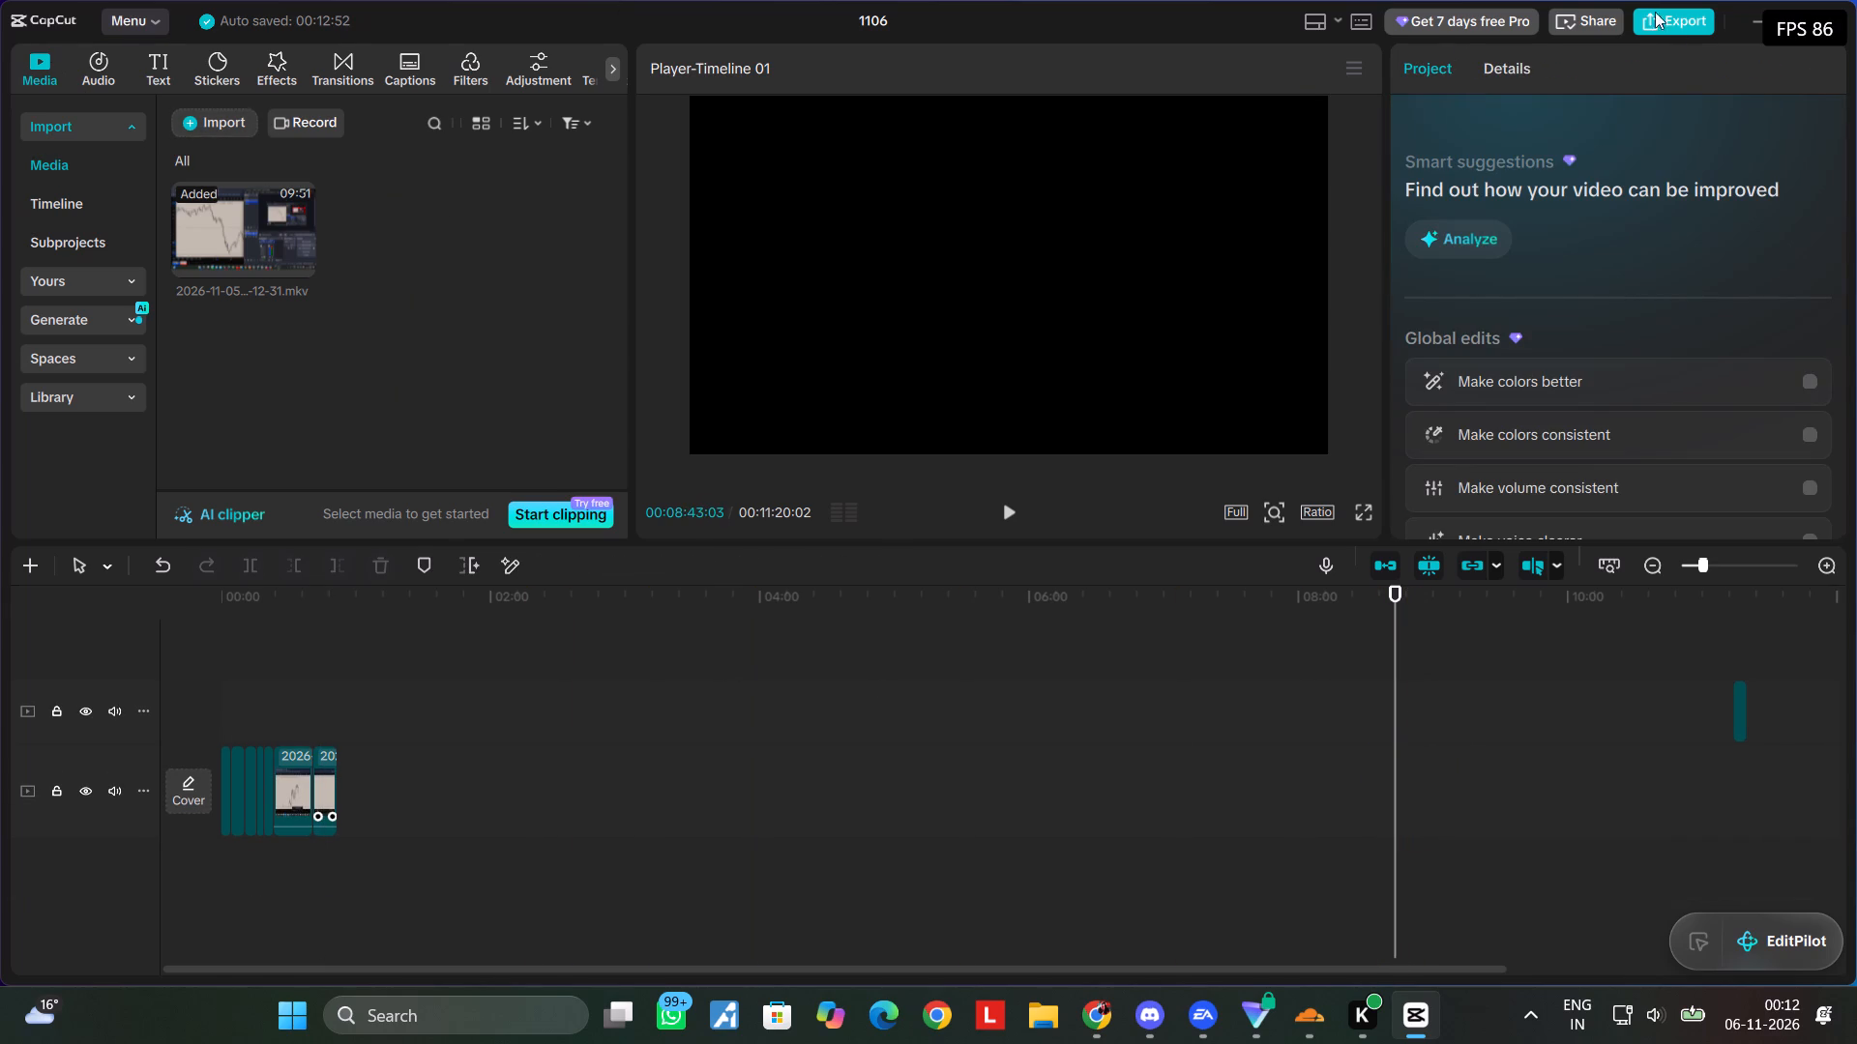
{"action": "left_click", "coordinate": [1650, 17]}
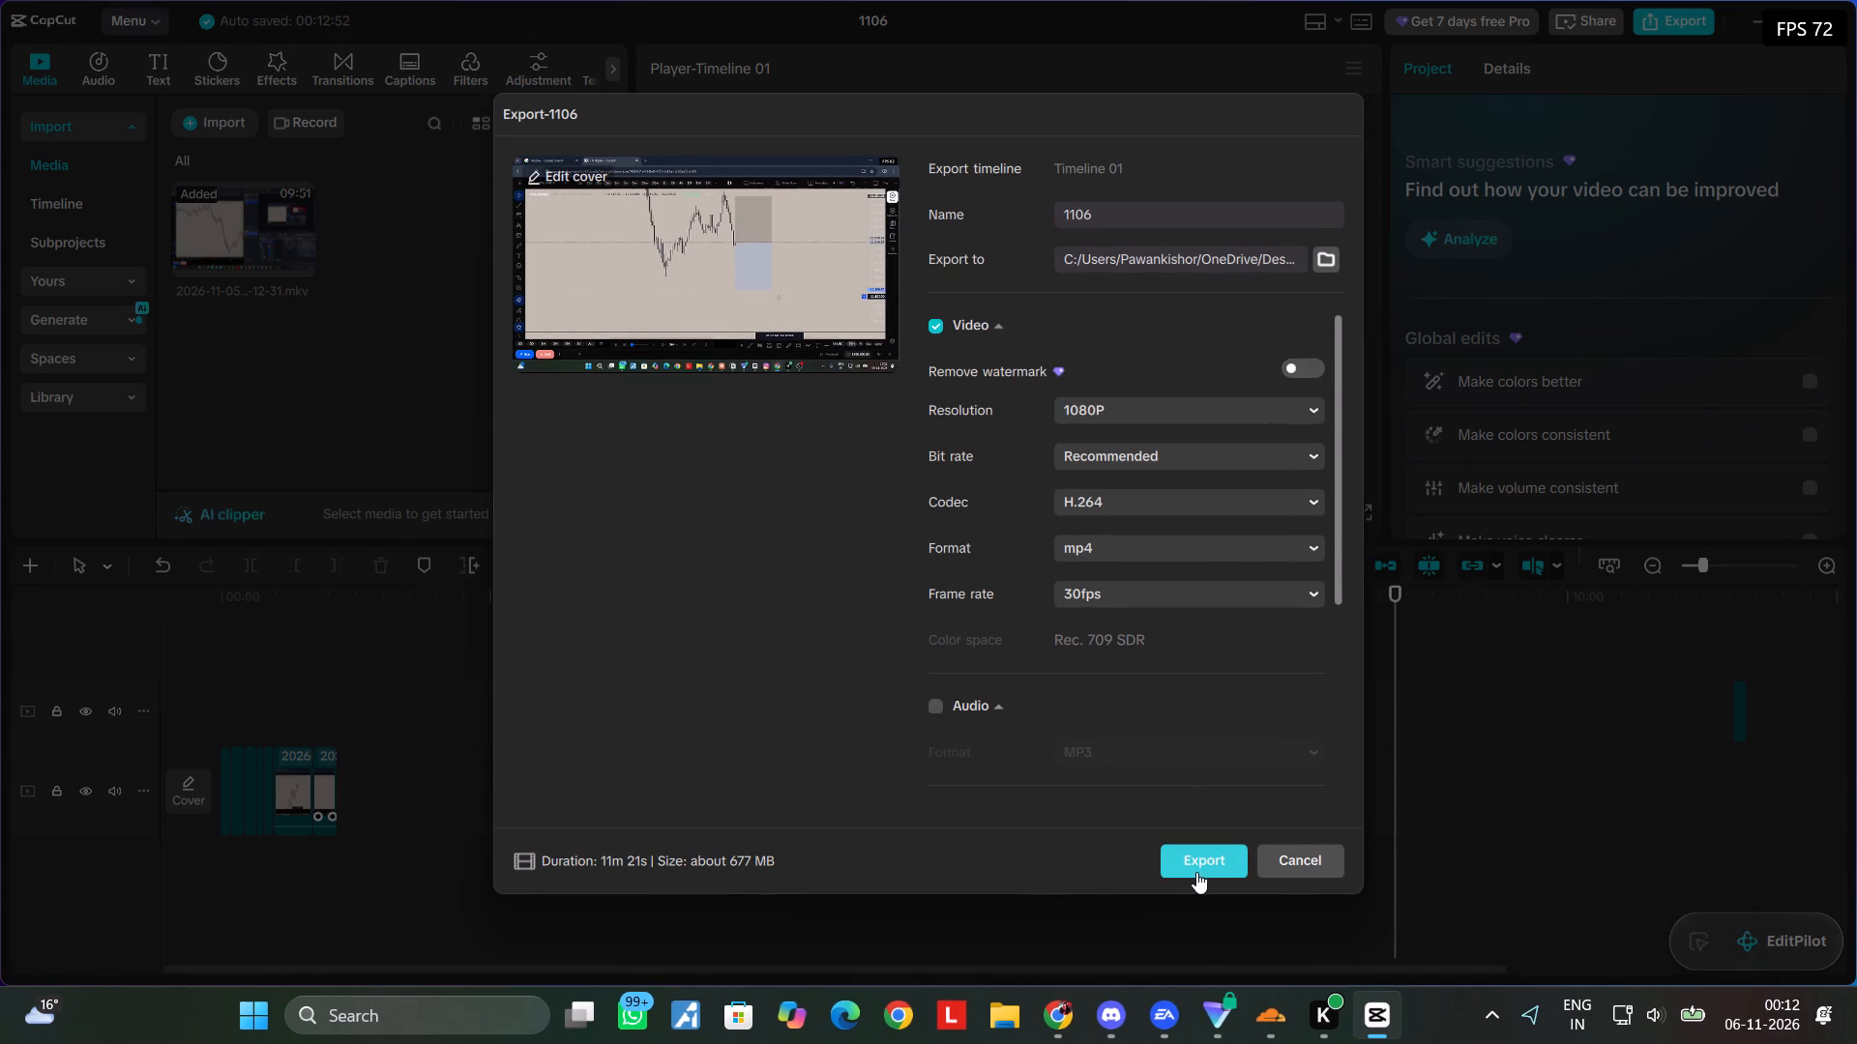
{"action": "left_click", "coordinate": [1195, 873]}
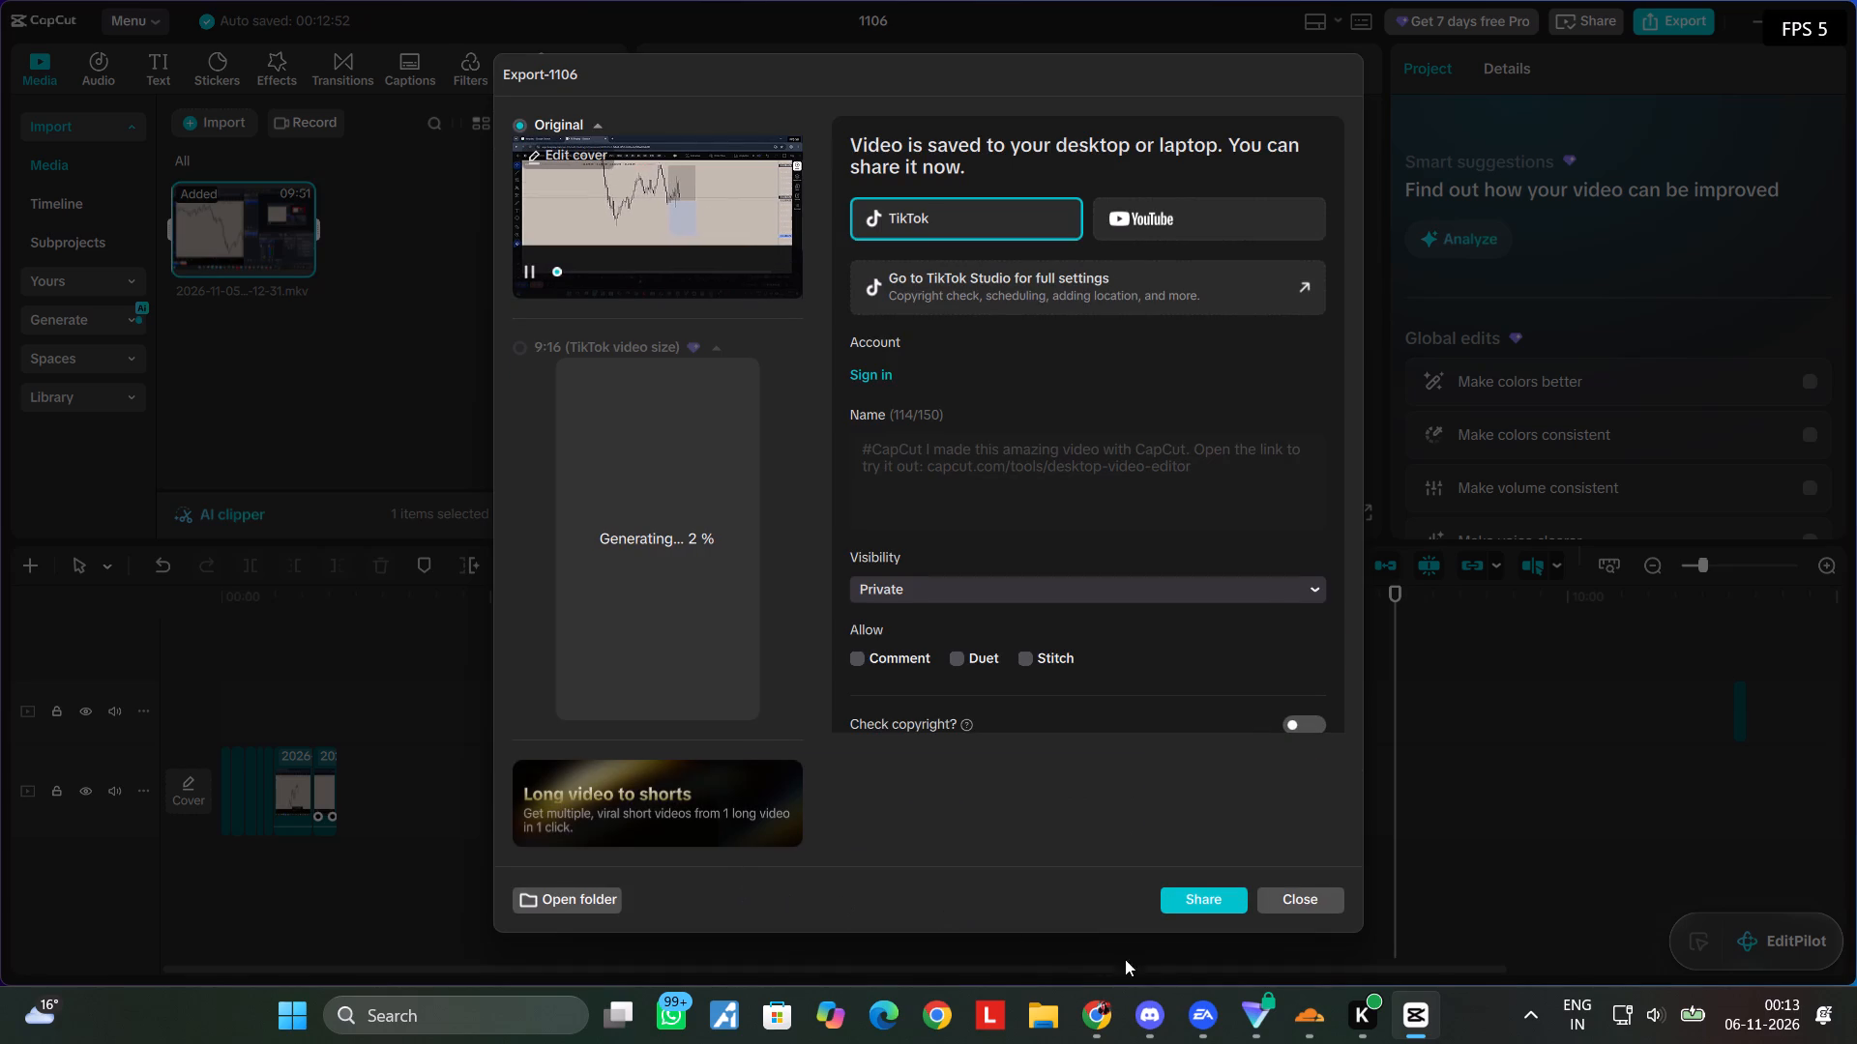
{"action": "left_click", "coordinate": [1314, 905]}
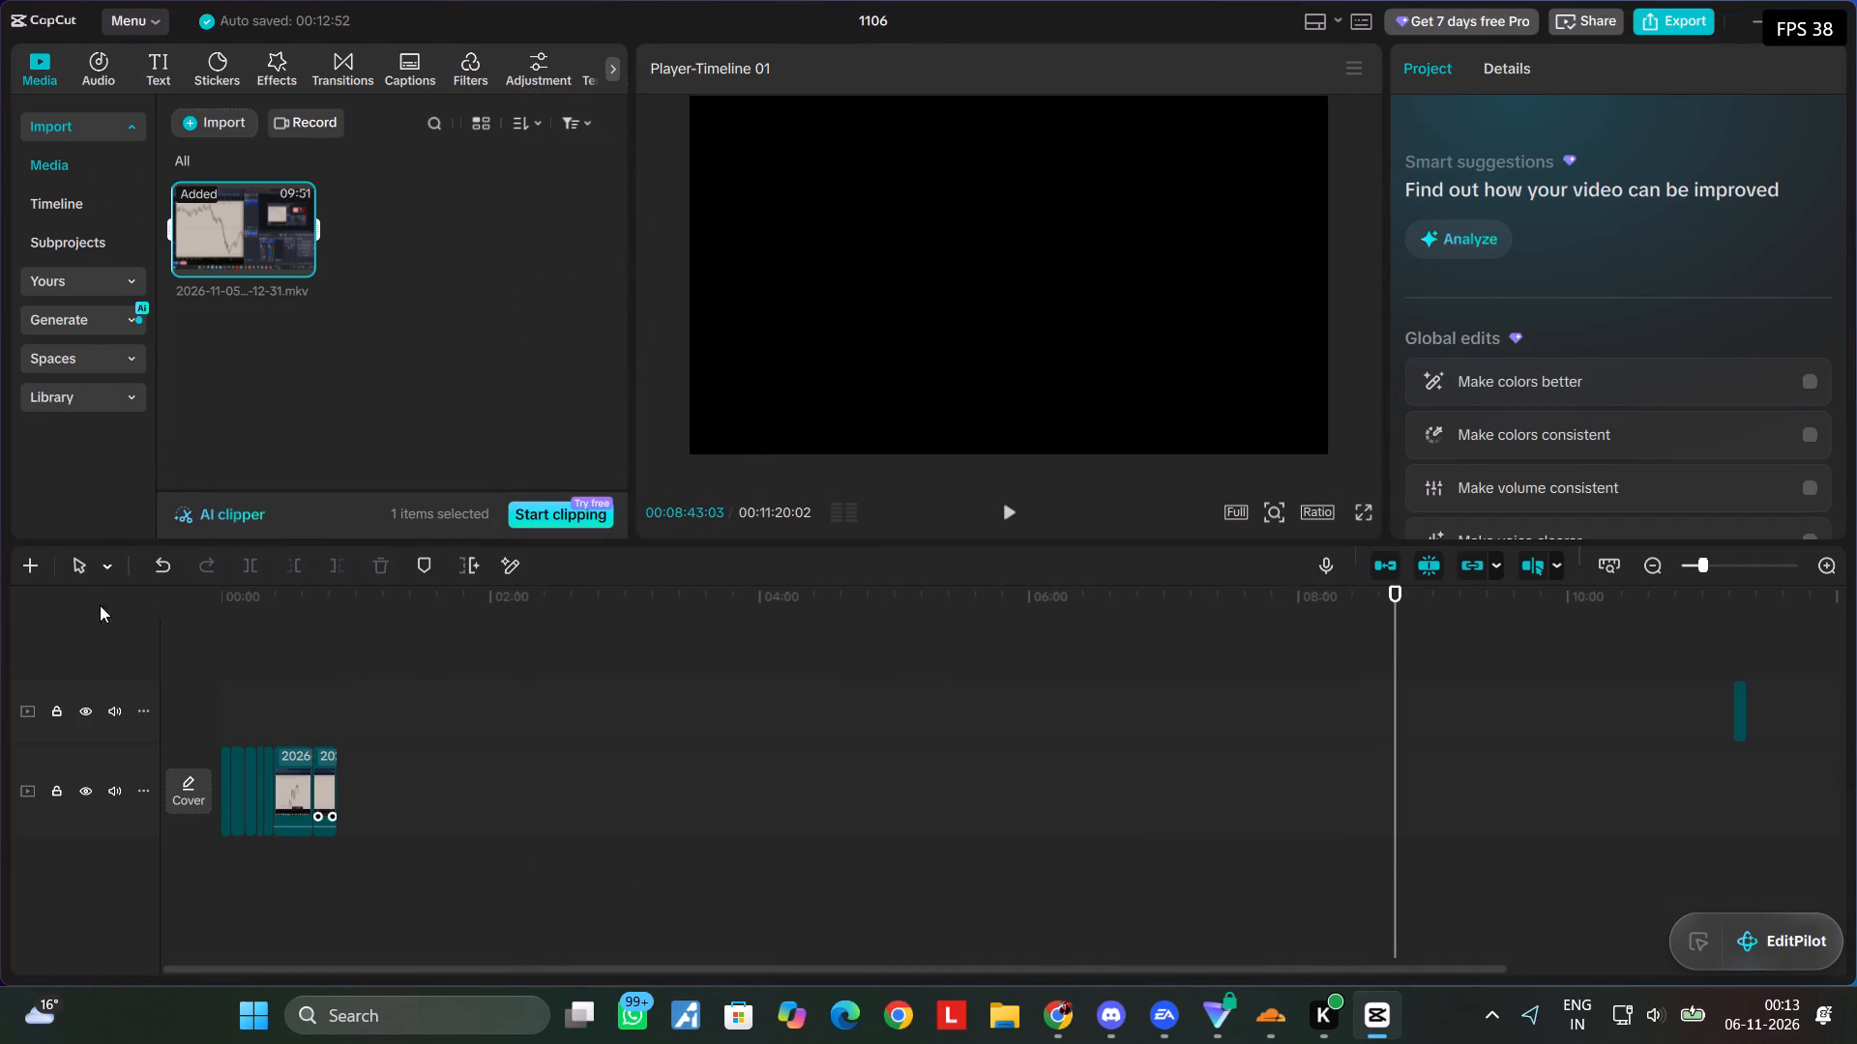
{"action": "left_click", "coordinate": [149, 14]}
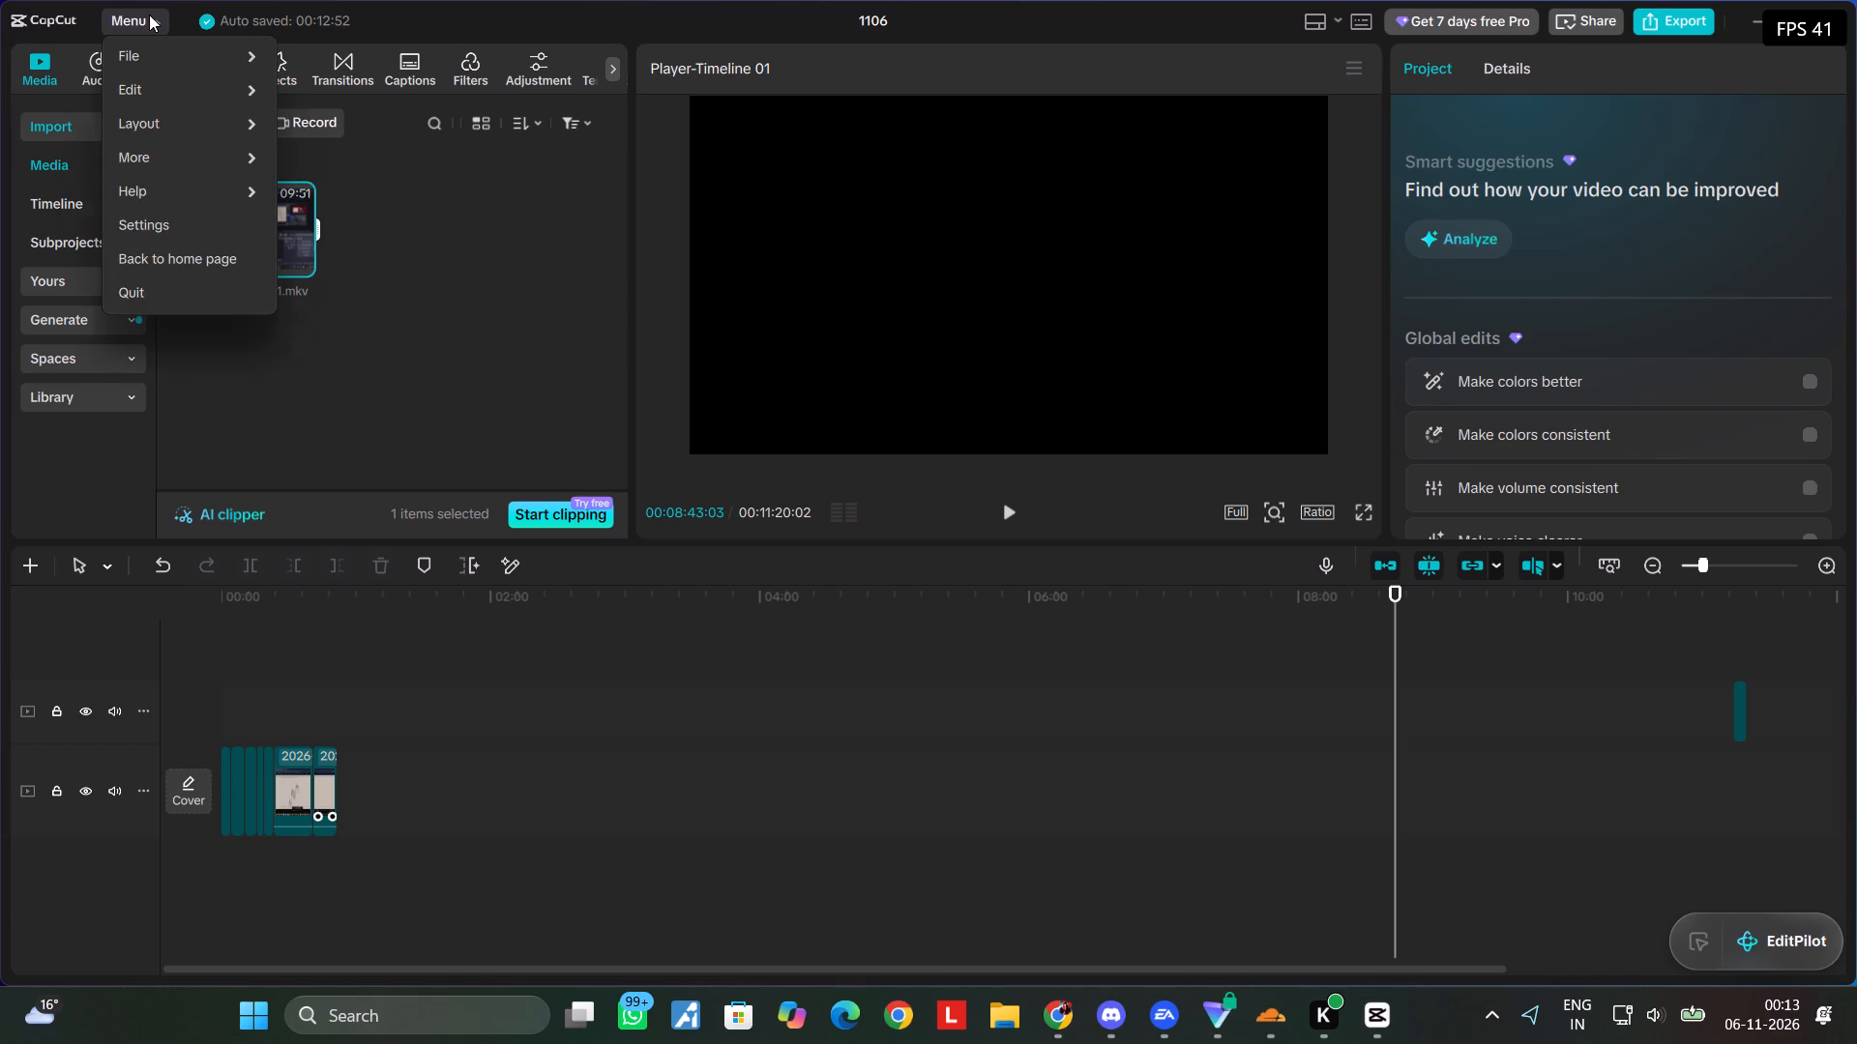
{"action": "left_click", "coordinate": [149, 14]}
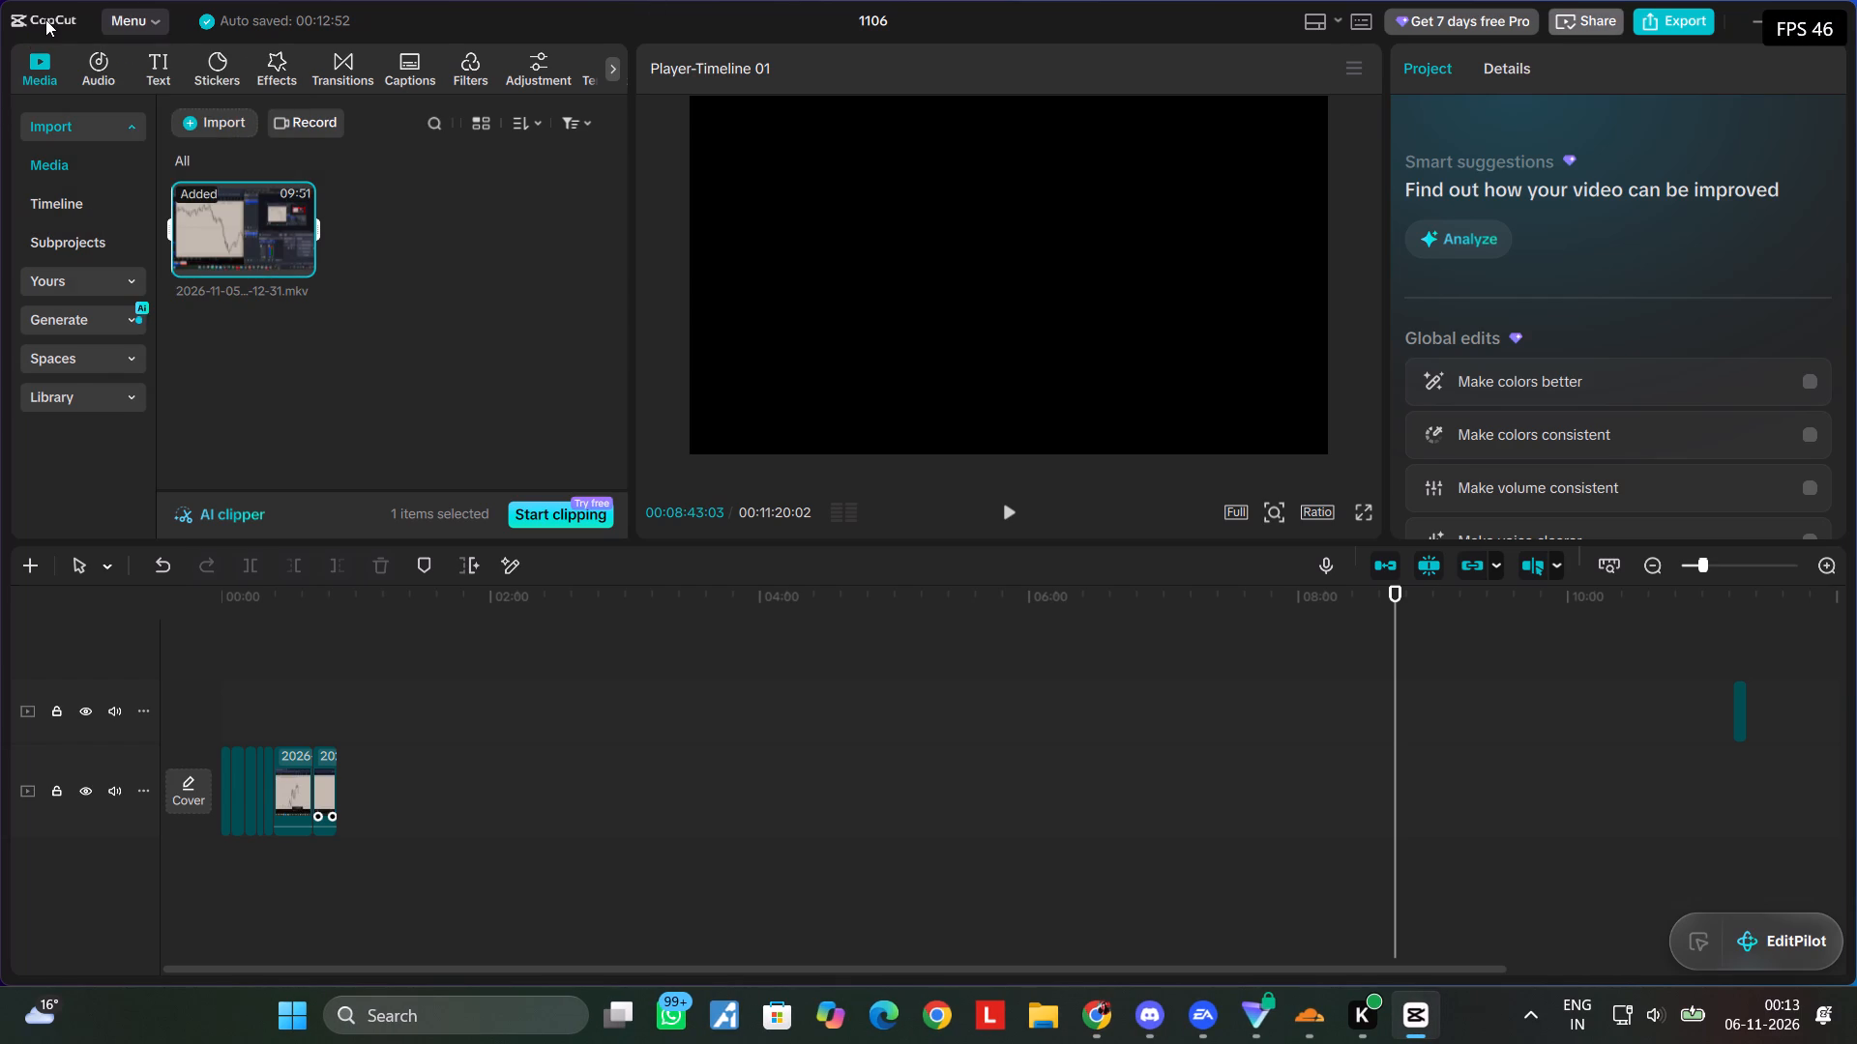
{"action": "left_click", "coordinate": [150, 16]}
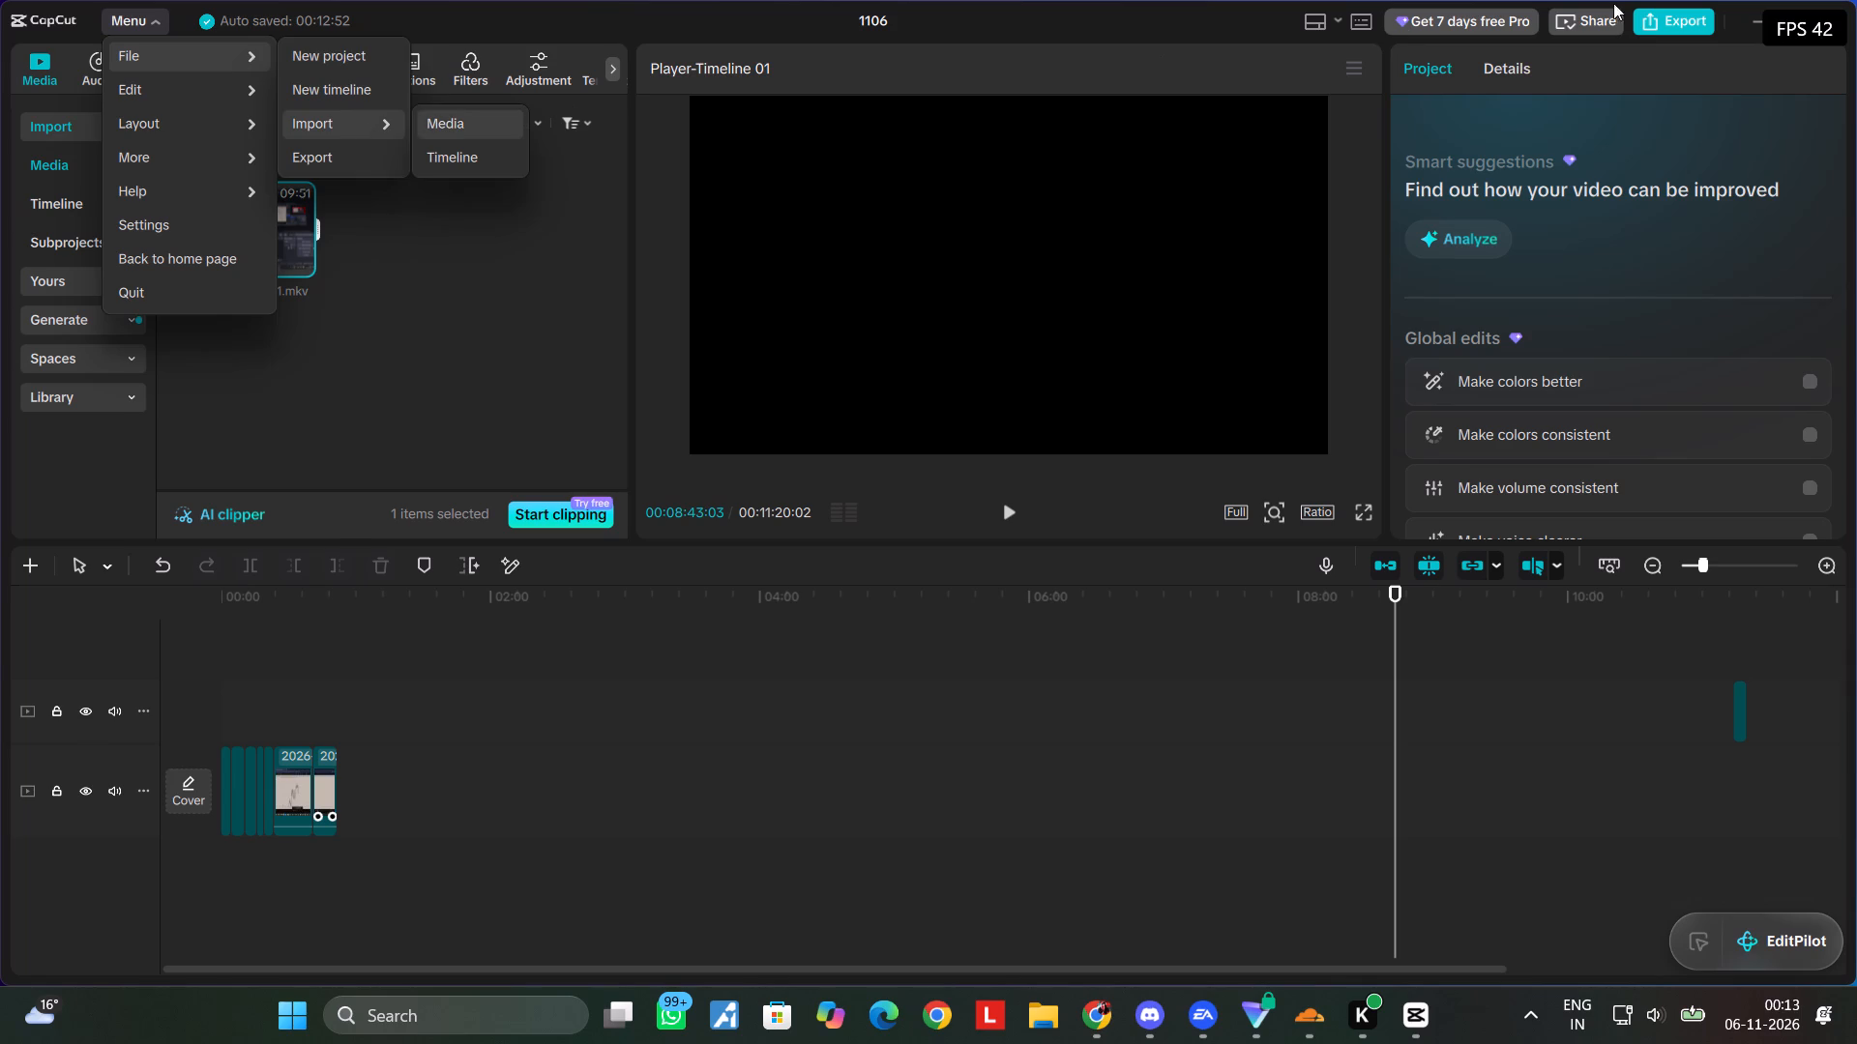
Close the editor window.
{"action": "left_click", "coordinate": [1856, 0]}
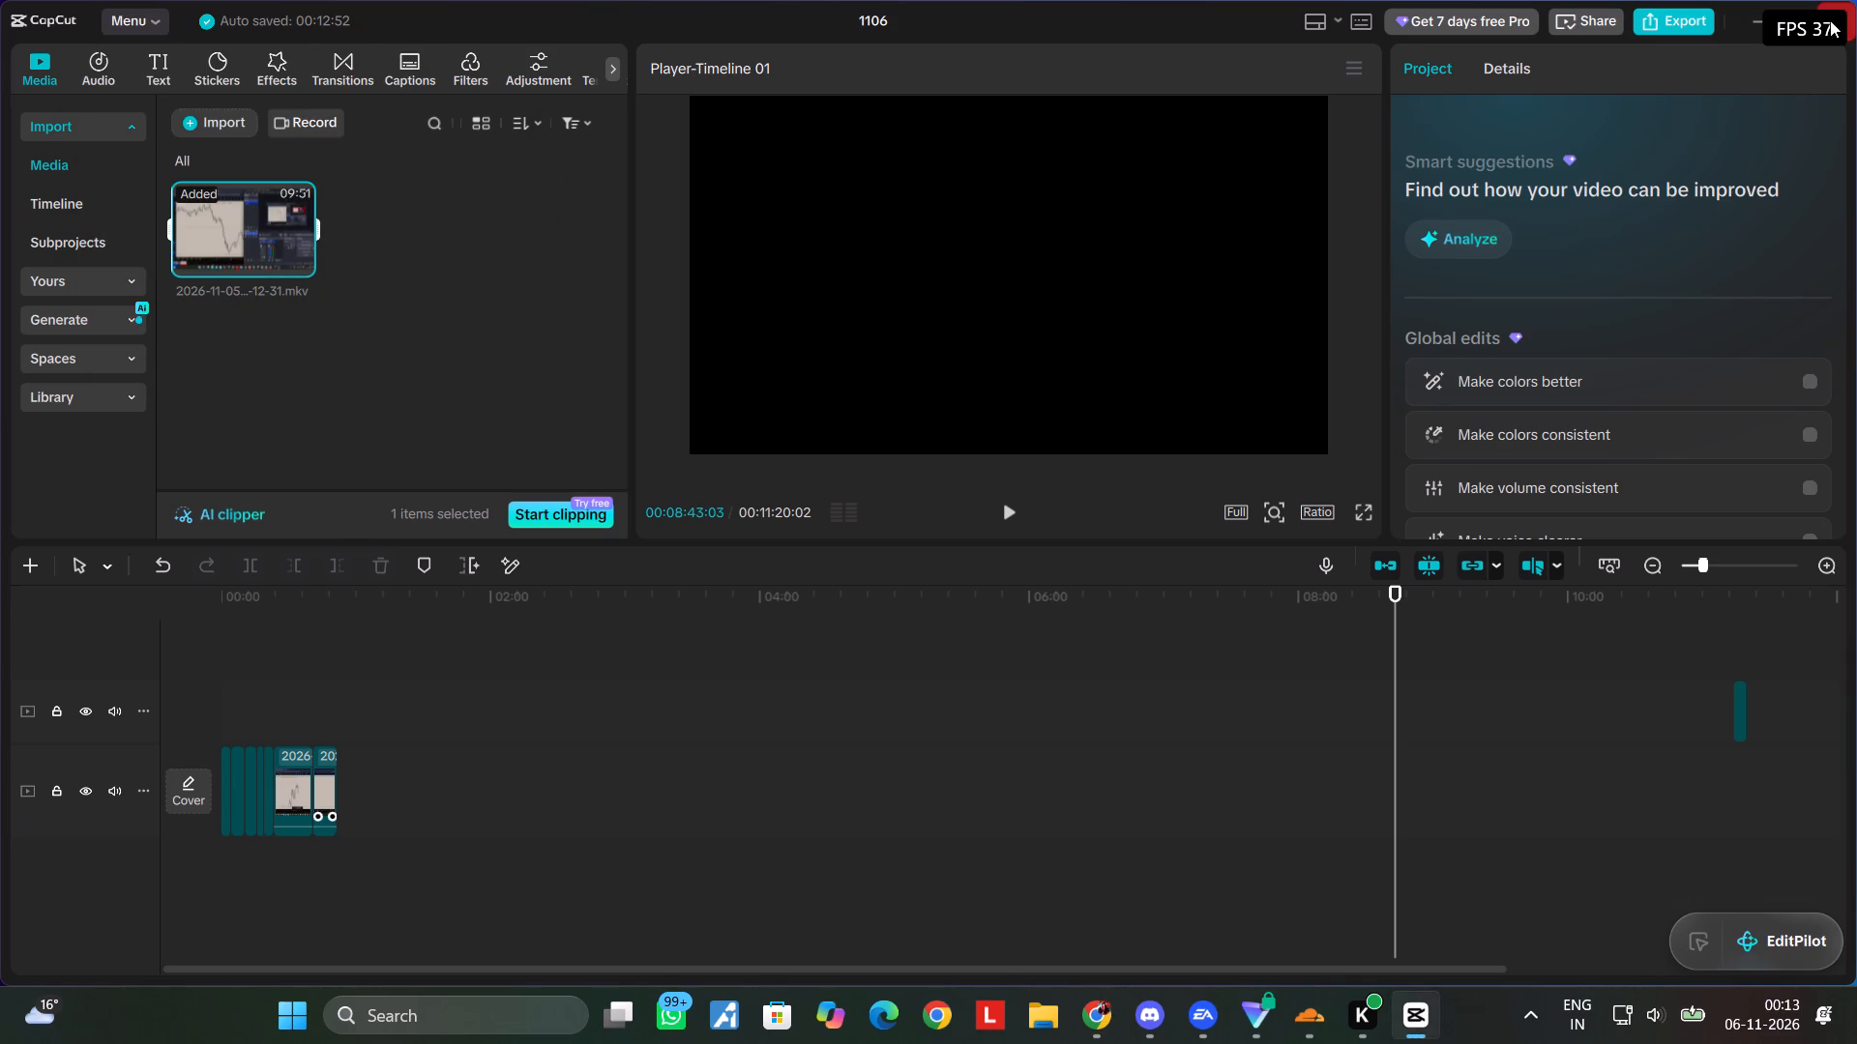